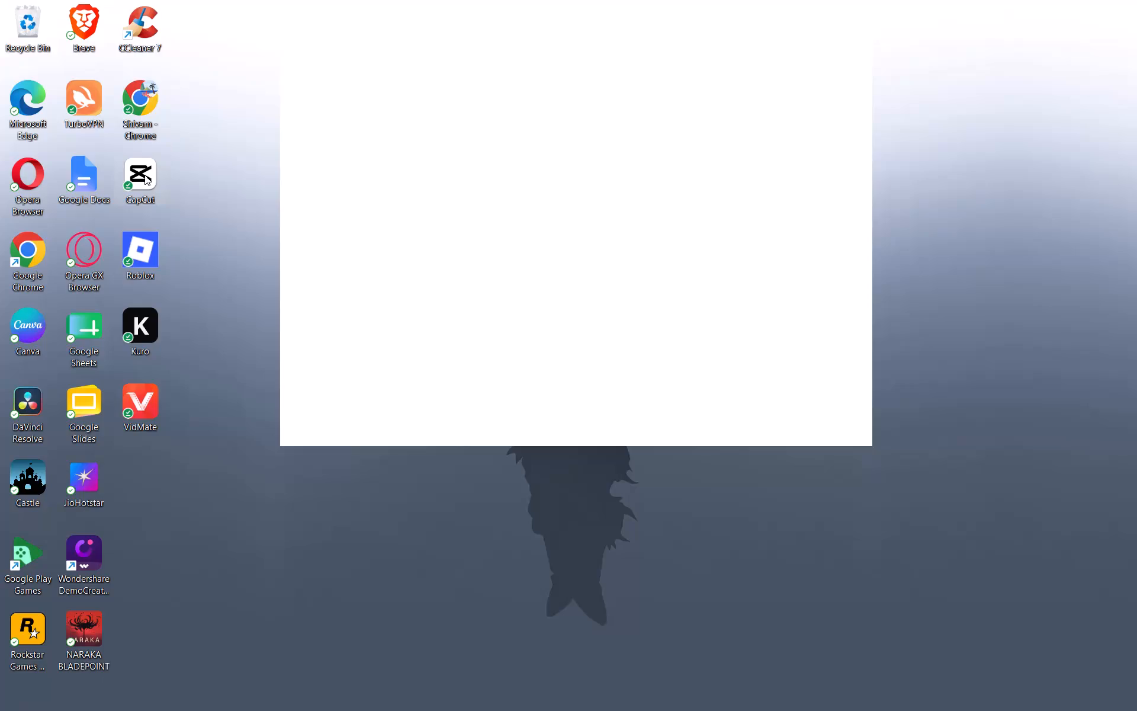
Switch to CapCut with the 1029 project open.
{"action": "double_click", "coordinate": [144, 175]}
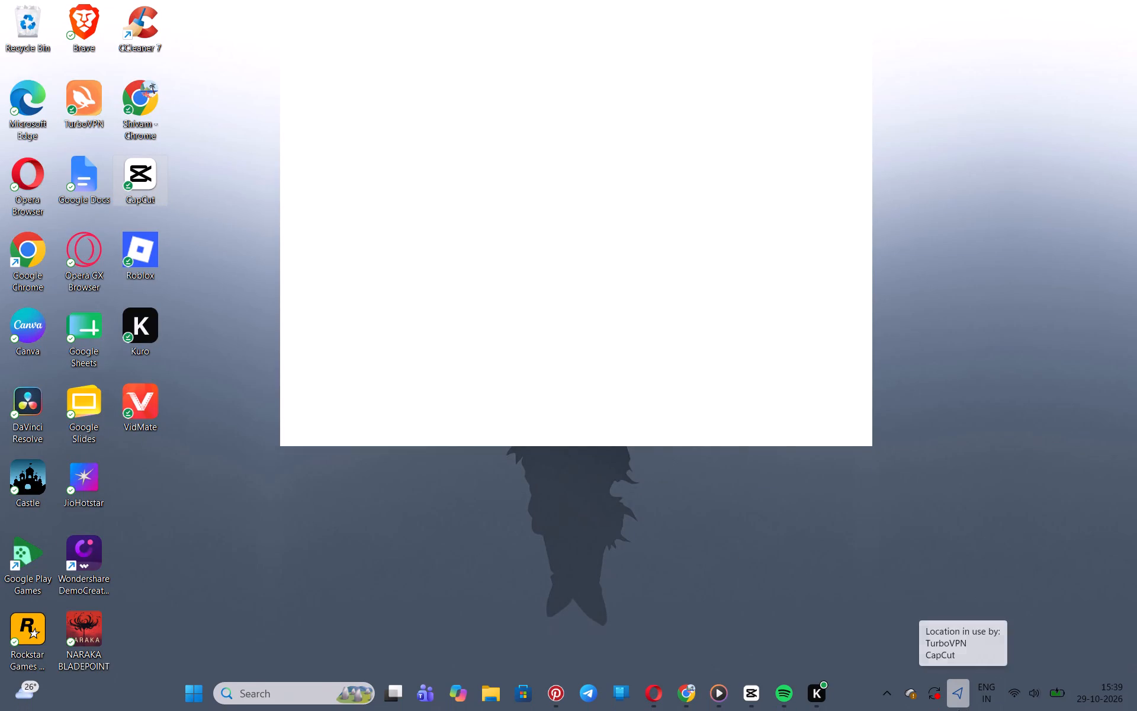
{"action": "left_click", "coordinate": [746, 681]}
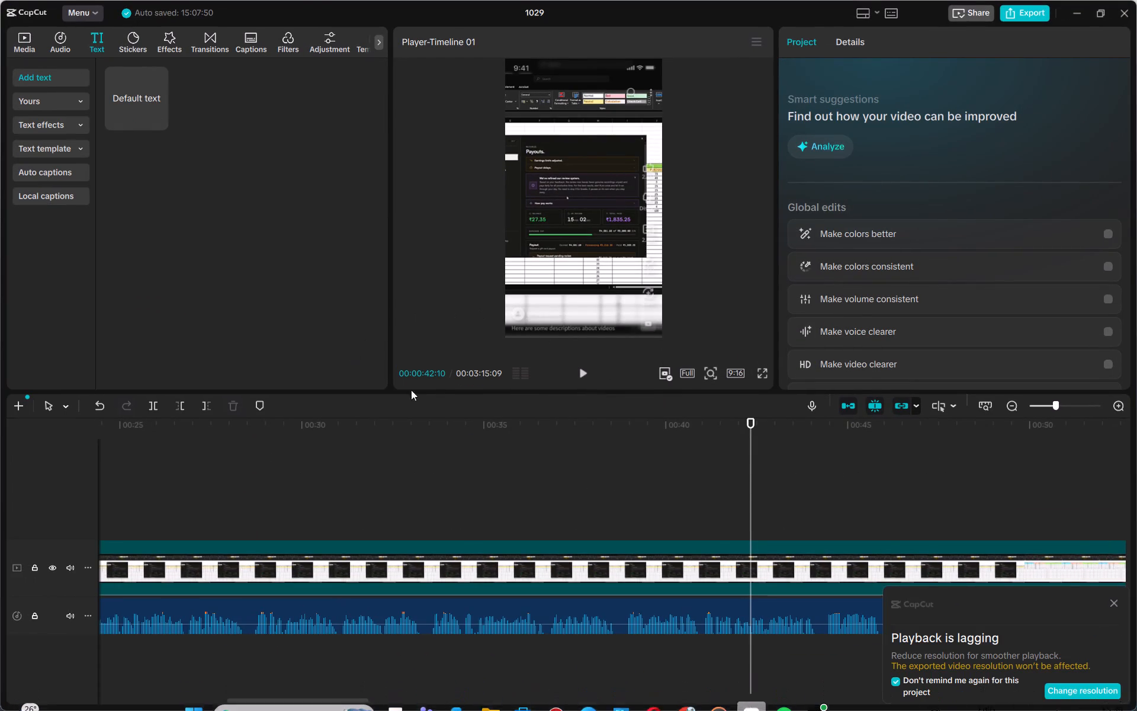
Delete the existing screen-recording video and its audio from the timeline, leaving it empty.
{"action": "right_click", "coordinate": [468, 556]}
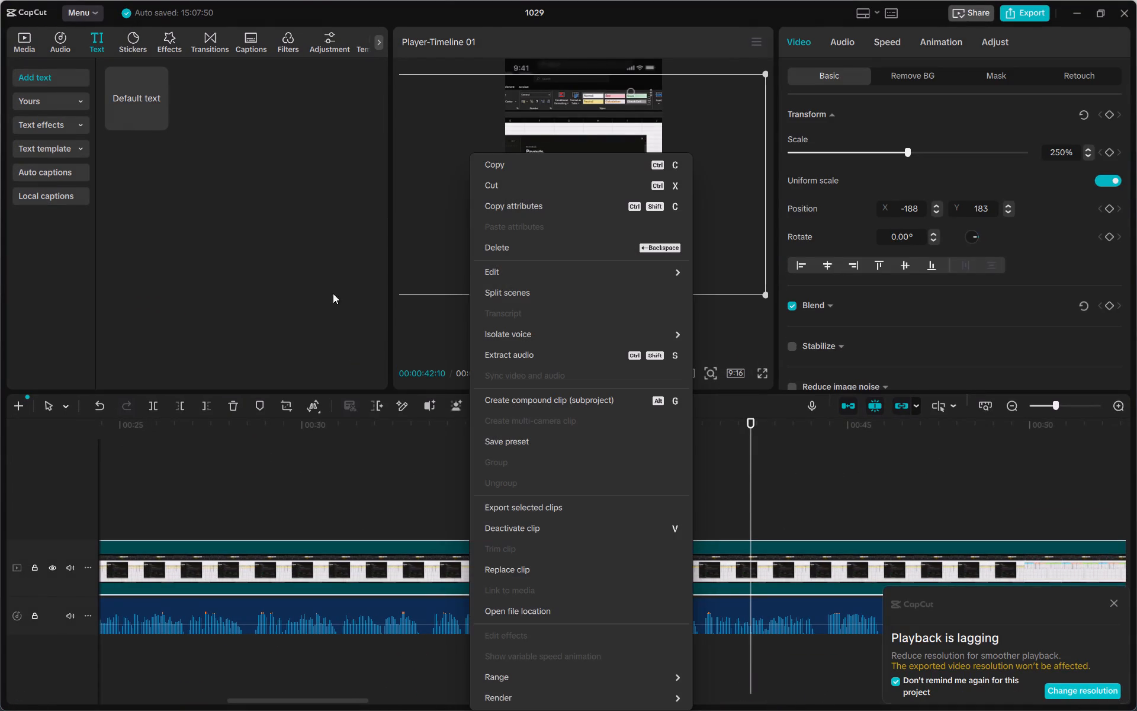
{"action": "left_click", "coordinate": [238, 406]}
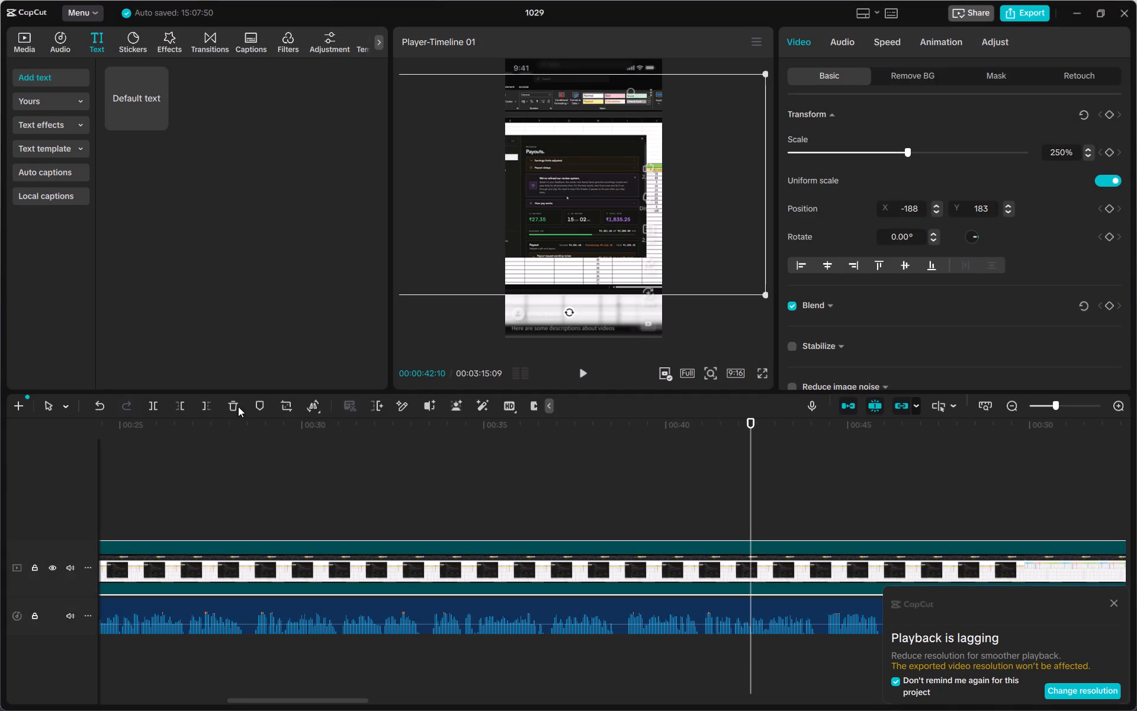
{"action": "left_click", "coordinate": [234, 406]}
{"action": "left_click", "coordinate": [232, 406]}
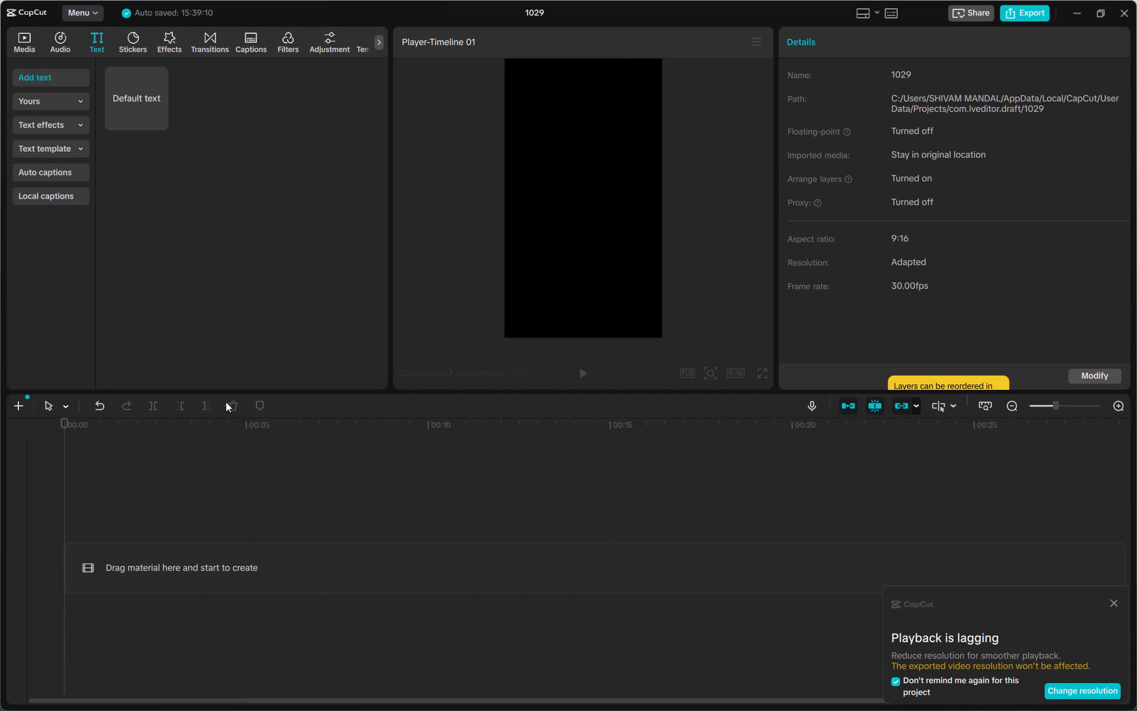
Import the fight video "Ислам Махачев vs Чарльз Оливейра Полный бой_1080p" from Downloads into the project media.
{"action": "left_click", "coordinate": [136, 114]}
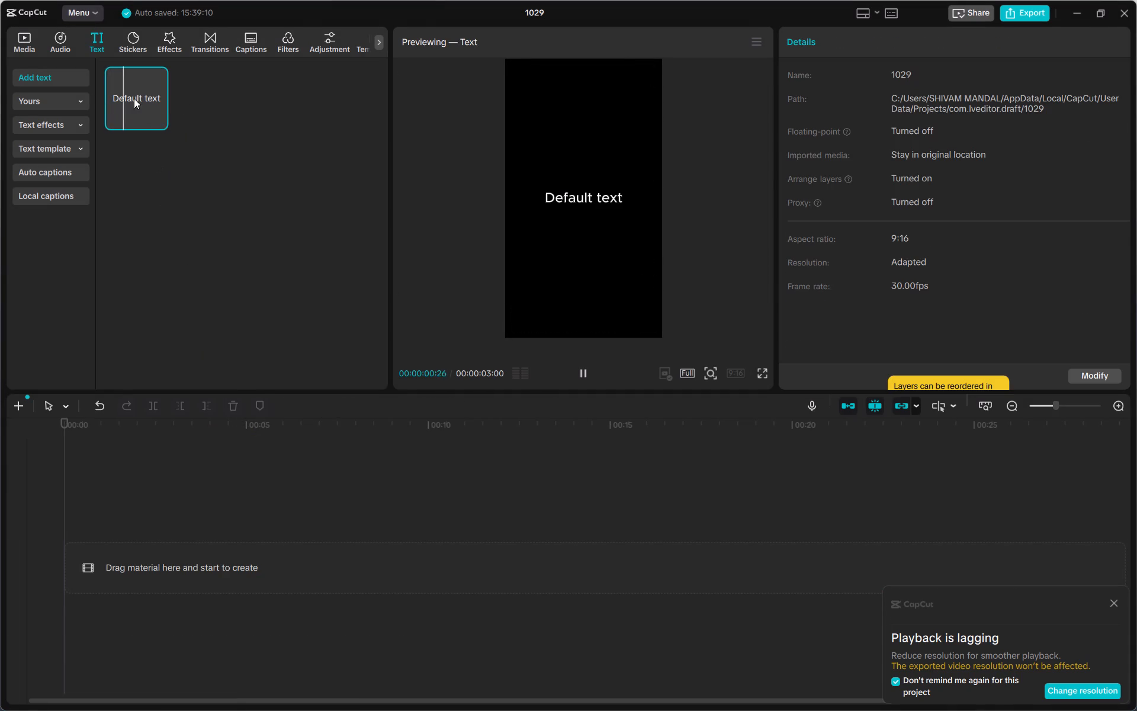
{"action": "left_click", "coordinate": [21, 40]}
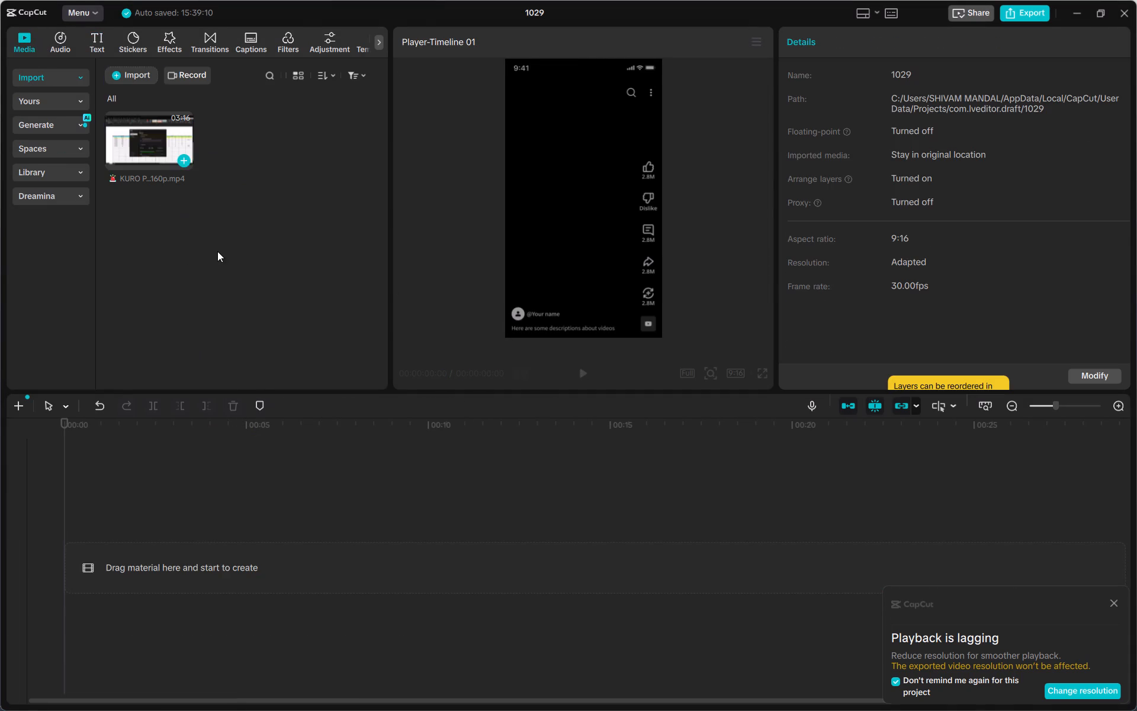
{"action": "left_click", "coordinate": [129, 75]}
{"action": "left_click", "coordinate": [201, 104]}
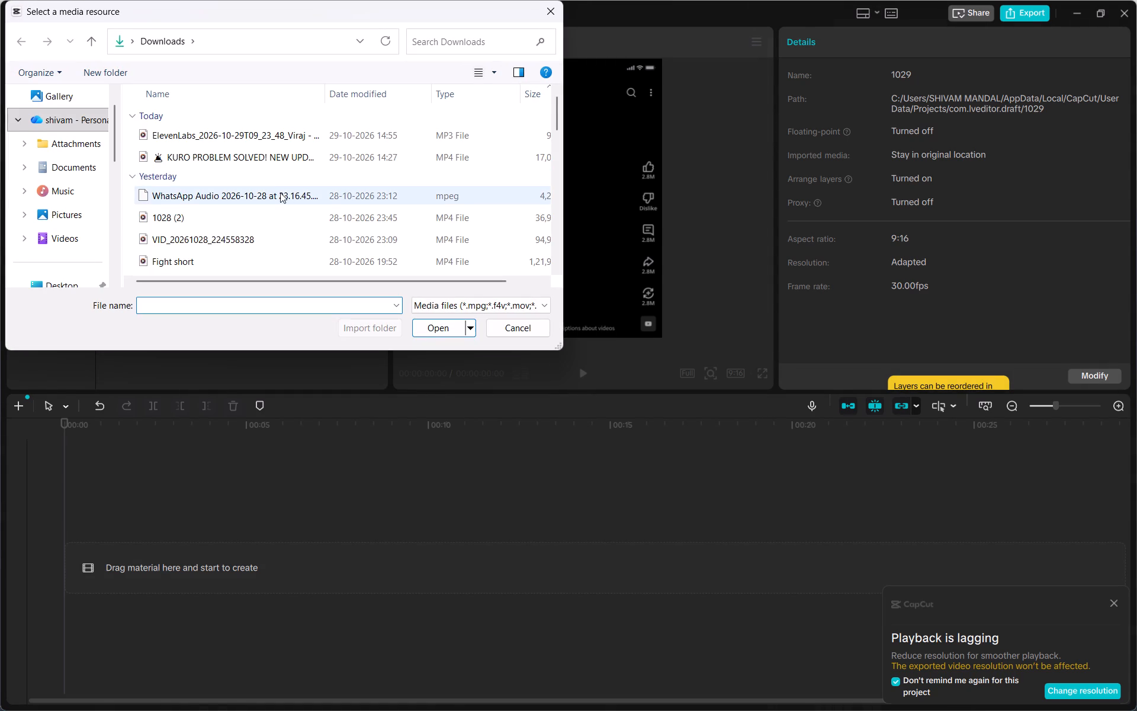
{"action": "scroll", "coordinate": [280, 193], "scroll_direction": "down", "scroll_amount": 1}
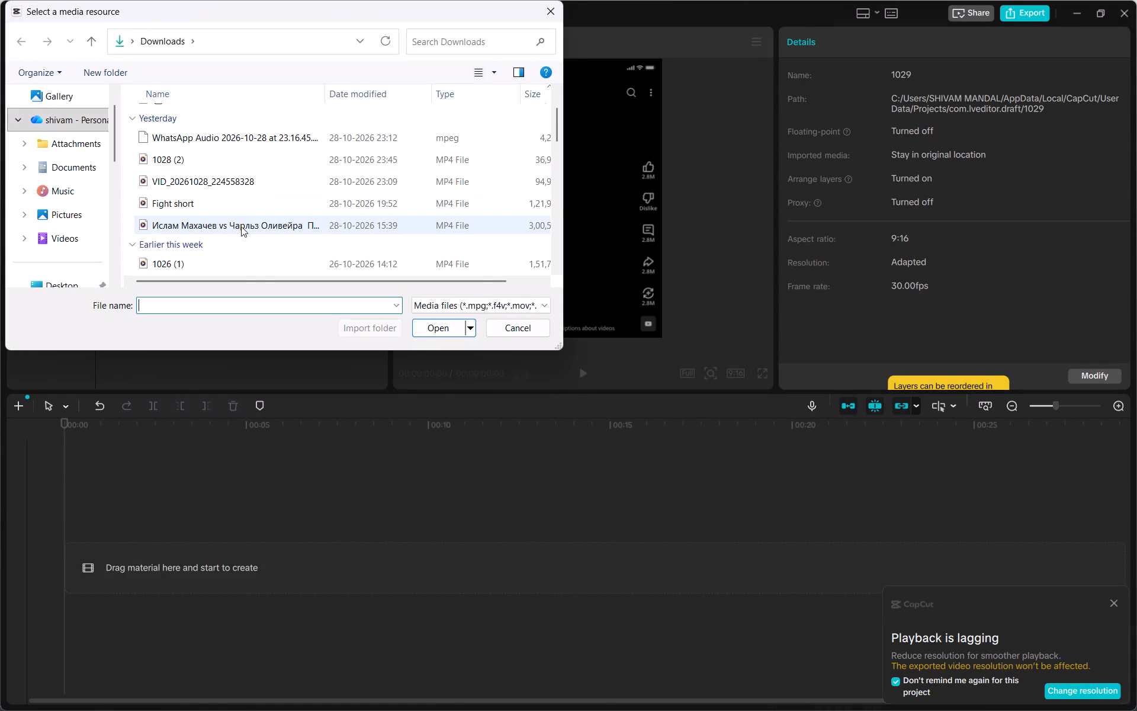
{"action": "left_click_drag", "start_coordinate": [241, 228], "coordinate": [207, 478]}
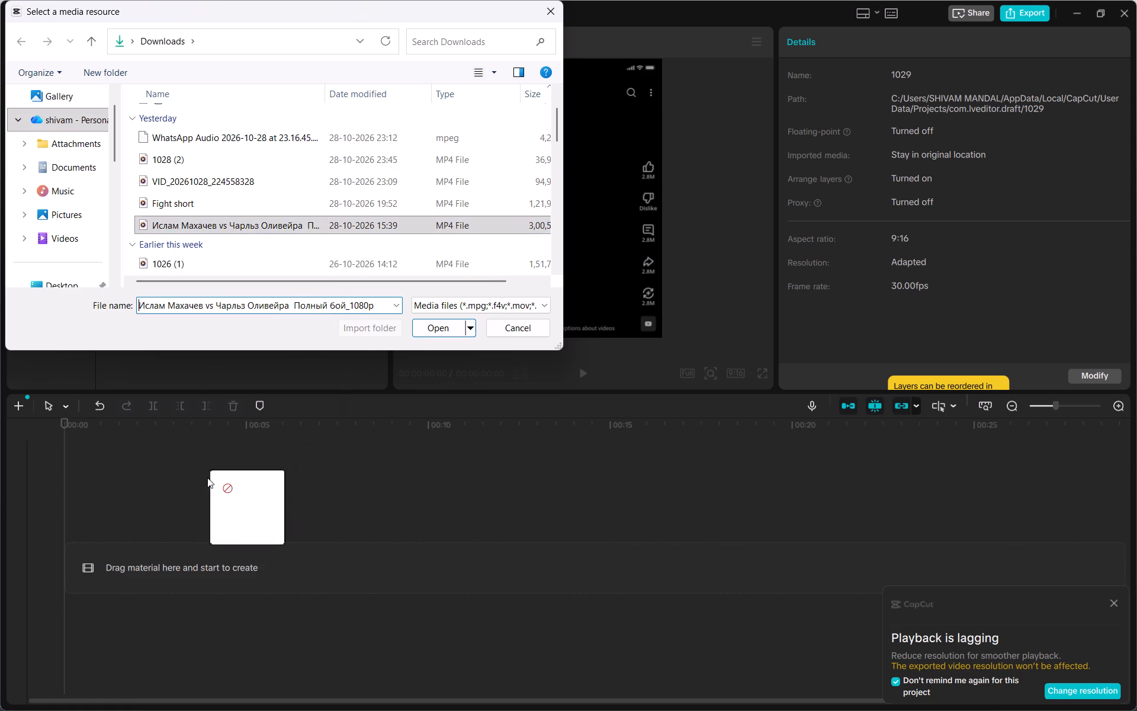
{"action": "left_click_drag", "start_coordinate": [207, 478], "coordinate": [291, 311]}
{"action": "left_click", "coordinate": [414, 336]}
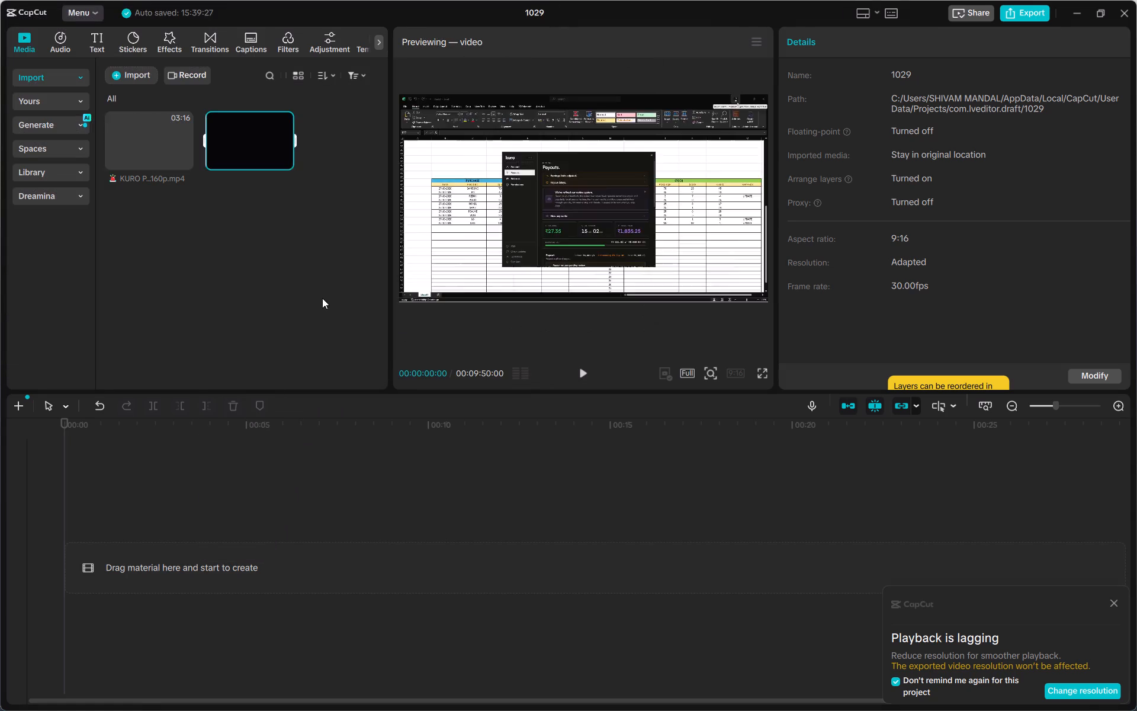
Place the imported fight video at the start of the empty timeline.
{"action": "left_click_drag", "start_coordinate": [246, 149], "coordinate": [155, 542]}
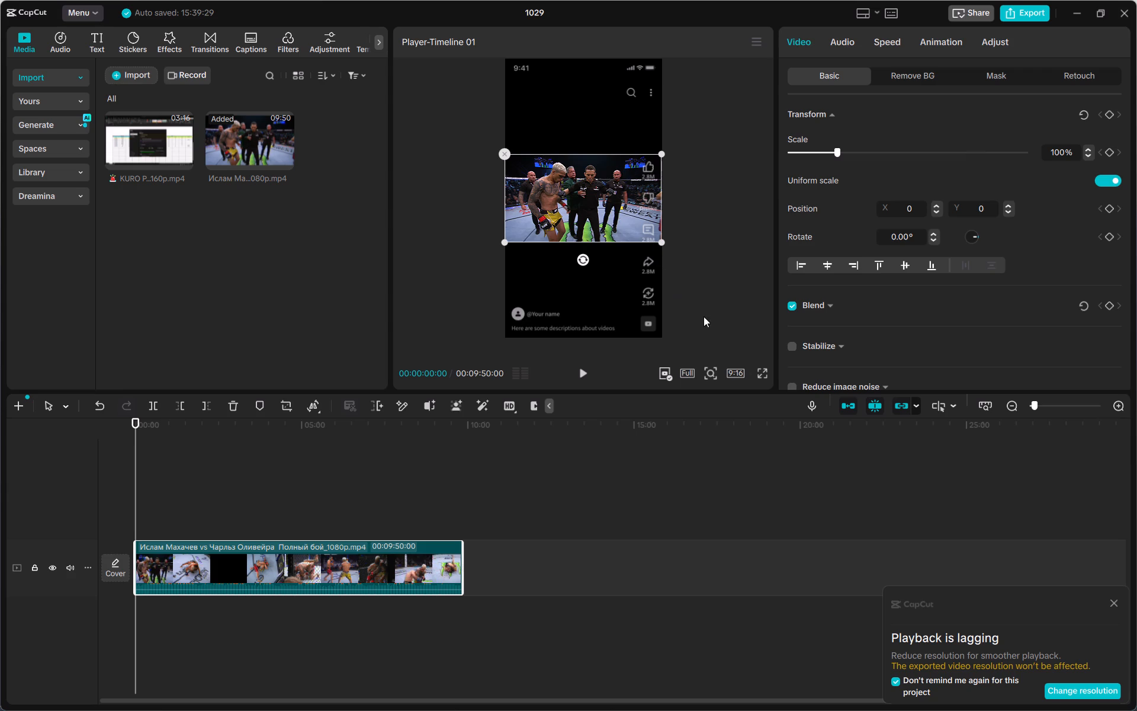
Set the project's aspect ratio to 16:9.
{"action": "left_click", "coordinate": [734, 373]}
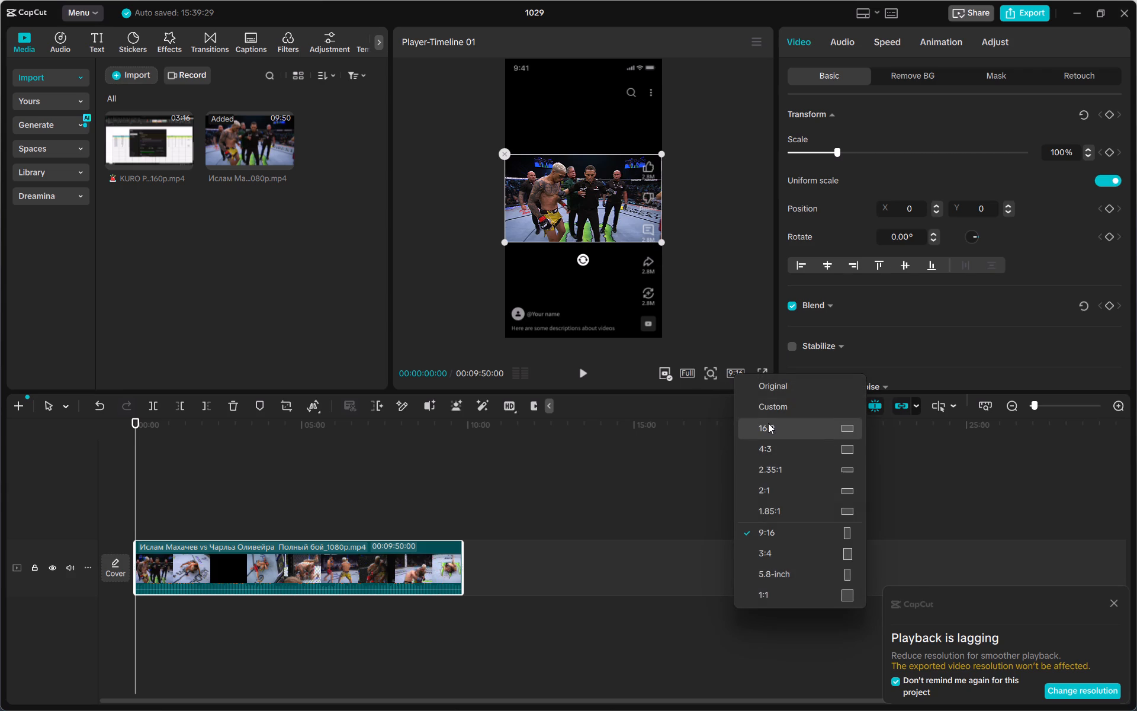
{"action": "left_click", "coordinate": [776, 425]}
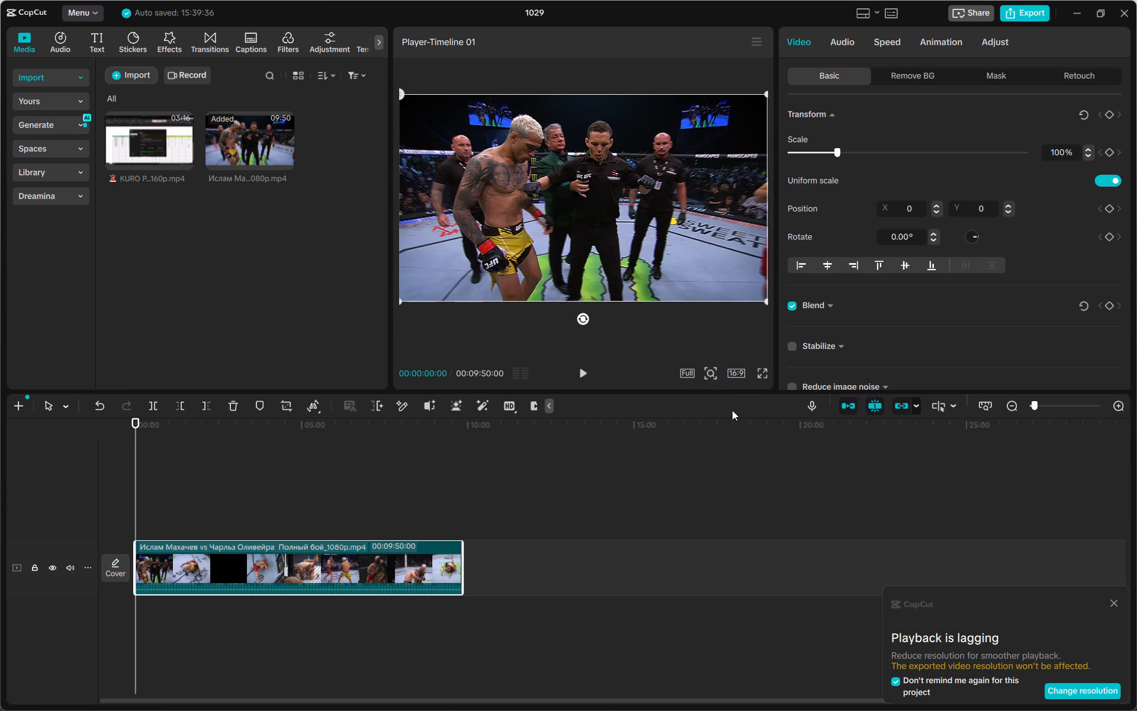
{"action": "left_click", "coordinate": [726, 373]}
{"action": "left_click", "coordinate": [723, 372]}
{"action": "left_click", "coordinate": [738, 372]}
{"action": "left_click", "coordinate": [765, 430]}
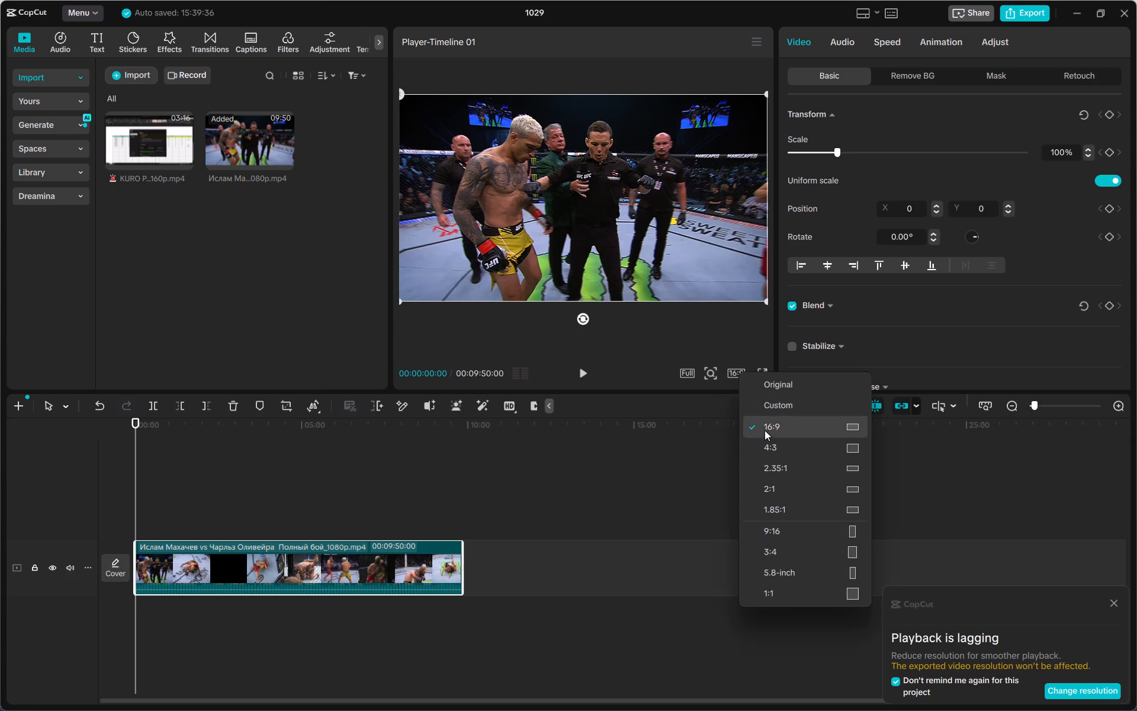
Scrub through the last part of the fight clip and return the playhead to the start of the timeline.
{"action": "left_click", "coordinate": [509, 455]}
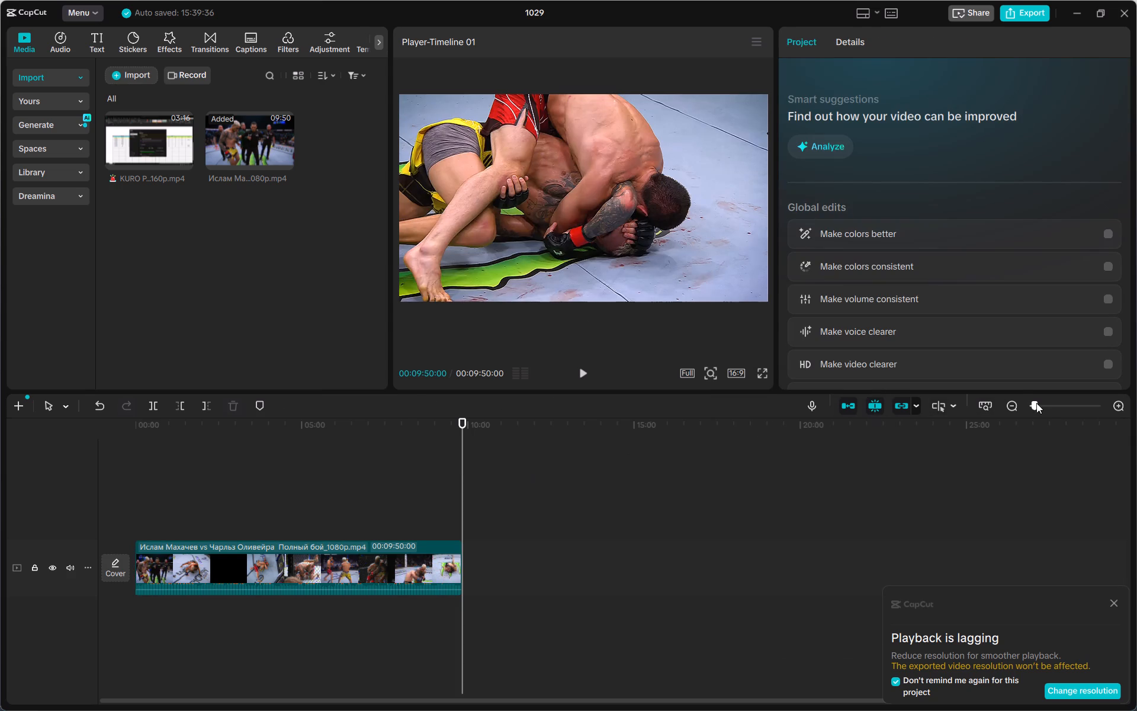
{"action": "double_click", "coordinate": [1041, 403]}
{"action": "left_click", "coordinate": [1050, 402]}
{"action": "left_click", "coordinate": [721, 458]}
{"action": "left_click_drag", "start_coordinate": [721, 458], "coordinate": [683, 462]}
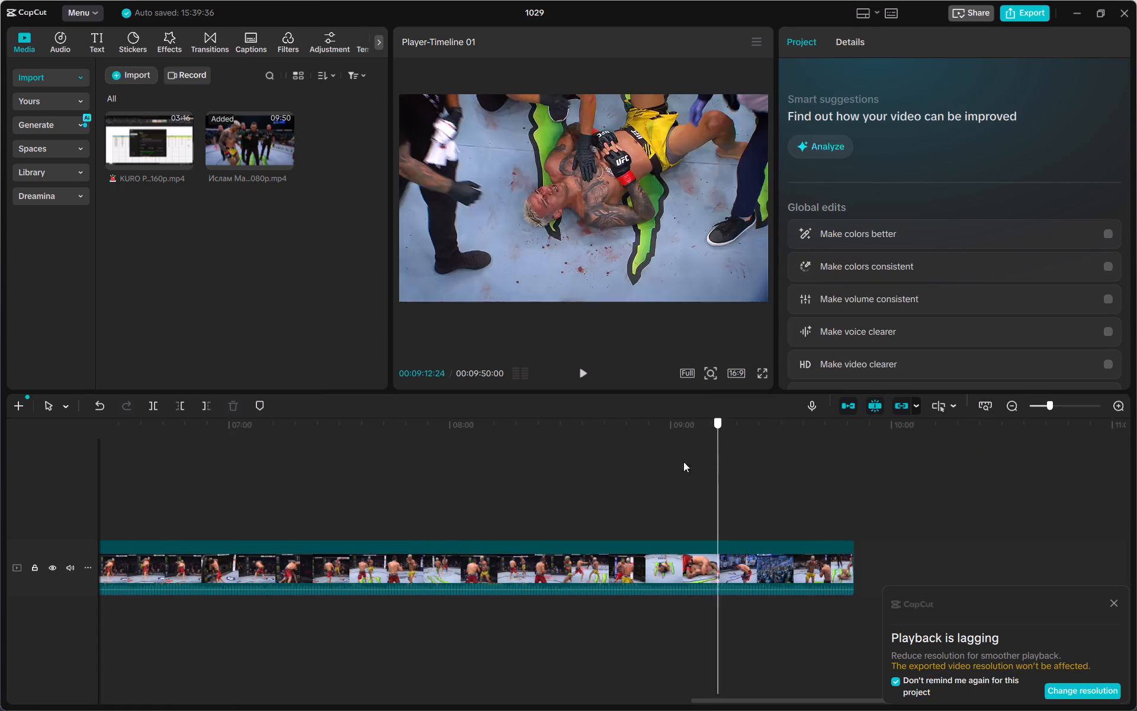
{"action": "left_click_drag", "start_coordinate": [683, 462], "coordinate": [0, 422]}
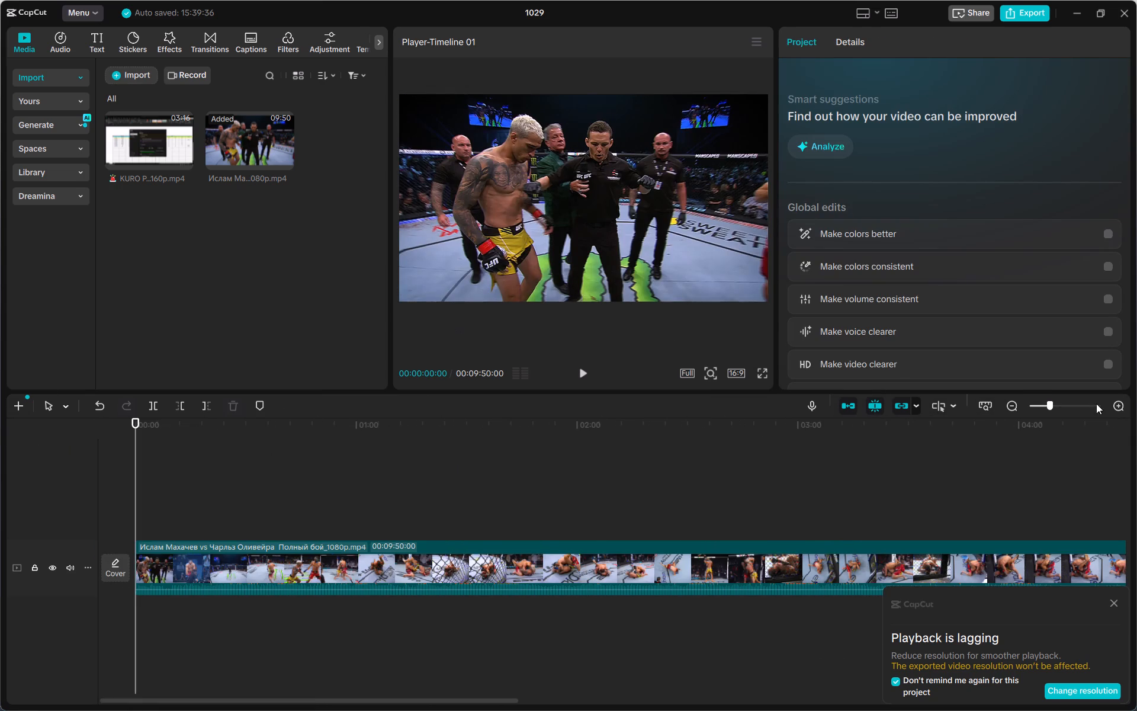
{"action": "left_click", "coordinate": [1053, 401]}
{"action": "left_click", "coordinate": [1060, 409]}
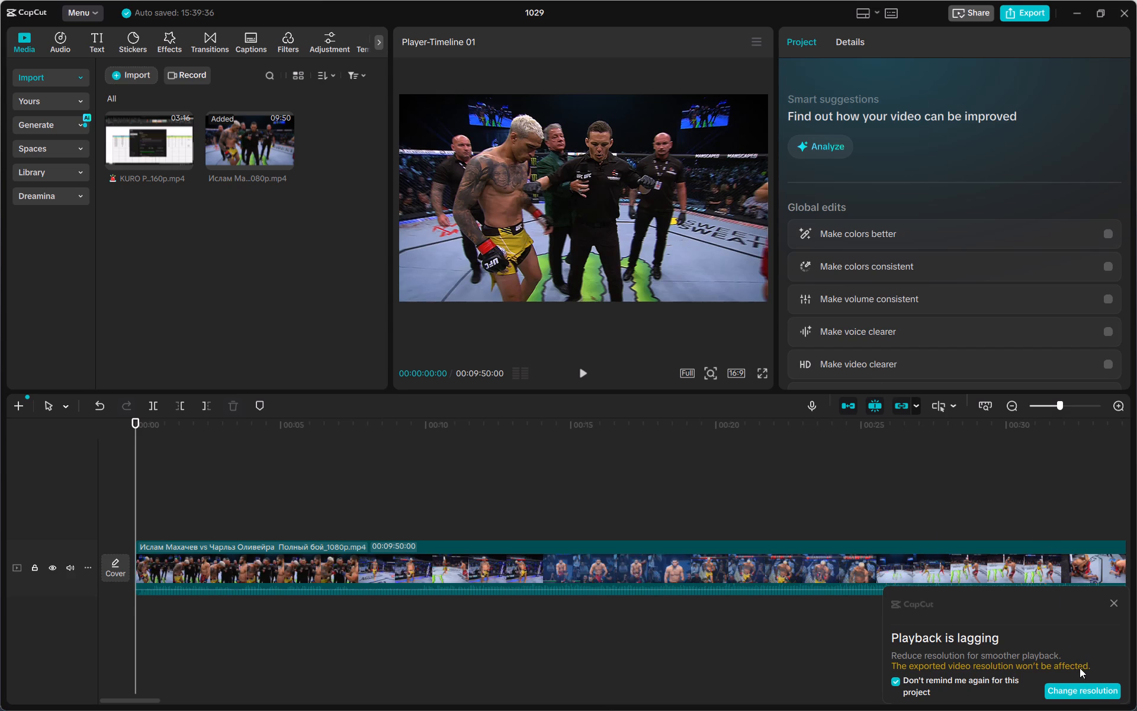
Dismiss the playback lagging notice.
{"action": "left_click", "coordinate": [1112, 601]}
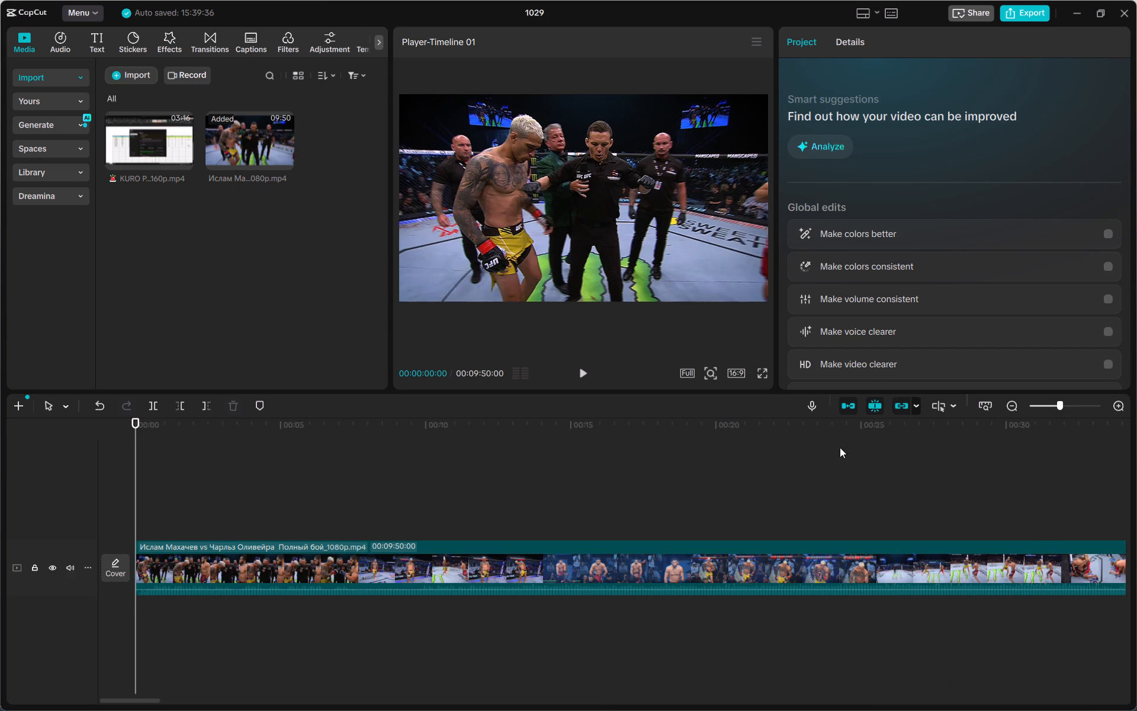
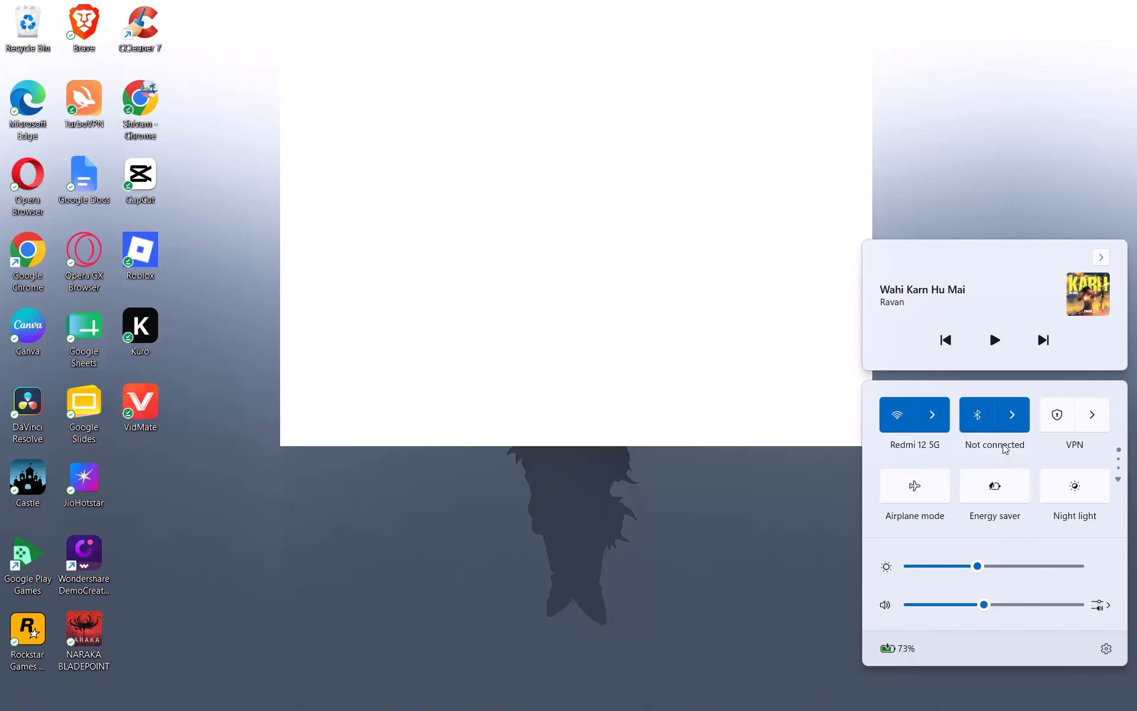
Dismiss the quick settings and switch back to the CapCut project with the fight video.
{"action": "left_click", "coordinate": [784, 614]}
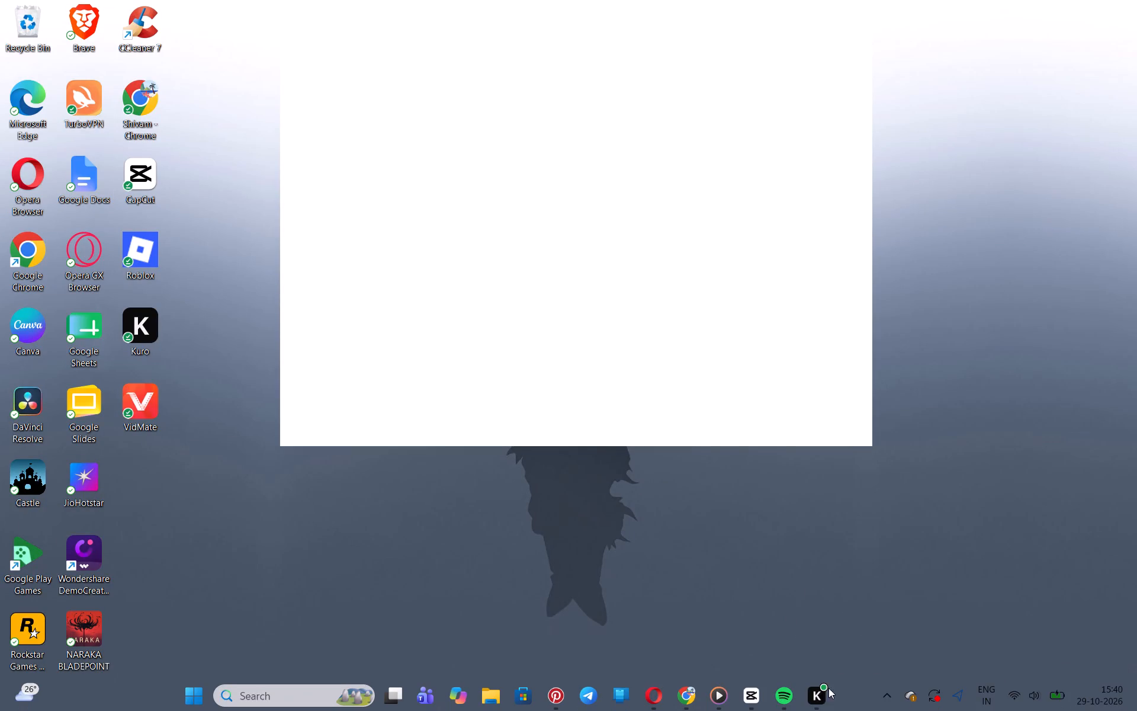
{"action": "left_click", "coordinate": [760, 694]}
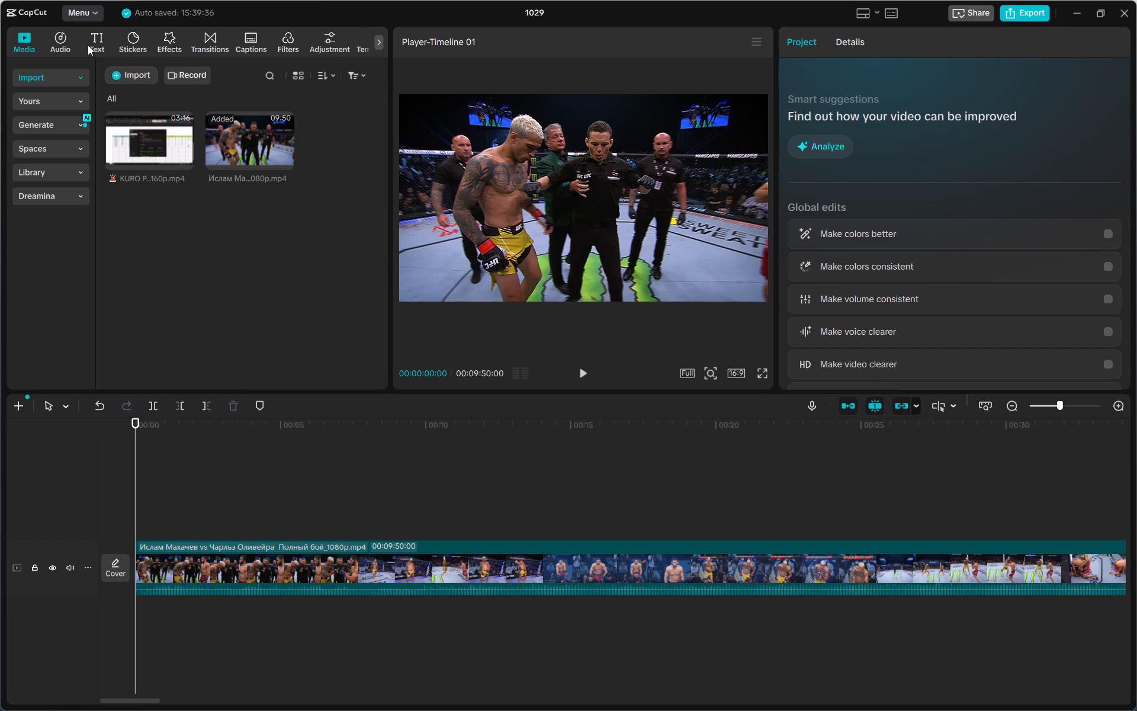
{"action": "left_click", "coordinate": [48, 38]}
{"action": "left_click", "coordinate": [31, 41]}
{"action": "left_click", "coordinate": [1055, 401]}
Scrub through the fight clip past the seven-minute mark and back towards its opening seconds to review the footage.
{"action": "left_click", "coordinate": [539, 529]}
{"action": "left_click_drag", "start_coordinate": [532, 514], "coordinate": [1135, 515]}
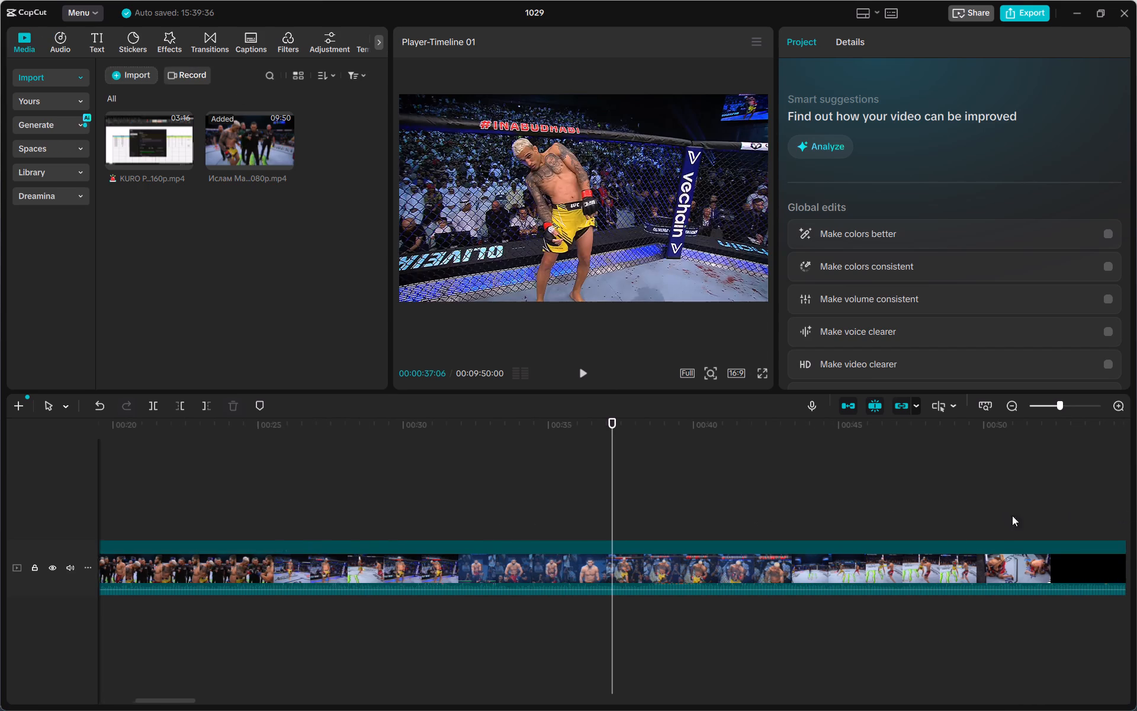
{"action": "left_click", "coordinate": [756, 520]}
{"action": "left_click_drag", "start_coordinate": [755, 518], "coordinate": [1136, 535]}
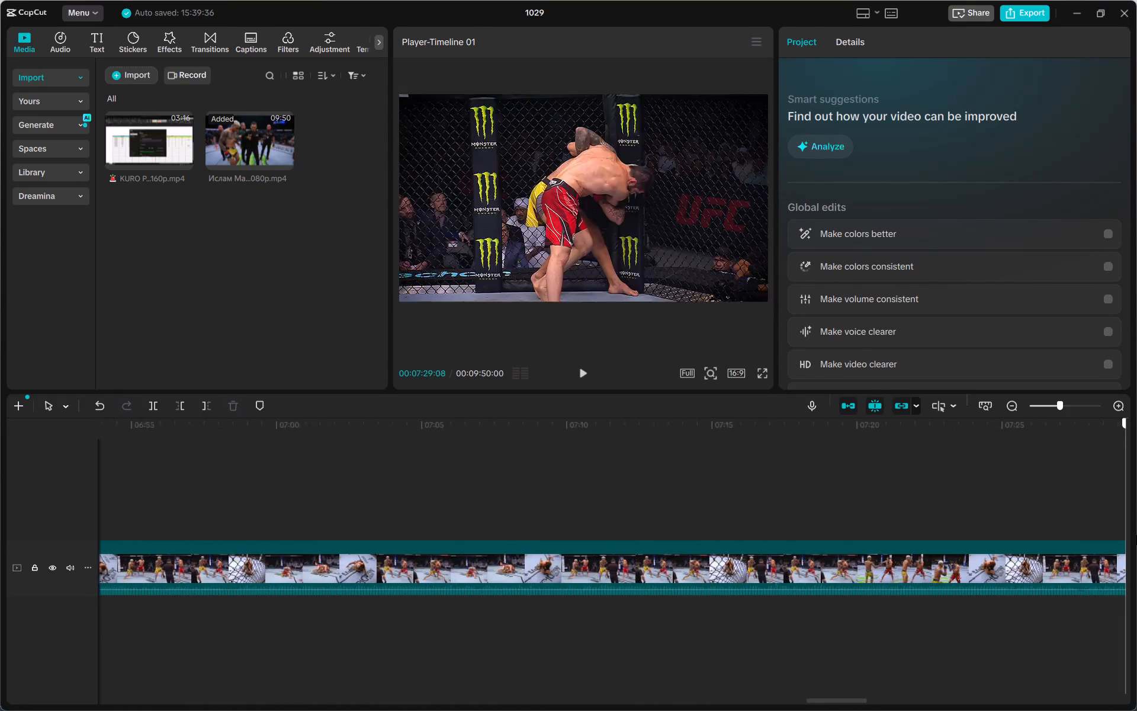
{"action": "left_click_drag", "start_coordinate": [1136, 535], "coordinate": [0, 461]}
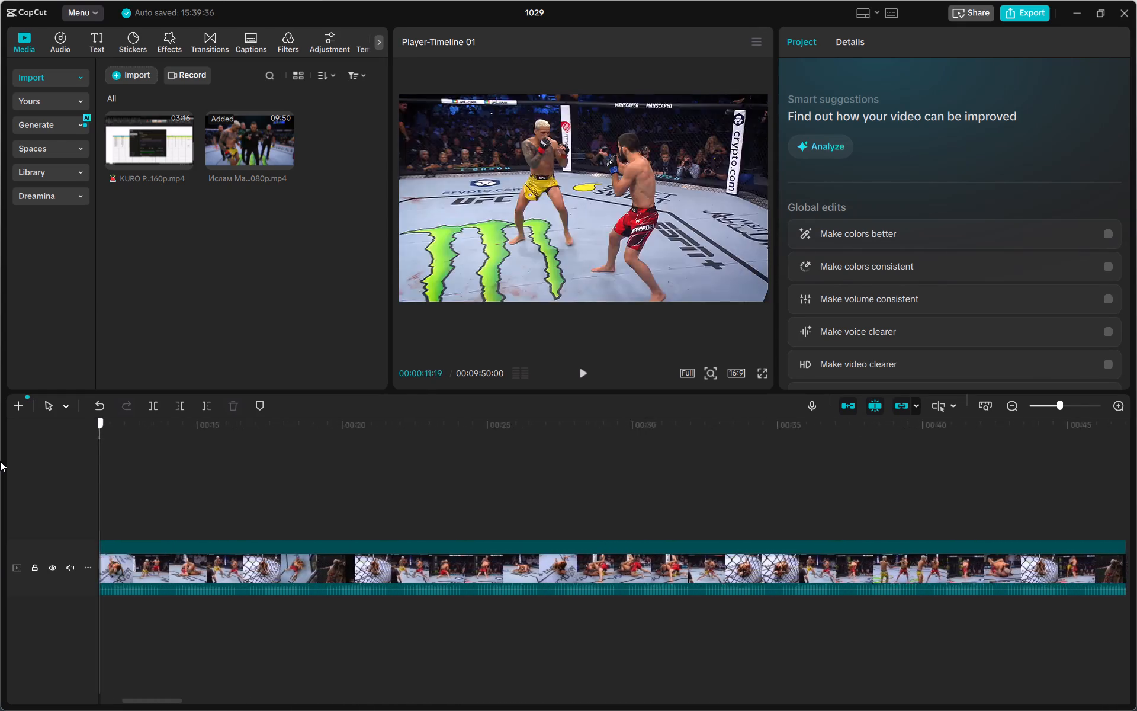
Scrub through the opening seconds of the fight clip, leaving the playhead at about 4.5 seconds.
{"action": "left_click_drag", "start_coordinate": [0, 461], "coordinate": [143, 450]}
{"action": "left_click", "coordinate": [301, 464]}
{"action": "left_click", "coordinate": [304, 465]}
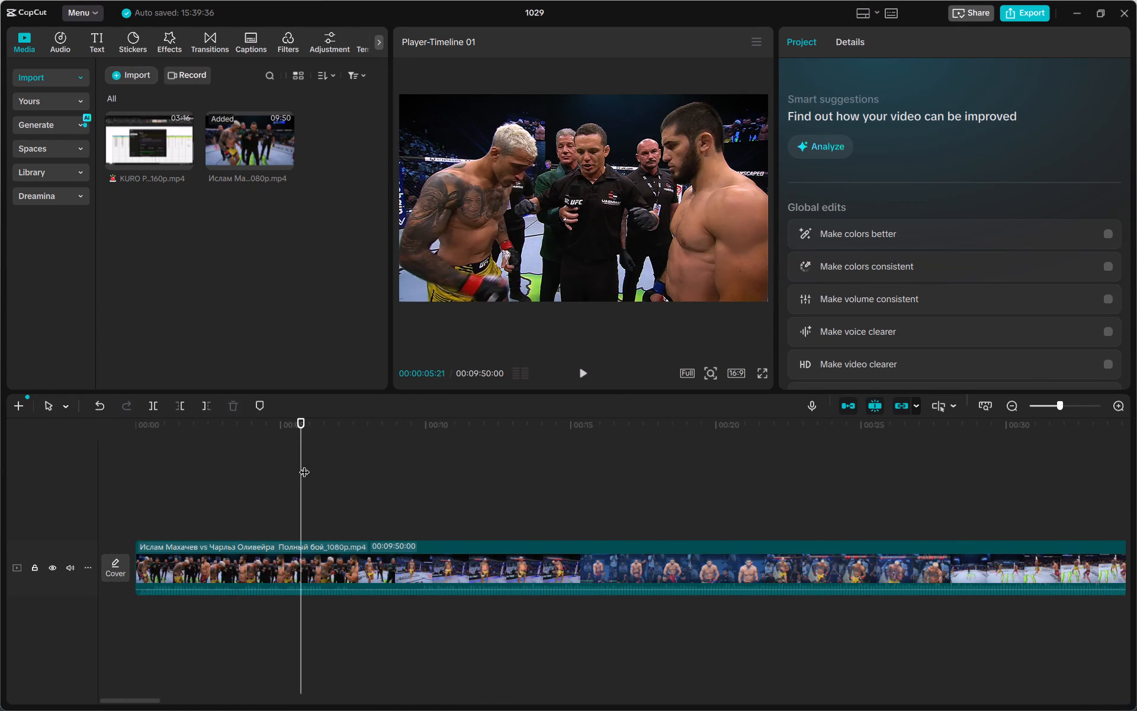
{"action": "left_click", "coordinate": [256, 469]}
{"action": "double_click", "coordinate": [251, 469]}
{"action": "left_click", "coordinate": [267, 466]}
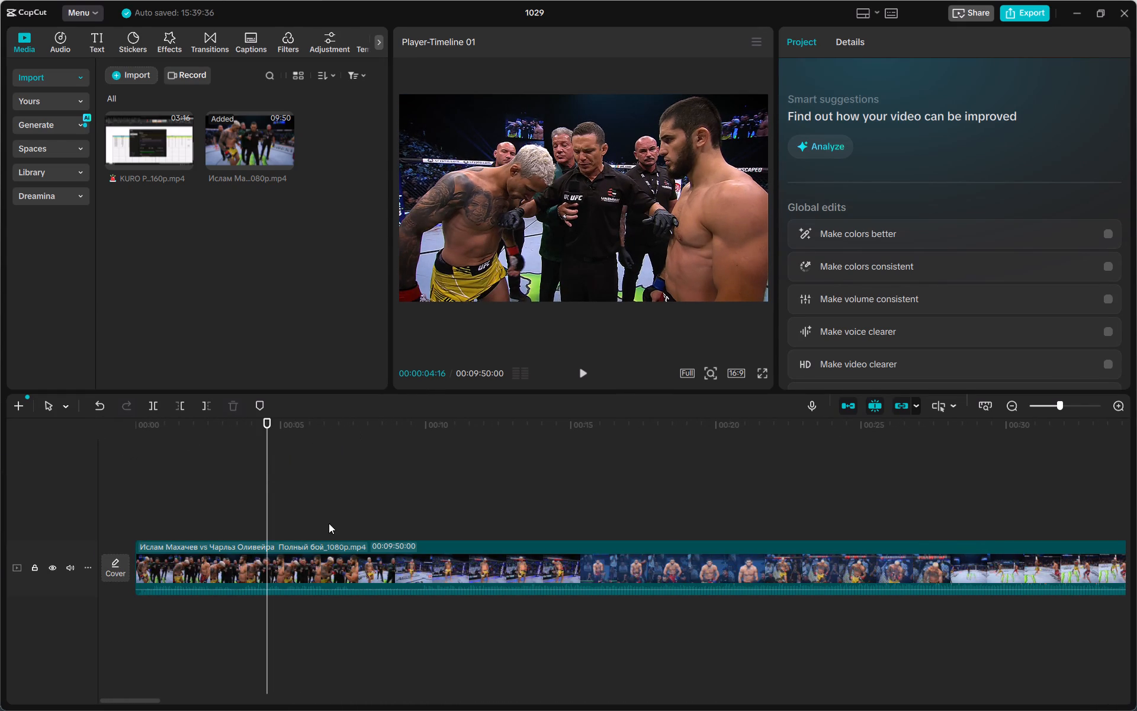
Lower the fight clip's audio volume to near silence.
{"action": "left_click", "coordinate": [339, 546]}
{"action": "left_click", "coordinate": [853, 40]}
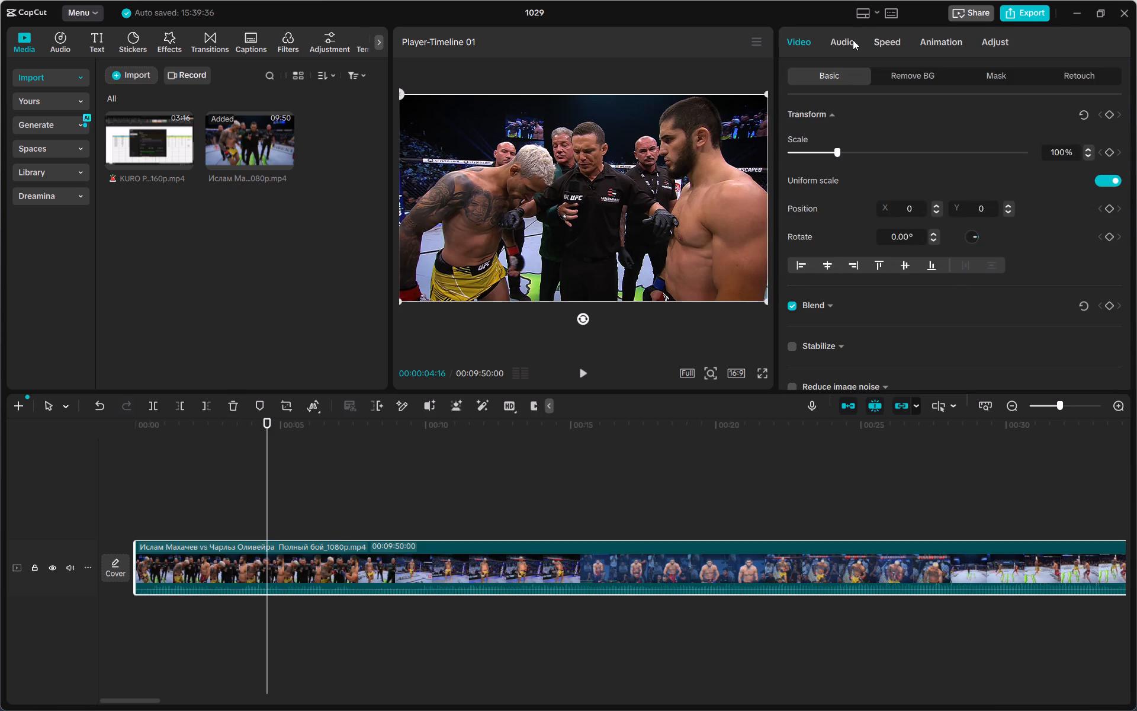
{"action": "double_click", "coordinate": [856, 151]}
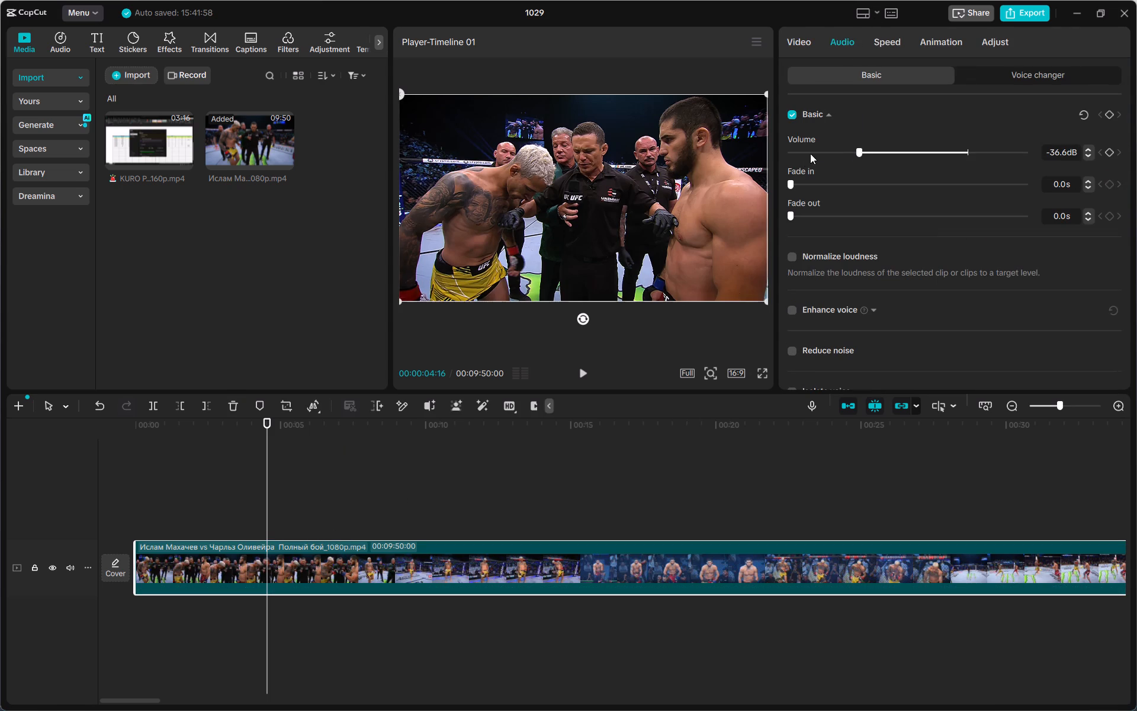
{"action": "left_click", "coordinate": [810, 153]}
Deselect the fight clip and scrub the playhead back to about the 7-second mark.
{"action": "left_click", "coordinate": [567, 460]}
{"action": "left_click_drag", "start_coordinate": [563, 463], "coordinate": [339, 463]}
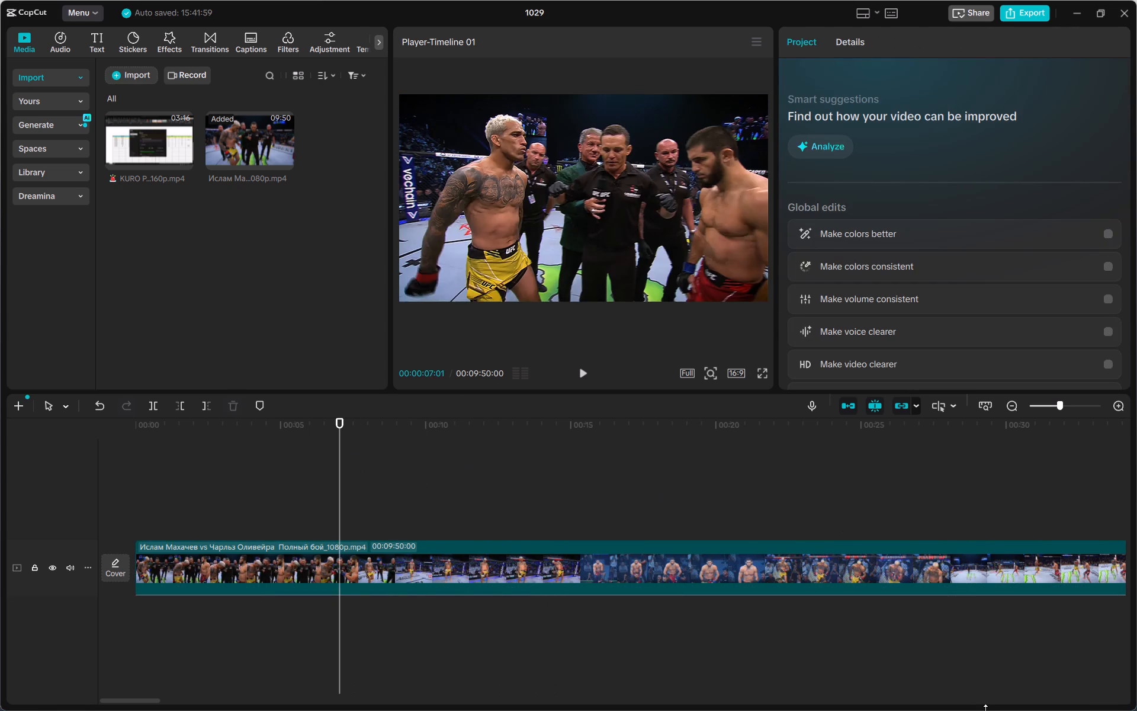
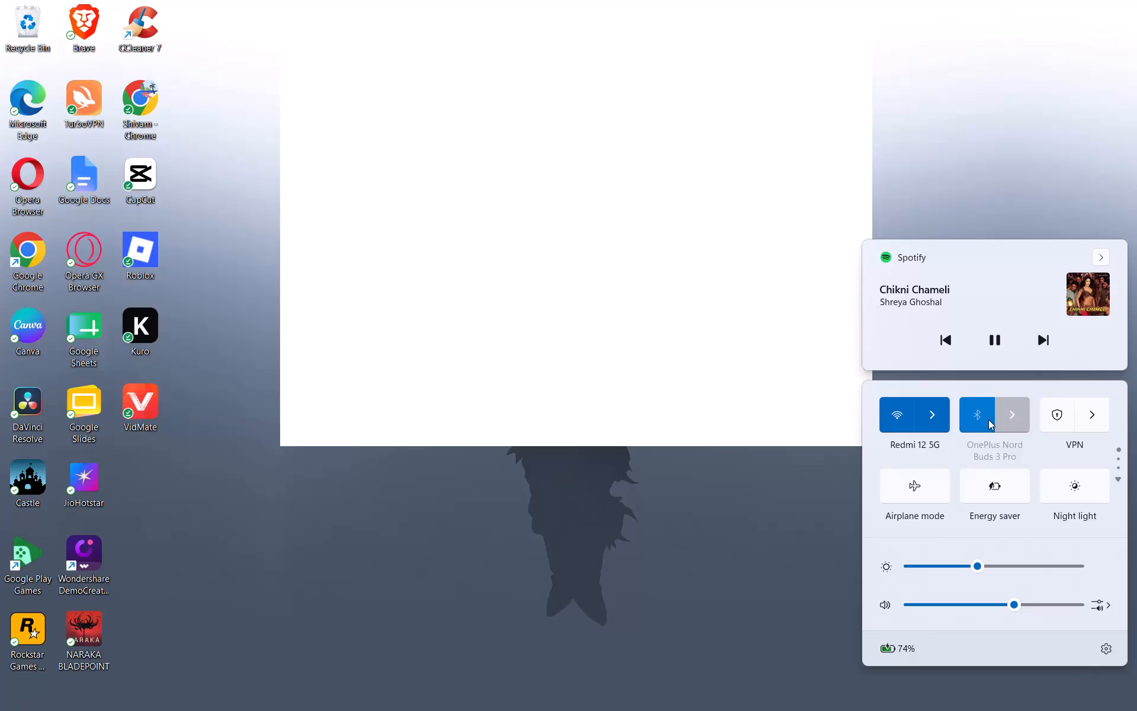
Recheck the Bluetooth state in the Windows quick settings, close them and switch back to the CapCut project.
{"action": "left_click", "coordinate": [788, 583]}
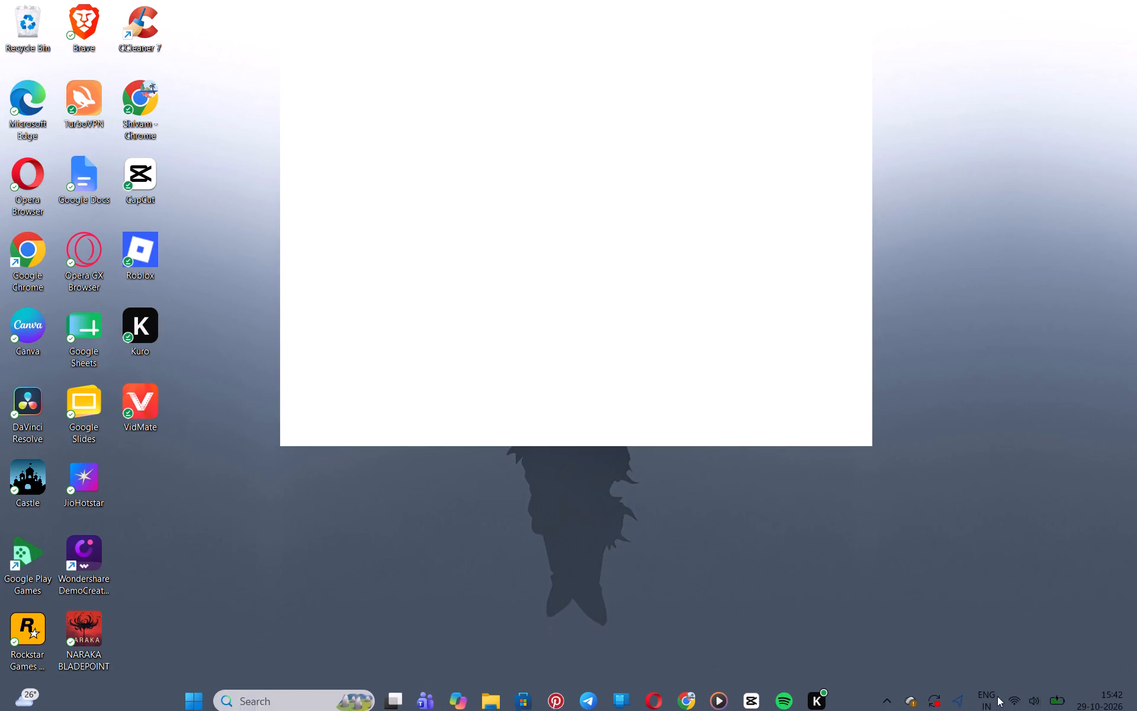
{"action": "left_click", "coordinate": [1008, 692]}
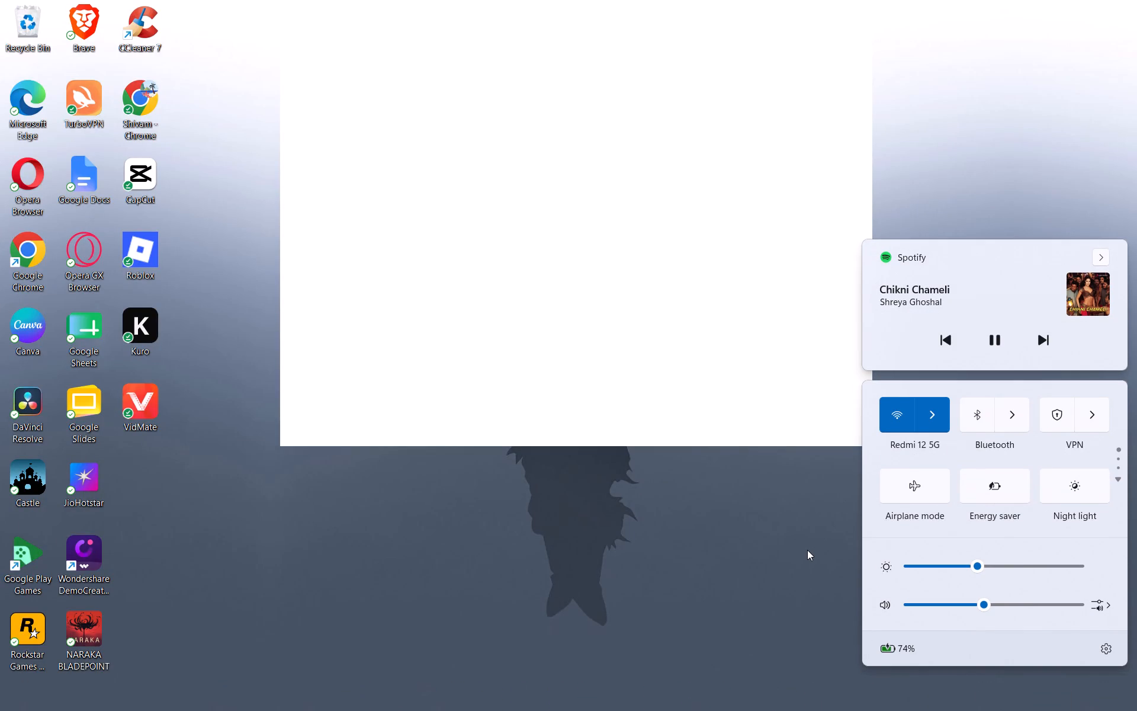
{"action": "left_click", "coordinate": [807, 550]}
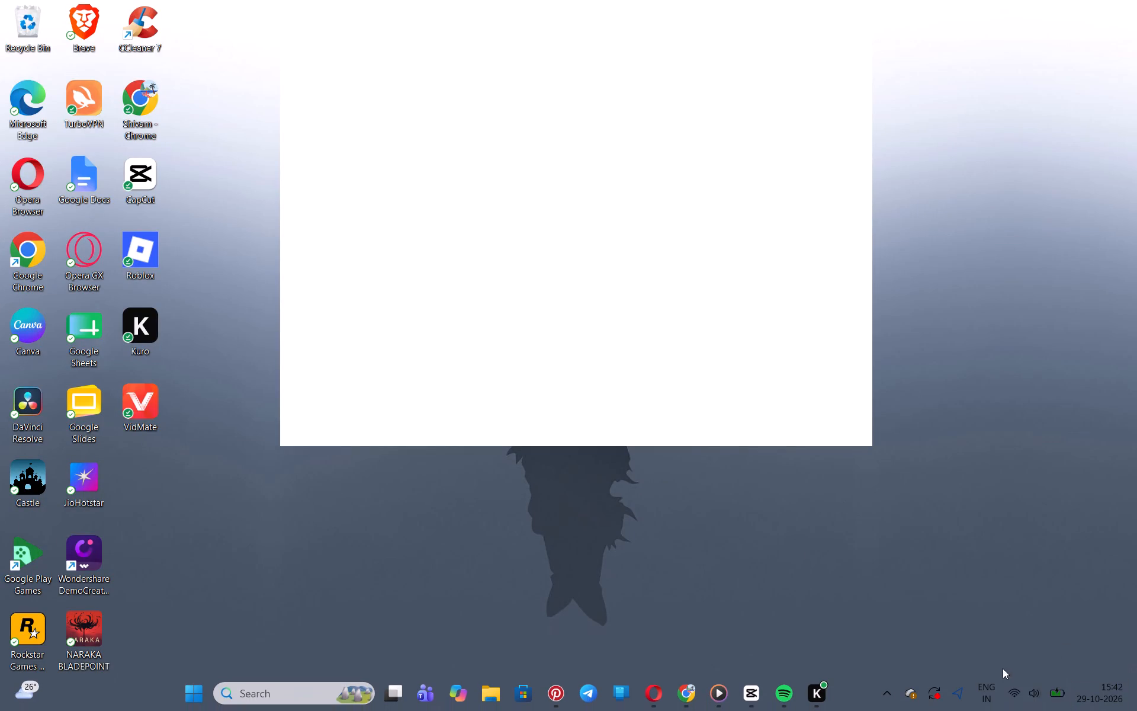
{"action": "left_click", "coordinate": [758, 693]}
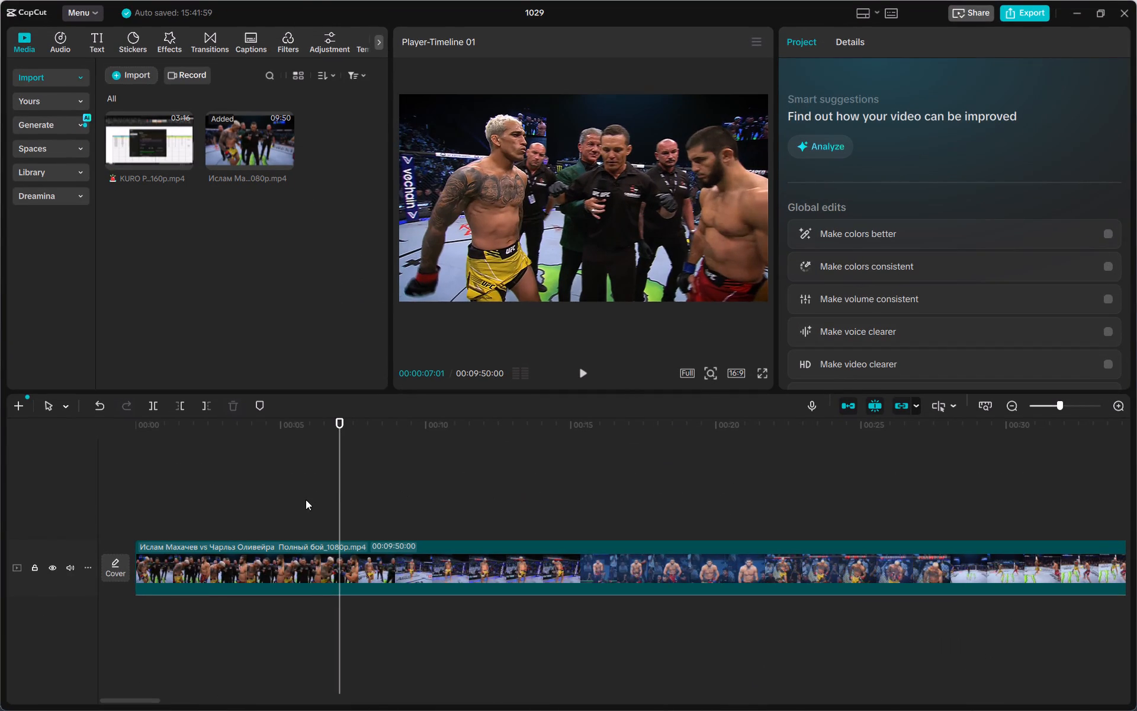
Scrub through the opening seven seconds of the fight clip and play them back to check the face-off moment.
{"action": "left_click", "coordinate": [304, 502]}
{"action": "left_click_drag", "start_coordinate": [304, 503], "coordinate": [143, 509]}
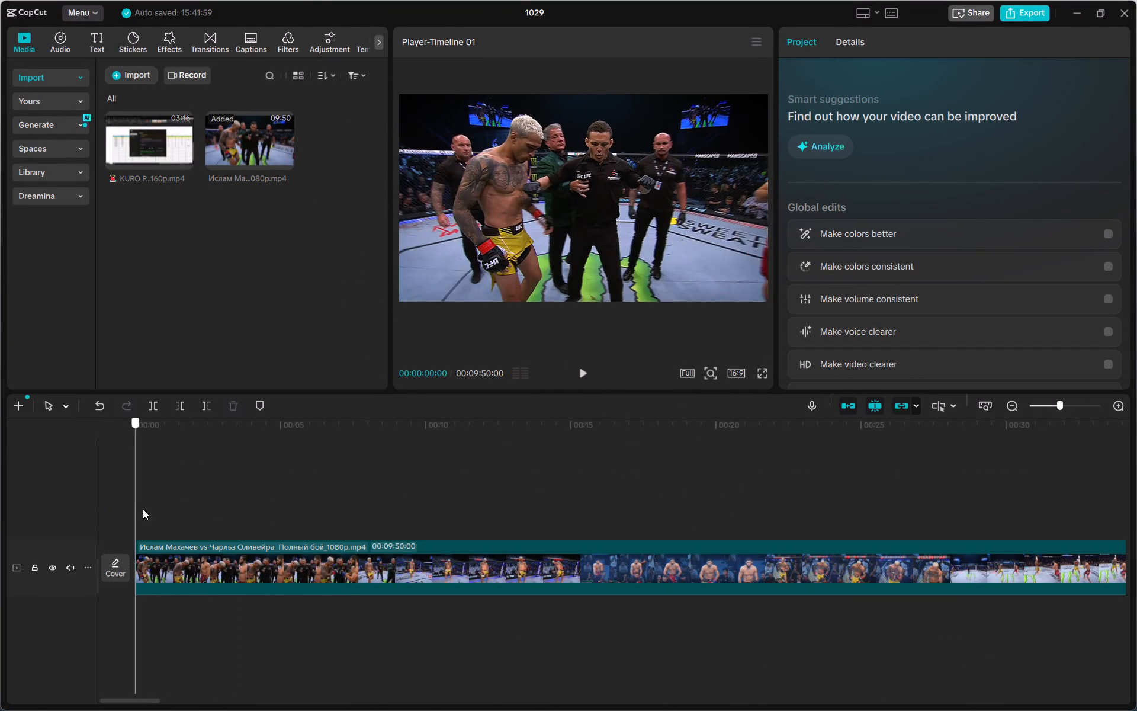
{"action": "left_click_drag", "start_coordinate": [143, 509], "coordinate": [178, 517]}
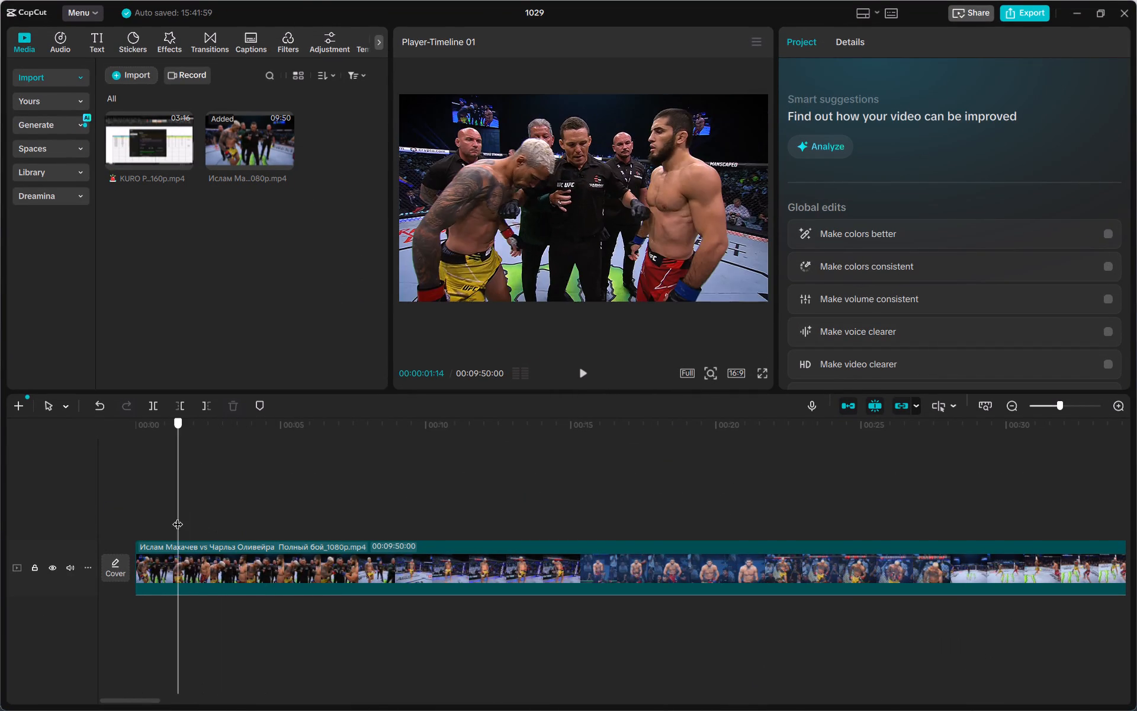
{"action": "left_click_drag", "start_coordinate": [178, 517], "coordinate": [327, 515]}
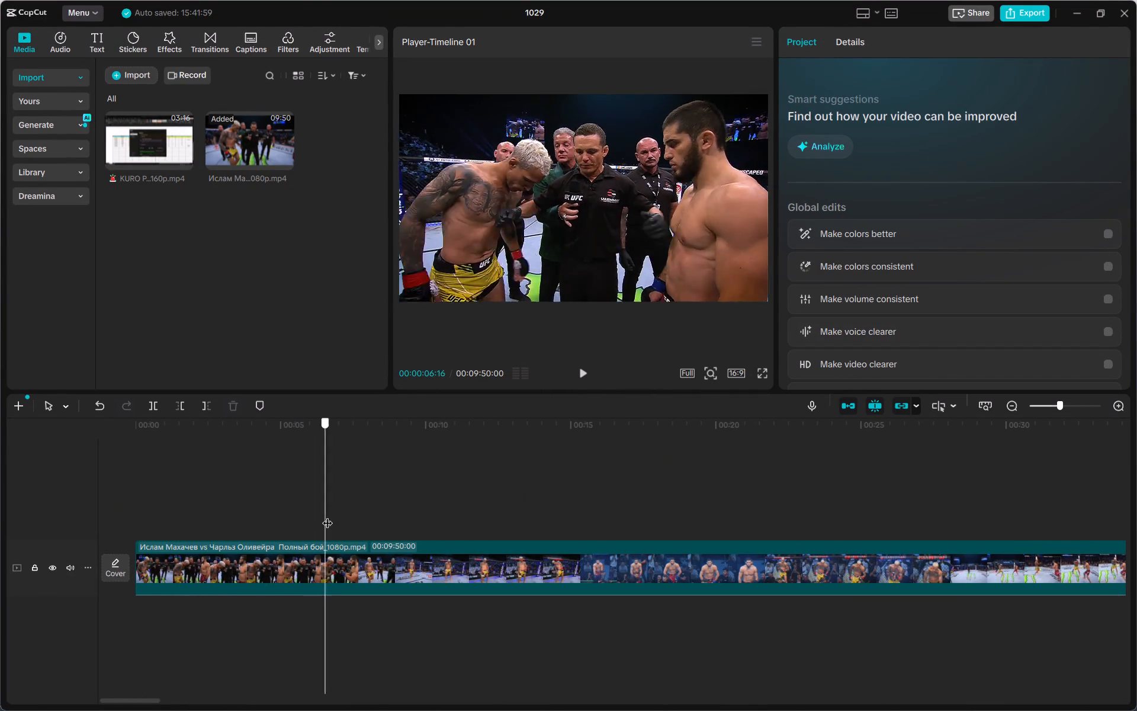
{"action": "left_click_drag", "start_coordinate": [327, 515], "coordinate": [320, 471]}
{"action": "left_click_drag", "start_coordinate": [318, 473], "coordinate": [149, 487]}
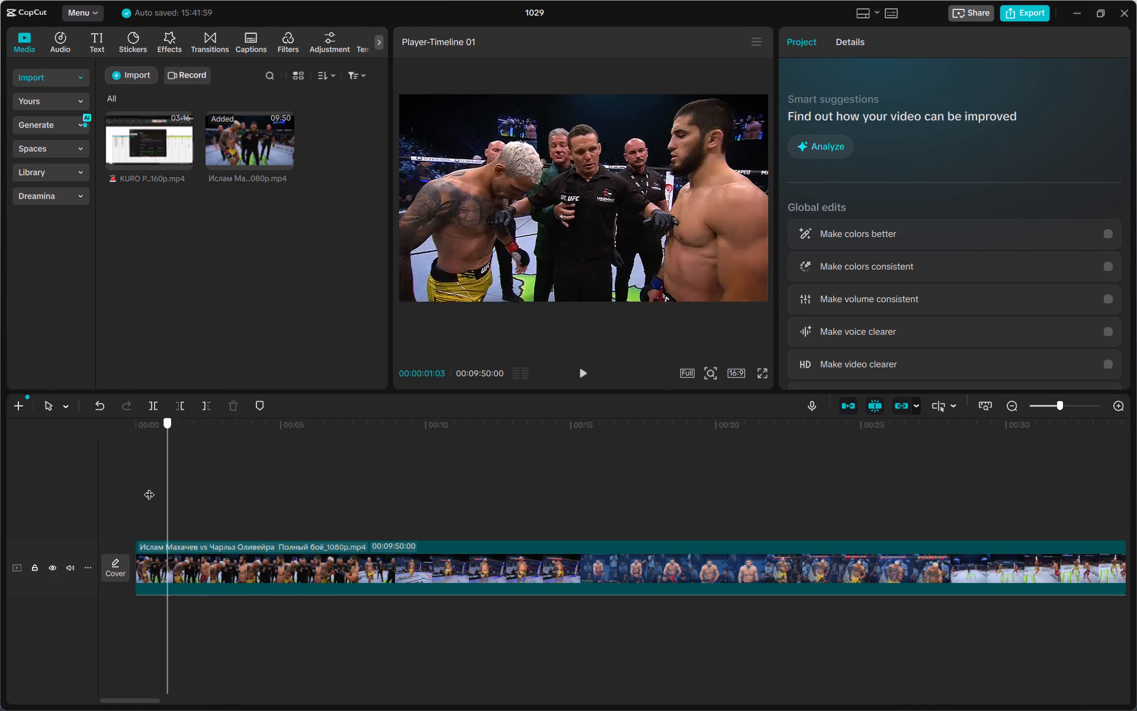
{"action": "left_click_drag", "start_coordinate": [149, 487], "coordinate": [99, 477]}
{"action": "left_click", "coordinate": [585, 371]}
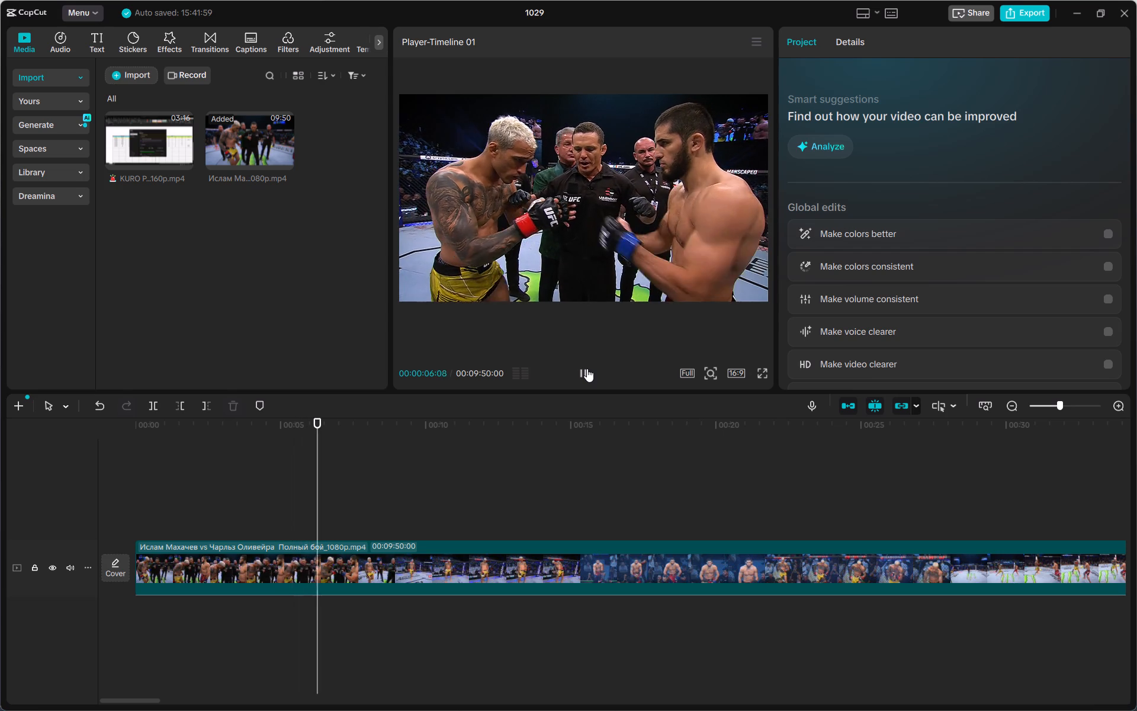
{"action": "left_click", "coordinate": [587, 369]}
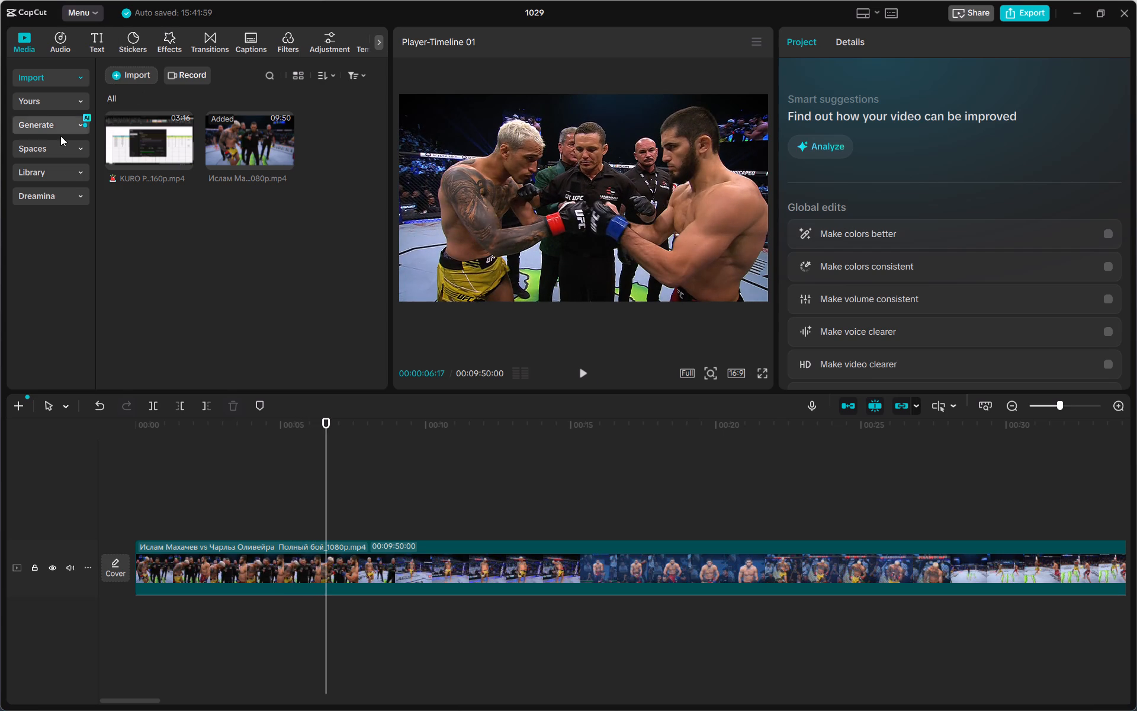
Place the trending Grimy Noise video effect above the fight clip, starting within its first second.
{"action": "left_click", "coordinate": [162, 43]}
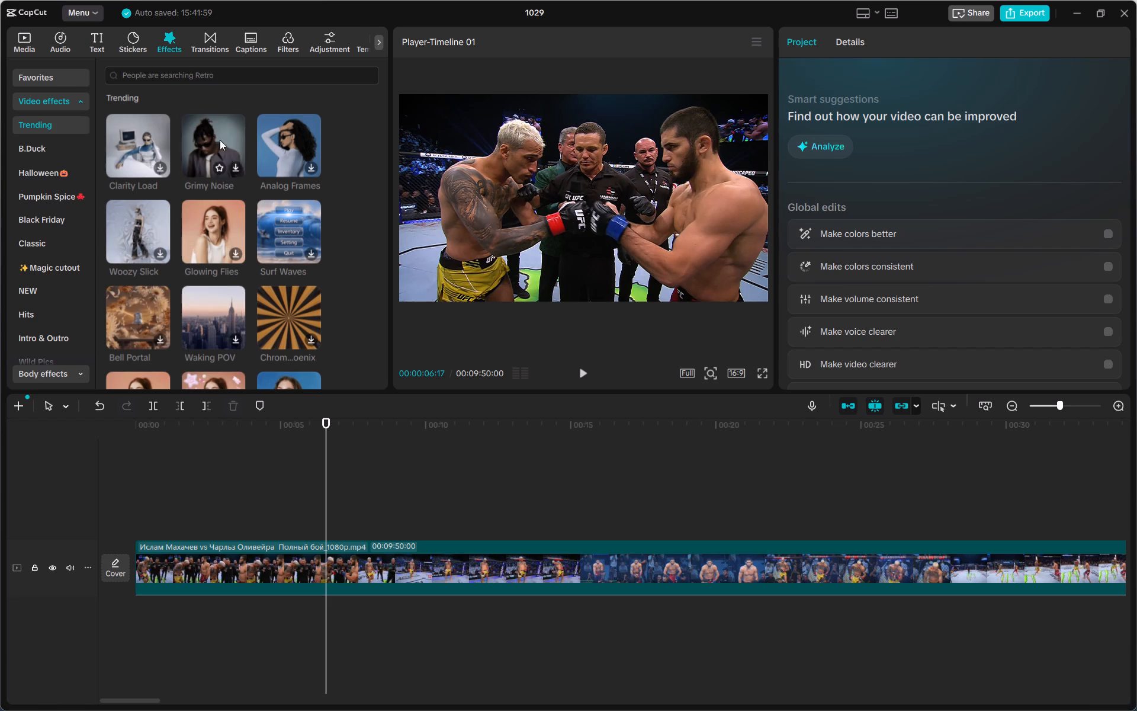
{"action": "left_click", "coordinate": [235, 164]}
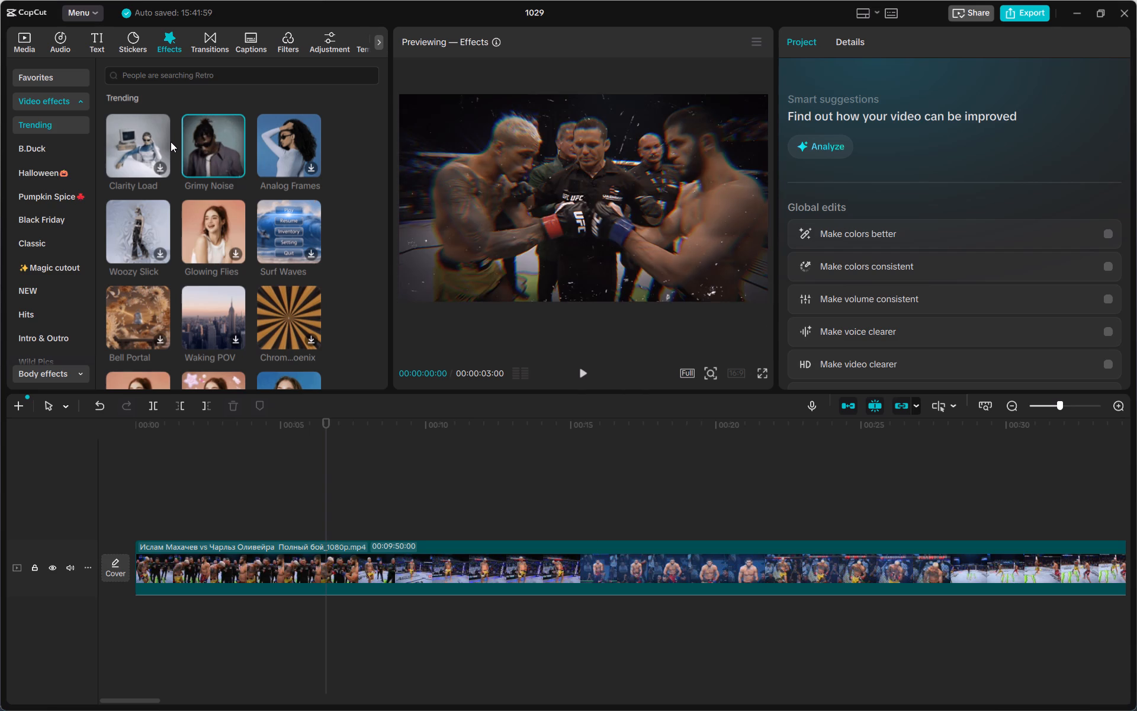
{"action": "left_click_drag", "start_coordinate": [213, 152], "coordinate": [187, 555]}
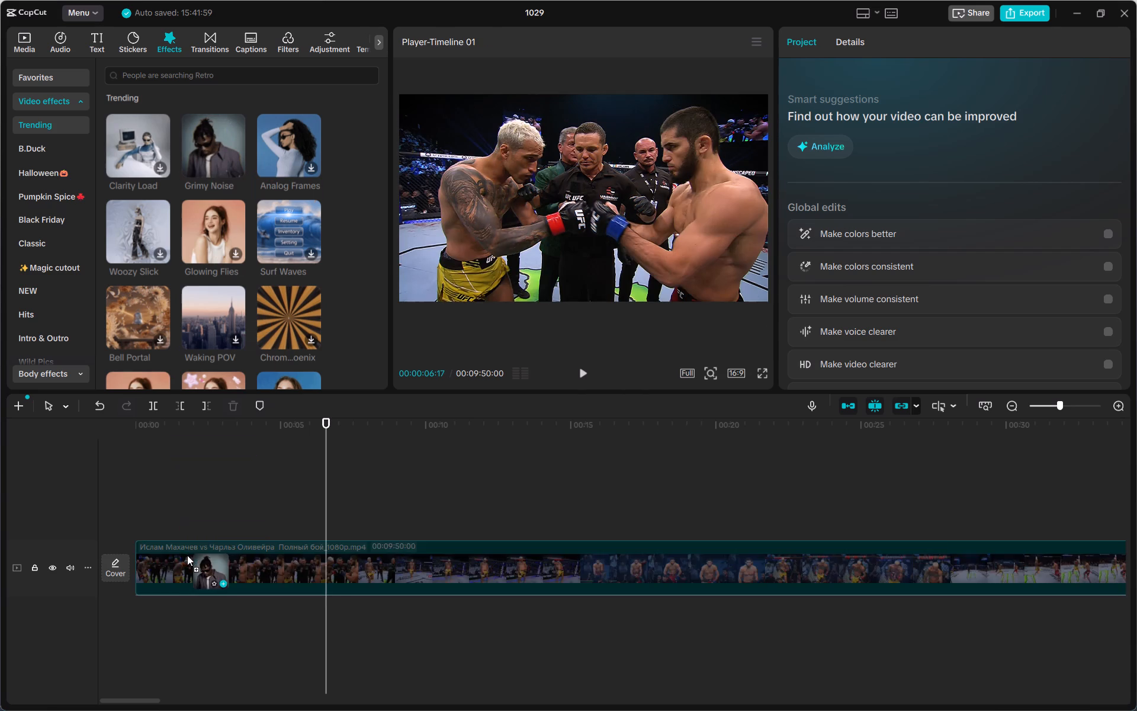
{"action": "left_click_drag", "start_coordinate": [187, 555], "coordinate": [146, 528]}
{"action": "left_click", "coordinate": [162, 498]}
{"action": "left_click_drag", "start_coordinate": [162, 498], "coordinate": [113, 497]}
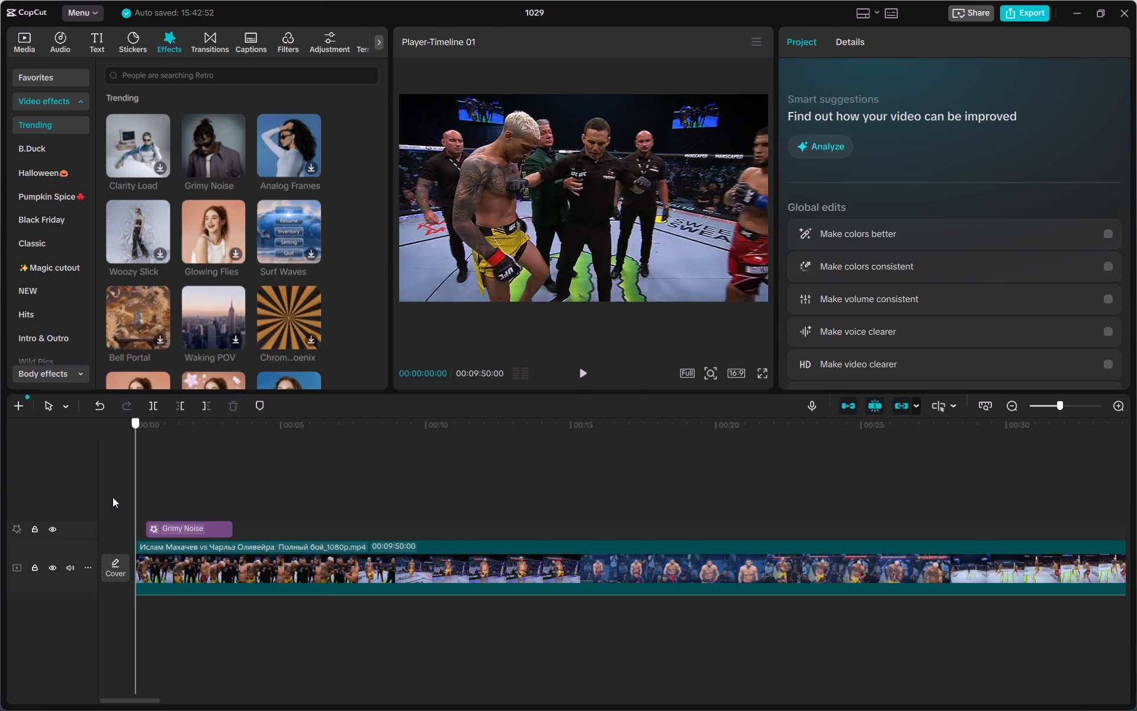
{"action": "left_click_drag", "start_coordinate": [113, 497], "coordinate": [111, 494]}
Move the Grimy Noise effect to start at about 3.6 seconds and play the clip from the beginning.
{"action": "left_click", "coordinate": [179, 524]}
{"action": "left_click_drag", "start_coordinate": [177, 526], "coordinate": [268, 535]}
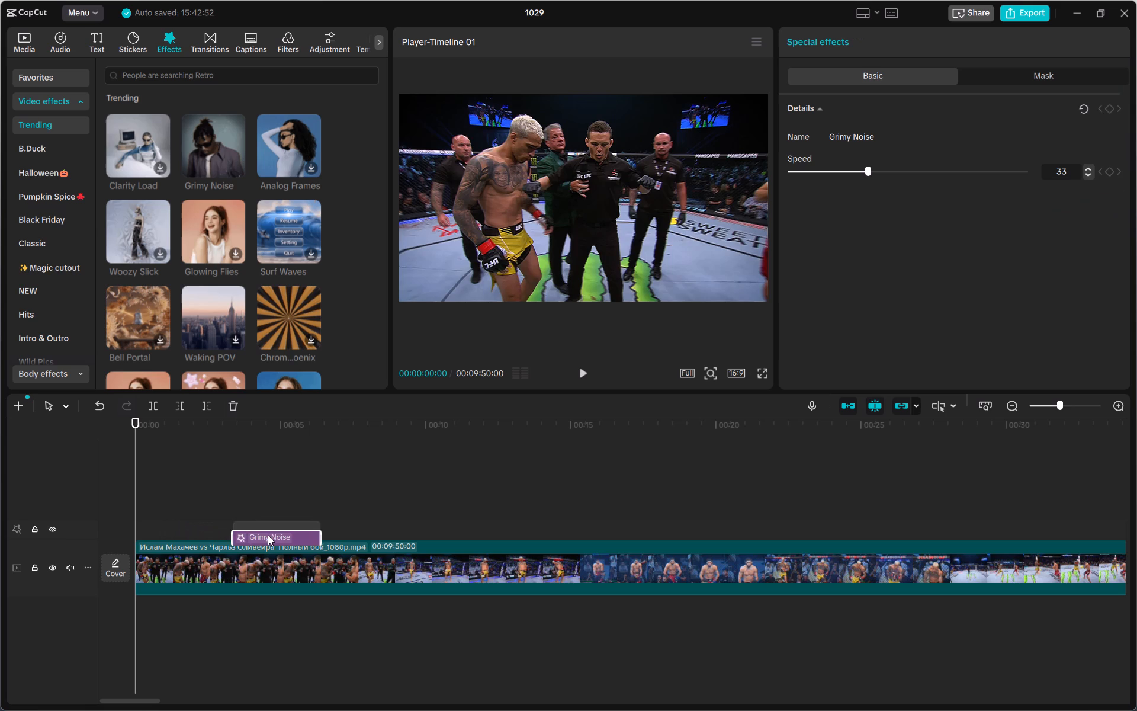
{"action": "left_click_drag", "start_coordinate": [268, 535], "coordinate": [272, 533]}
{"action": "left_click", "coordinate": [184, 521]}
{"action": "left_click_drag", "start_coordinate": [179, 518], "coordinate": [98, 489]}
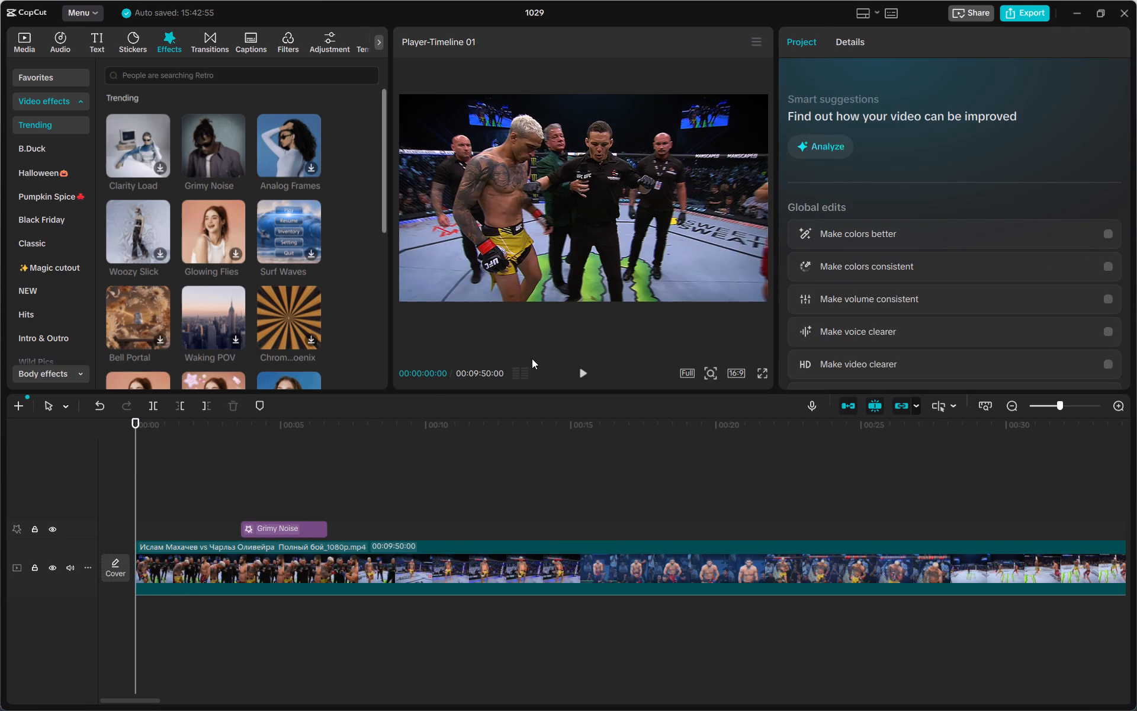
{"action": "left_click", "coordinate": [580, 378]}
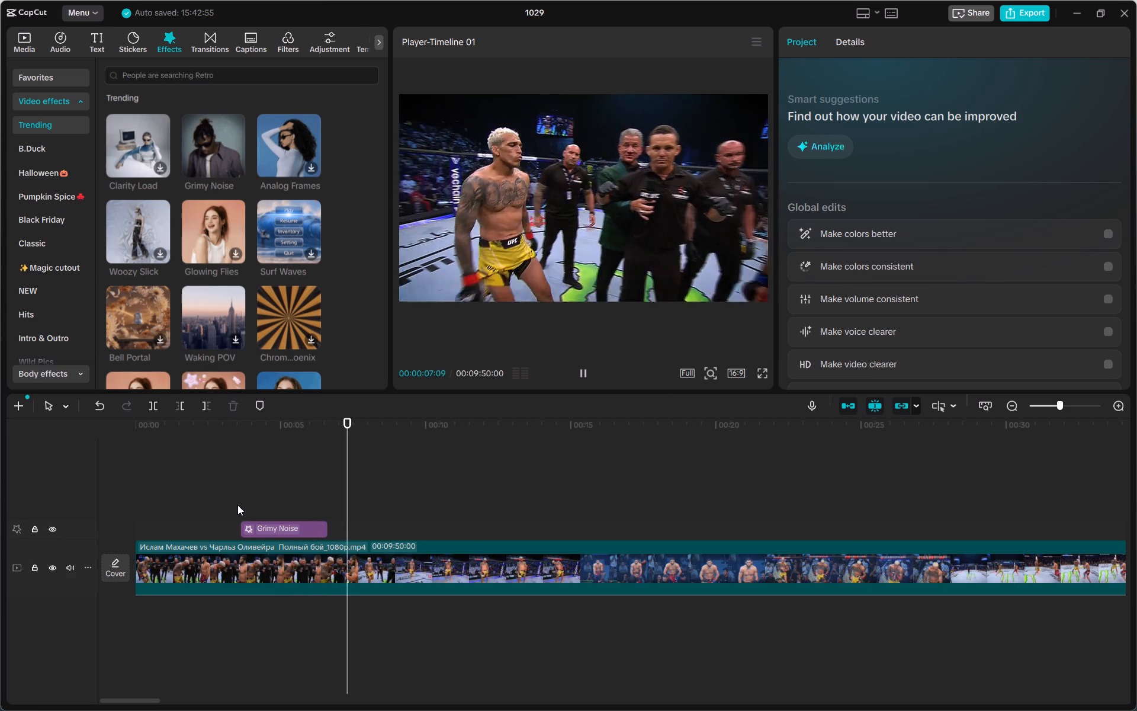
Move the Grimy Noise effect to start at about 6.6 seconds and play that section back.
{"action": "left_click", "coordinate": [274, 534]}
{"action": "left_click_drag", "start_coordinate": [274, 534], "coordinate": [274, 534]}
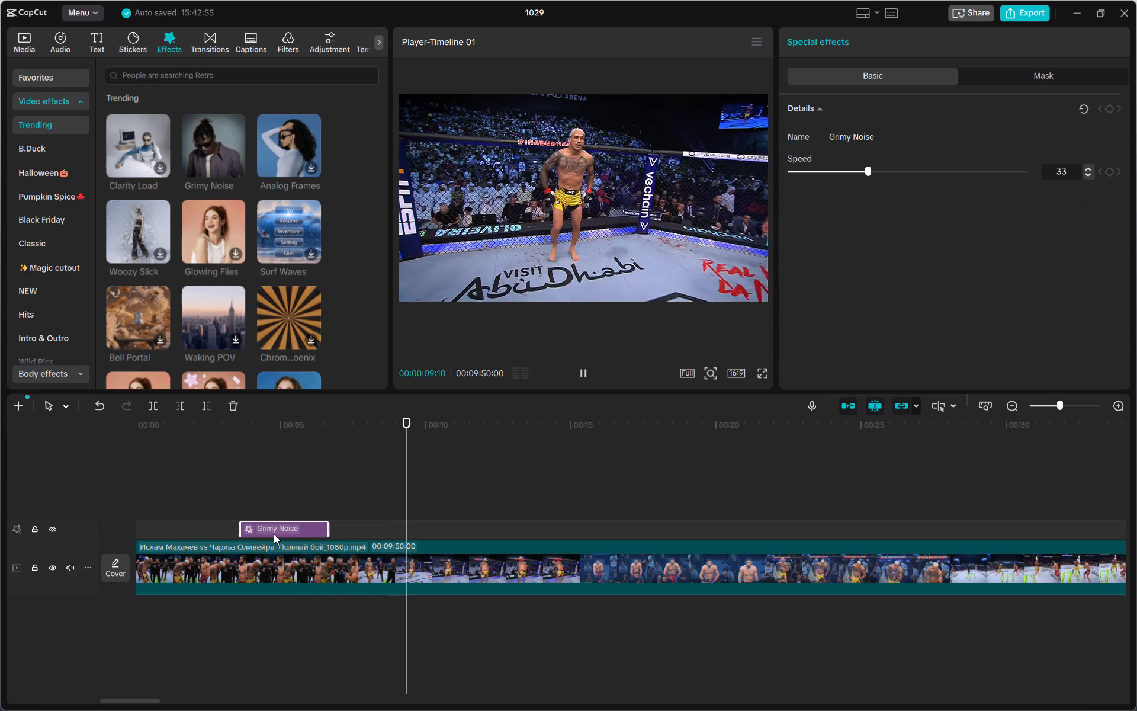
{"action": "left_click_drag", "start_coordinate": [274, 534], "coordinate": [359, 540]}
{"action": "left_click", "coordinate": [311, 508]}
{"action": "left_click_drag", "start_coordinate": [311, 508], "coordinate": [282, 509]}
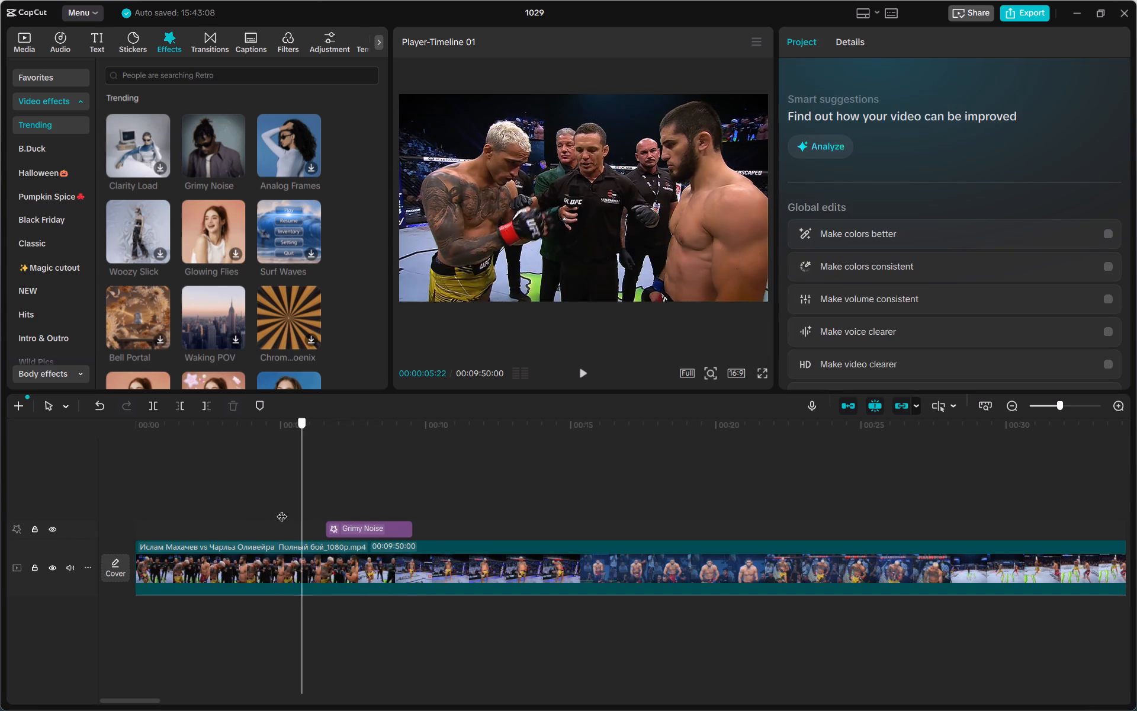
{"action": "left_click_drag", "start_coordinate": [282, 509], "coordinate": [270, 509]}
{"action": "left_click", "coordinate": [584, 385]}
{"action": "left_click", "coordinate": [590, 381]}
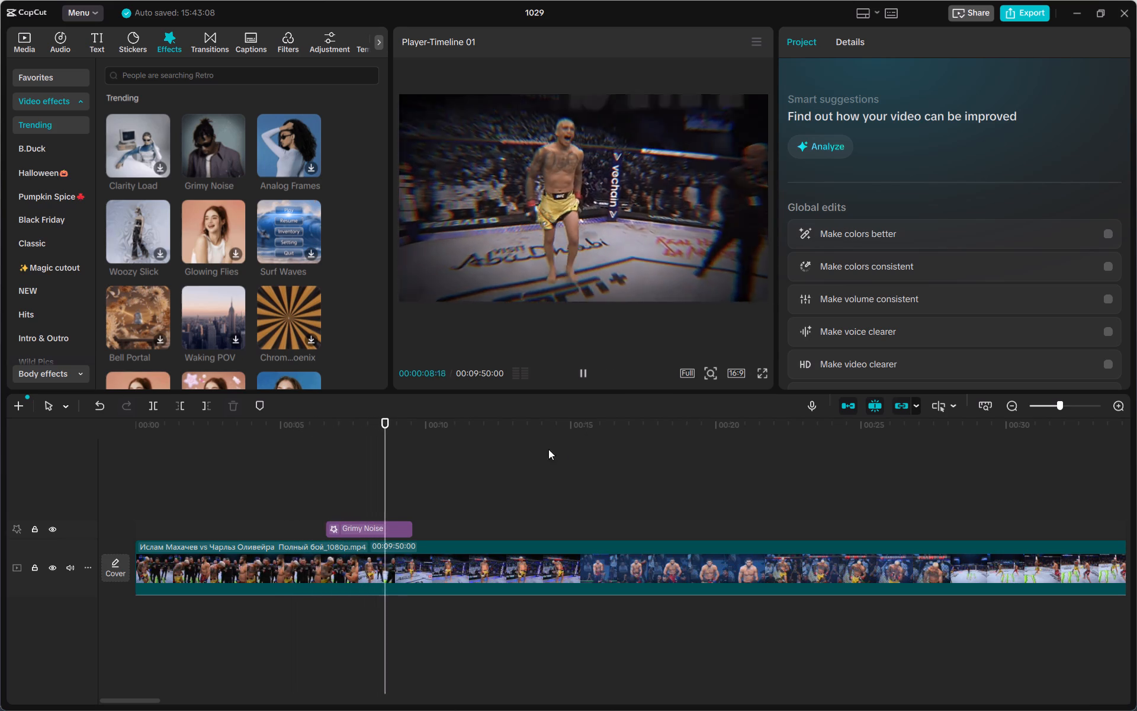
Add the Grimy Noise effect to the favorite effects.
{"action": "left_click", "coordinate": [217, 165]}
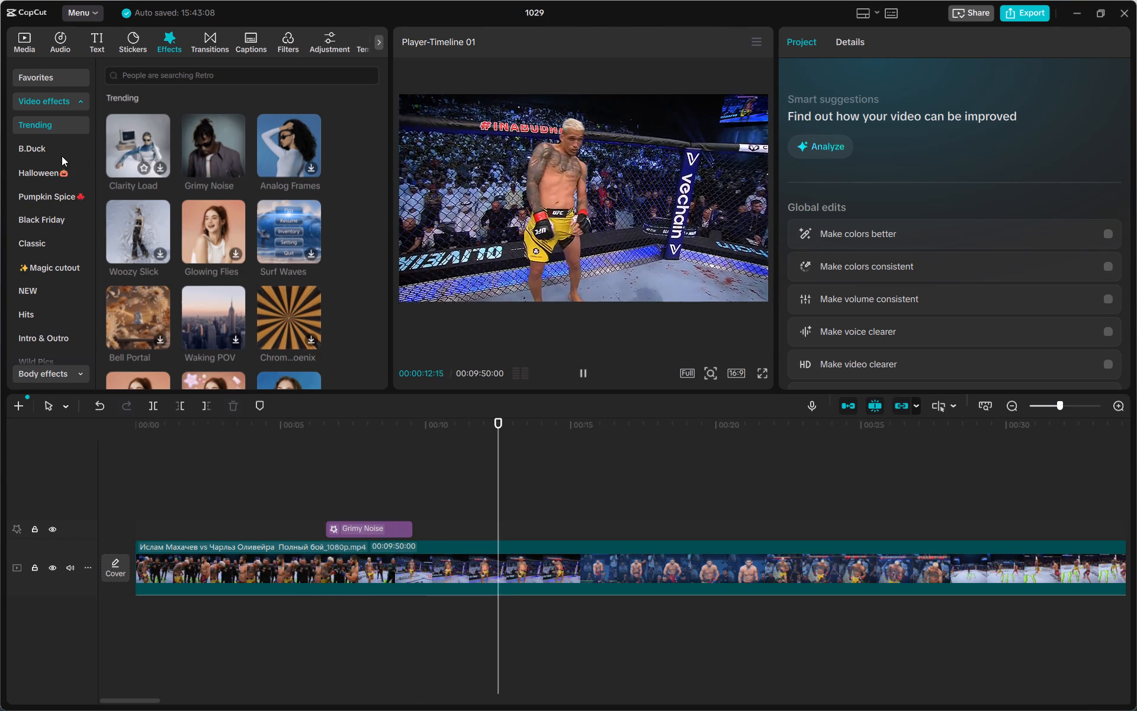
Place the favorite Shake effect on the effects track starting at about 14 seconds and resume playback.
{"action": "left_click", "coordinate": [46, 77]}
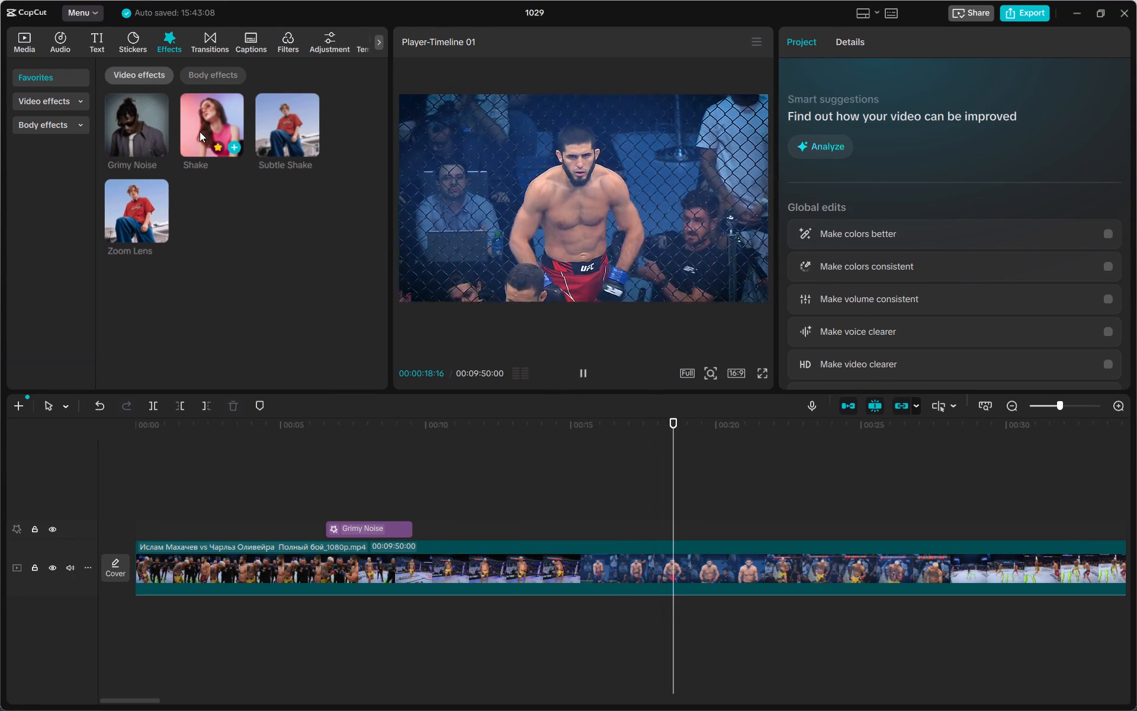
{"action": "left_click_drag", "start_coordinate": [200, 132], "coordinate": [543, 534]}
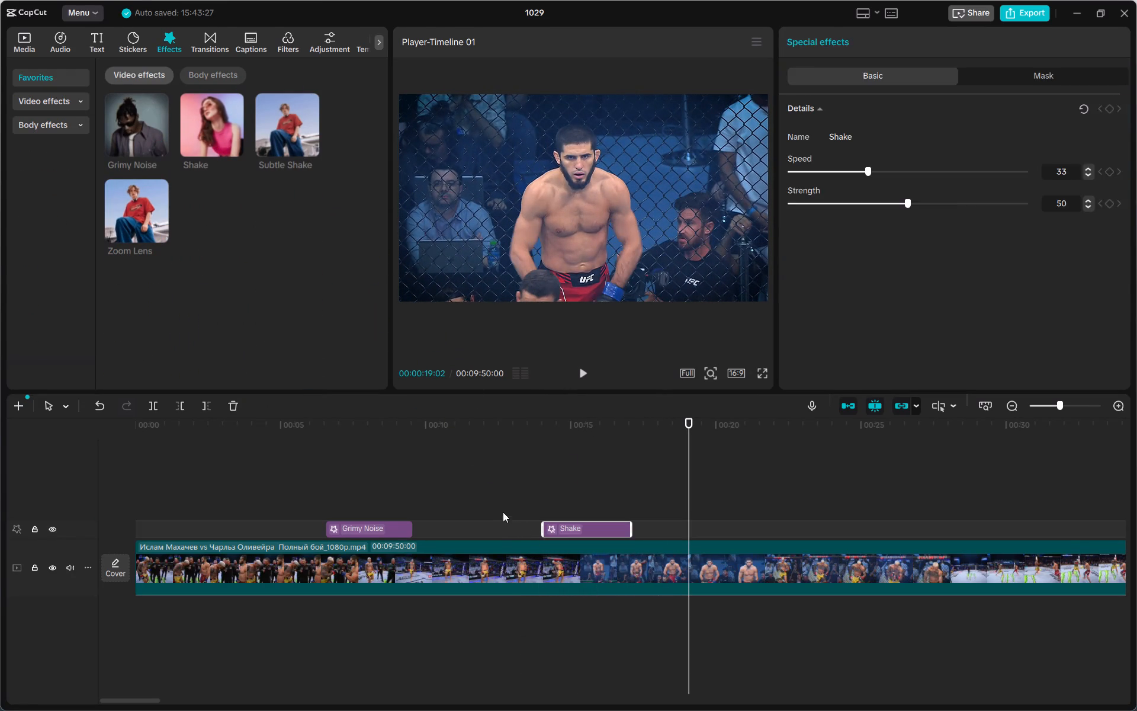
{"action": "left_click", "coordinate": [503, 509]}
{"action": "left_click", "coordinate": [582, 372]}
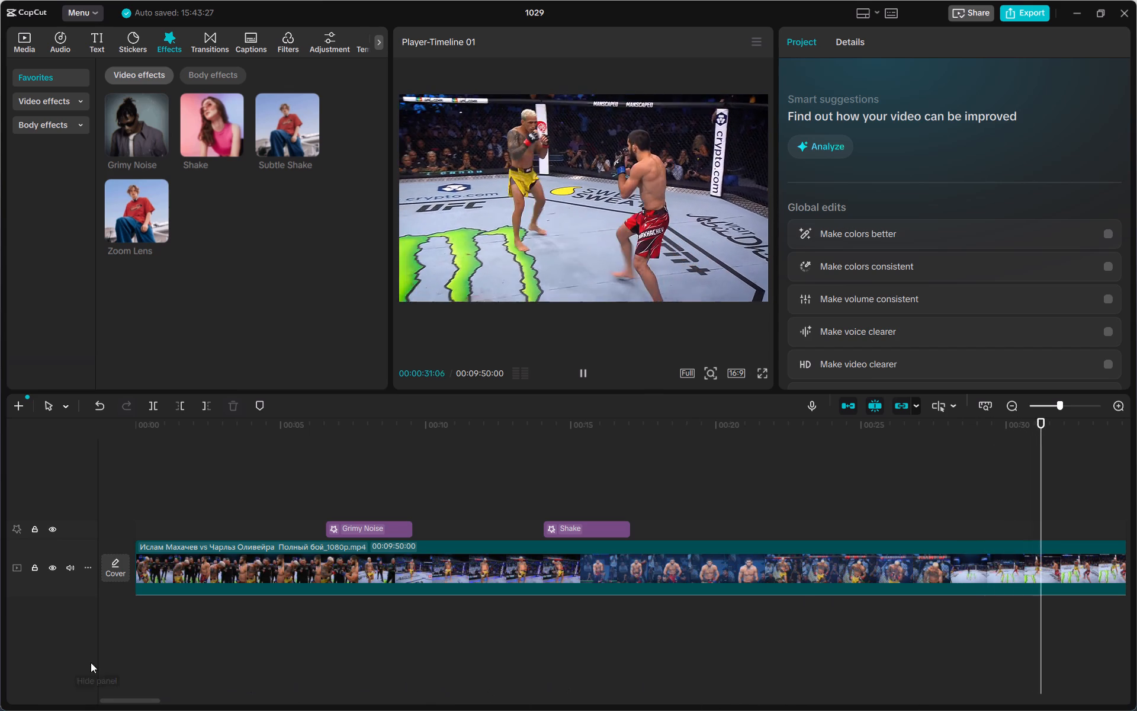
Extend the Grimy Noise effect's end to about 12.7 seconds and play the footage through the effects.
{"action": "left_click", "coordinate": [387, 501]}
{"action": "left_click_drag", "start_coordinate": [373, 505], "coordinate": [284, 515]}
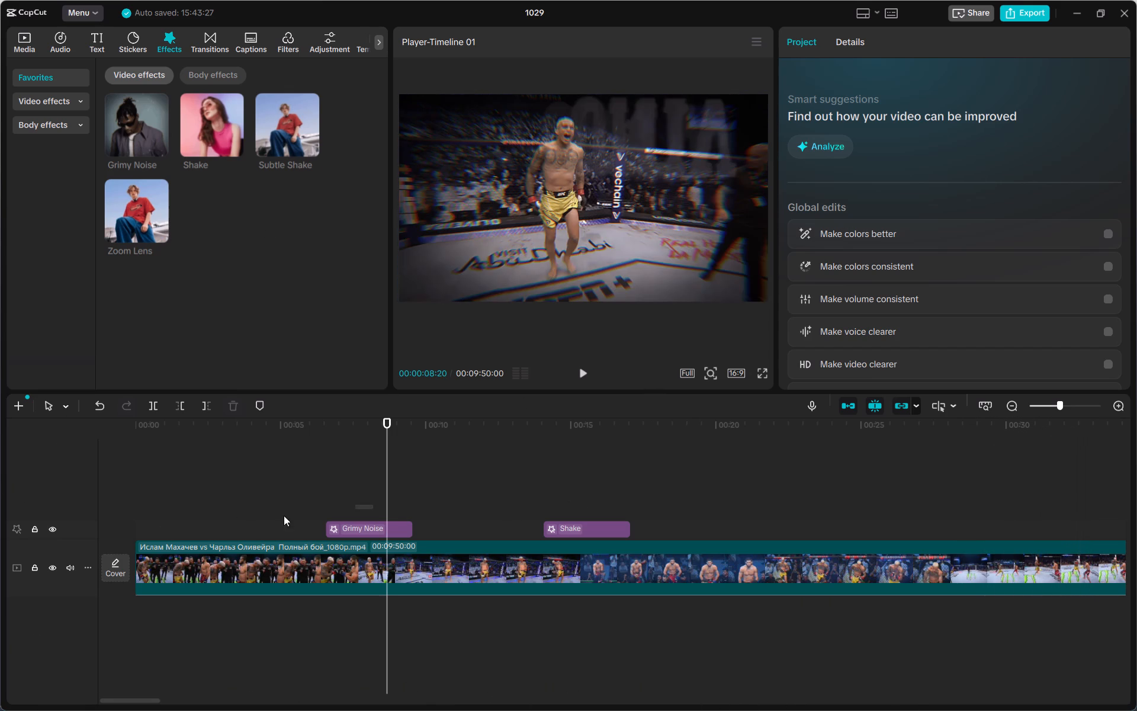
{"action": "left_click_drag", "start_coordinate": [284, 515], "coordinate": [178, 518]}
{"action": "left_click", "coordinate": [282, 513]}
{"action": "left_click_drag", "start_coordinate": [268, 512], "coordinate": [220, 512]}
{"action": "left_click", "coordinate": [381, 530]}
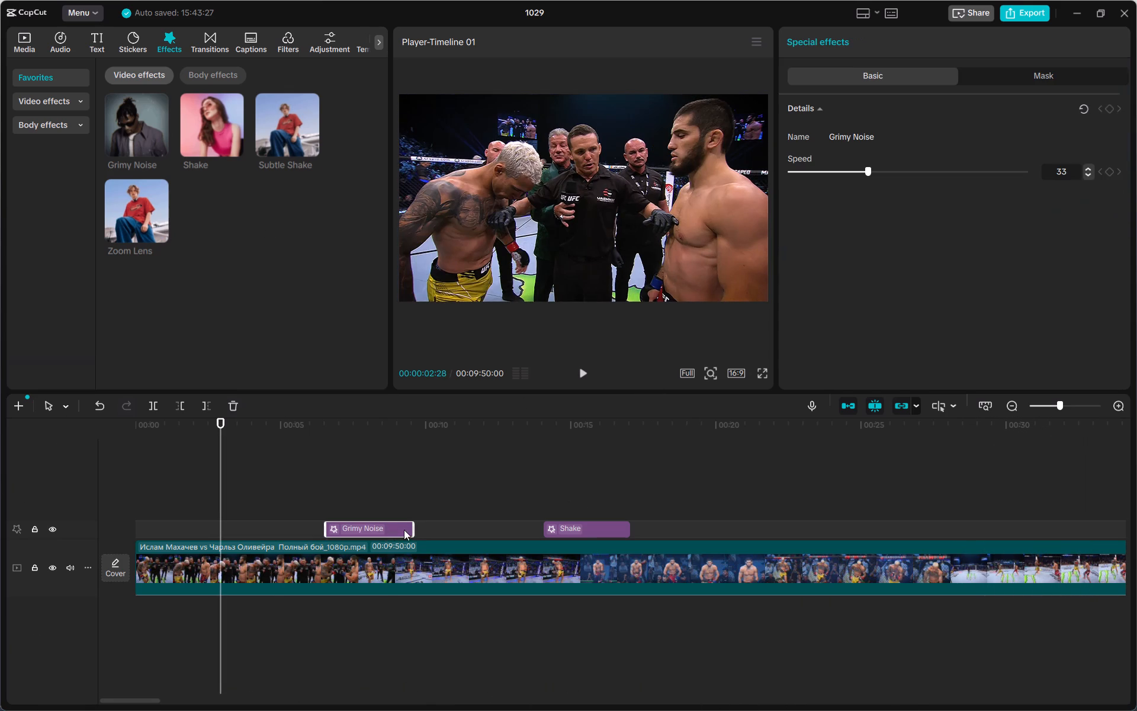
{"action": "left_click_drag", "start_coordinate": [411, 530], "coordinate": [503, 544]}
{"action": "left_click", "coordinate": [346, 497]}
{"action": "left_click_drag", "start_coordinate": [346, 497], "coordinate": [338, 497]}
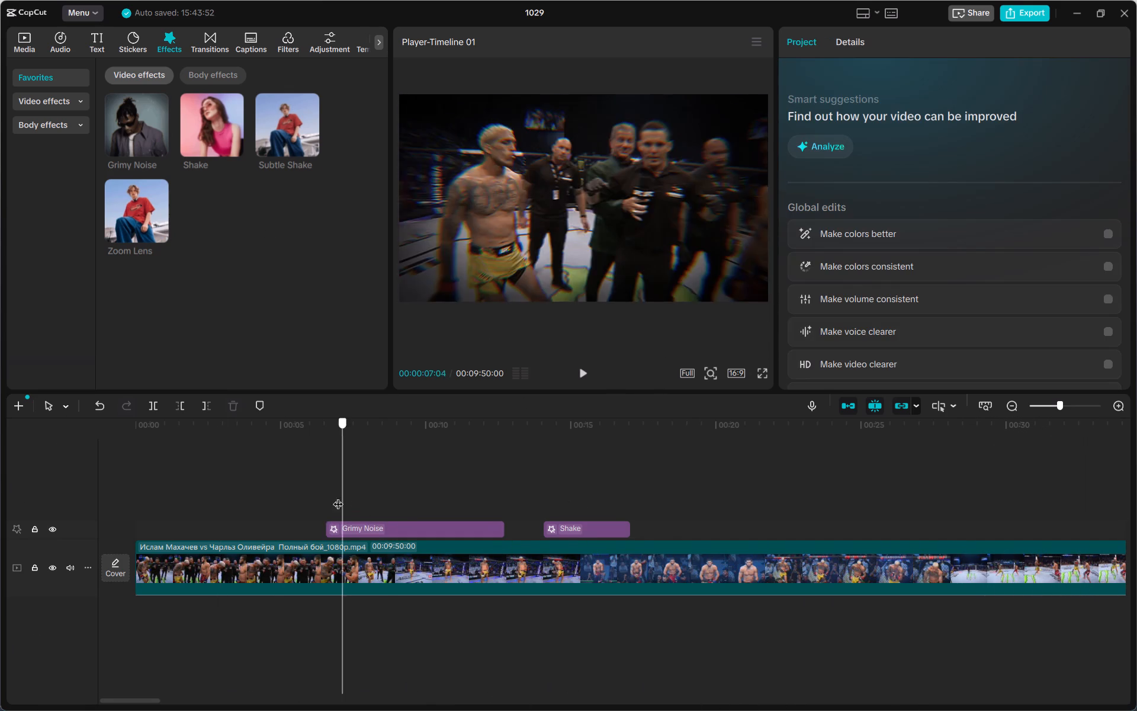
{"action": "left_click_drag", "start_coordinate": [338, 497], "coordinate": [307, 497]}
{"action": "left_click", "coordinate": [579, 379]}
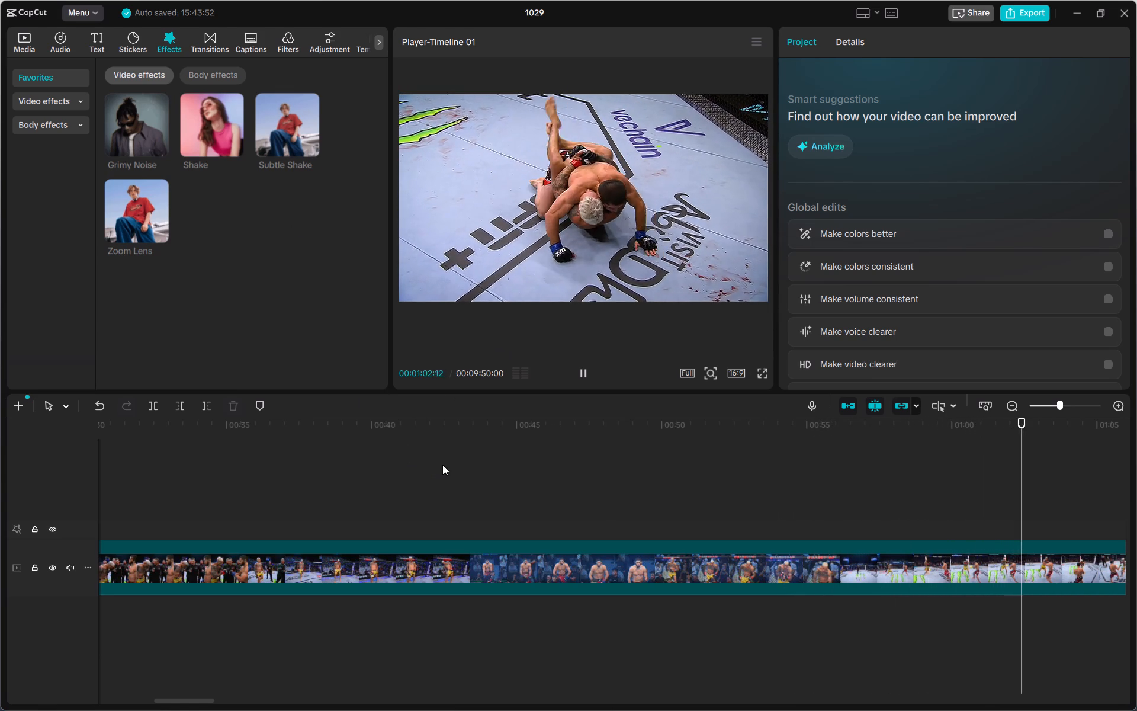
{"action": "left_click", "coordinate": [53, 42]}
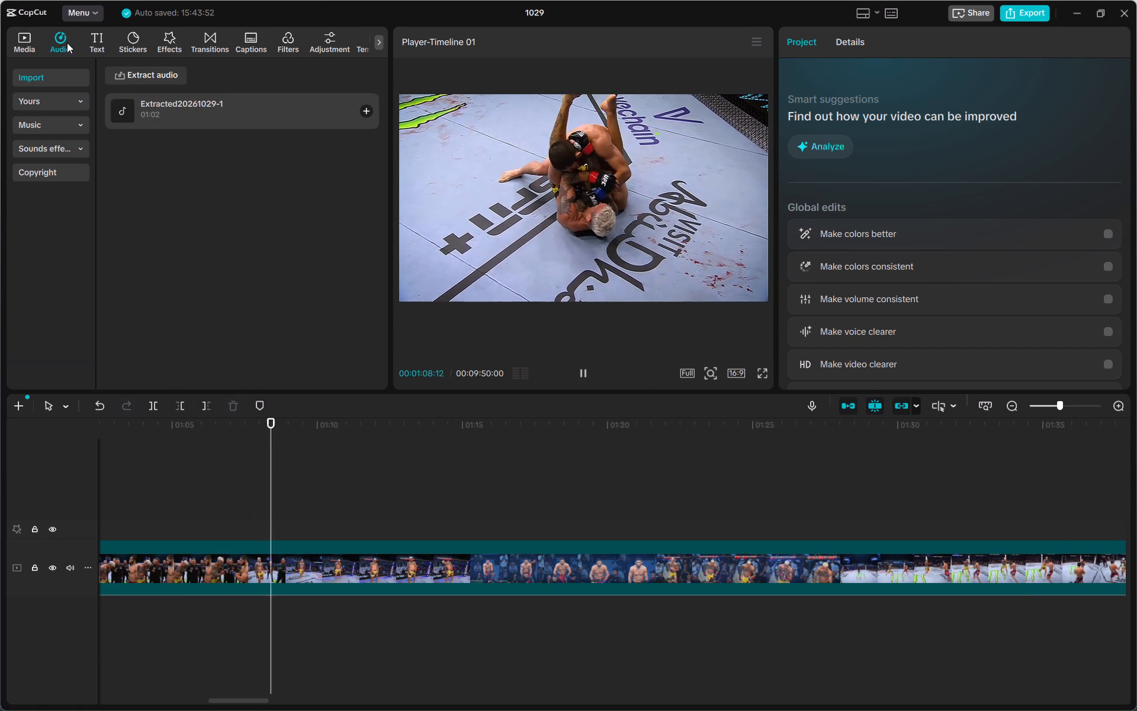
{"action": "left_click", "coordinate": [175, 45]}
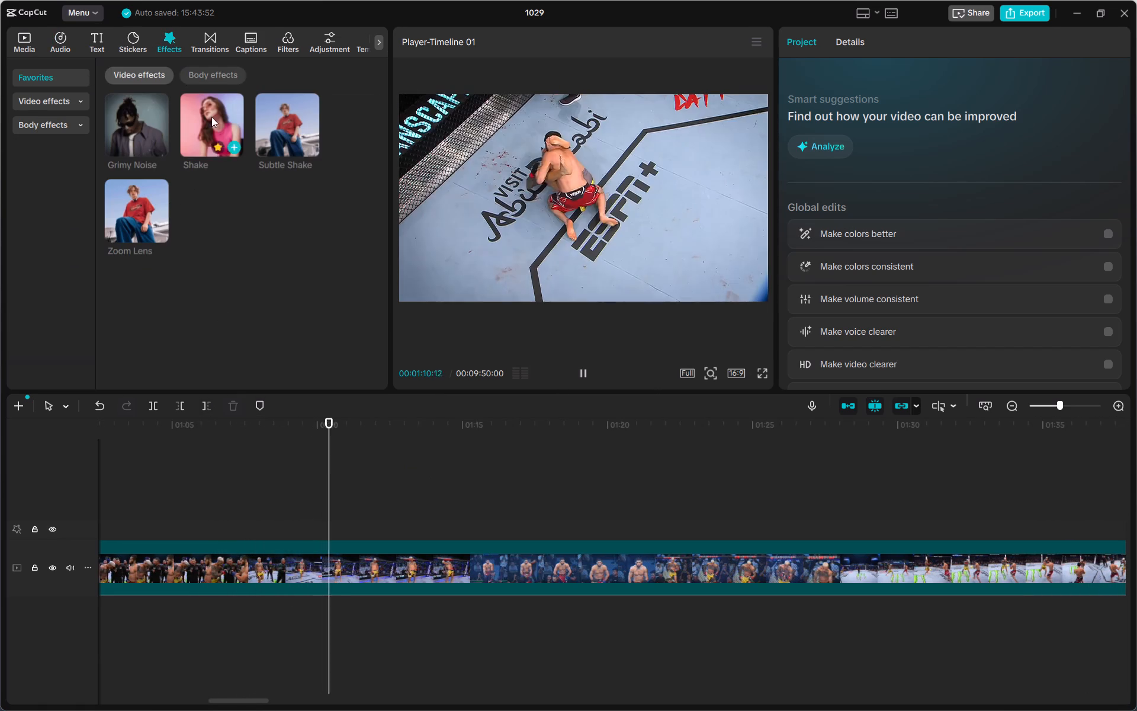
Scrub from about 1:15 back to the clip's start and examine the frames around the two-second mark.
{"action": "left_click", "coordinate": [499, 471]}
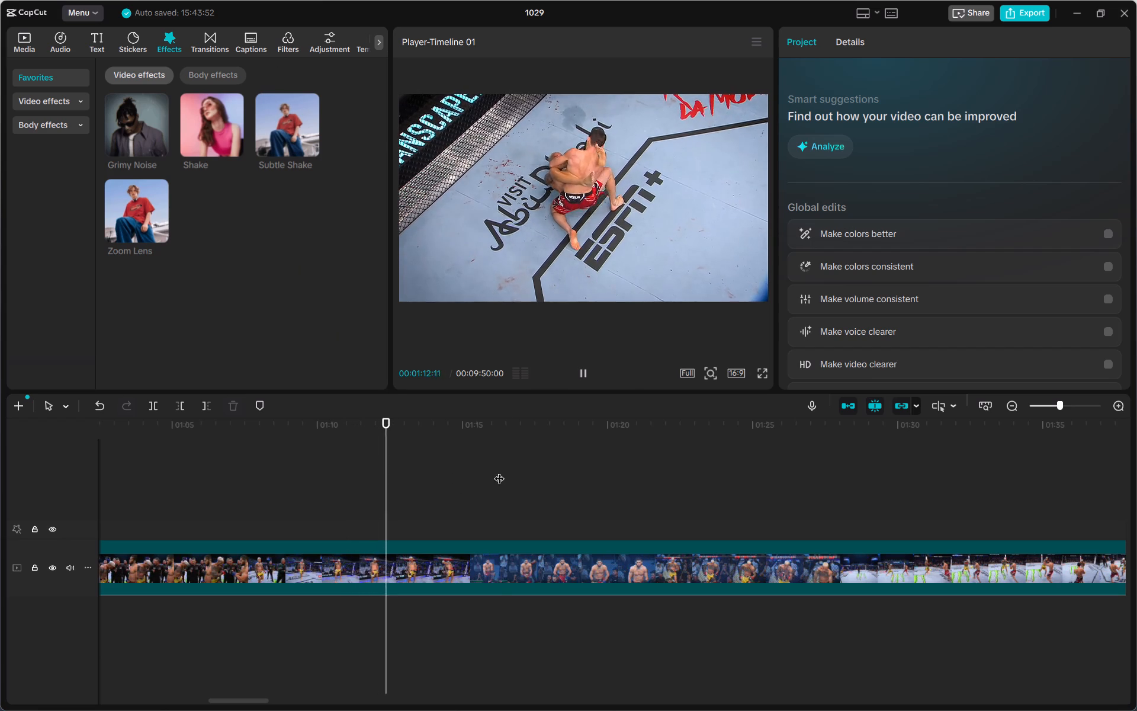
{"action": "left_click_drag", "start_coordinate": [512, 476], "coordinate": [516, 485]}
{"action": "left_click_drag", "start_coordinate": [499, 486], "coordinate": [425, 489]}
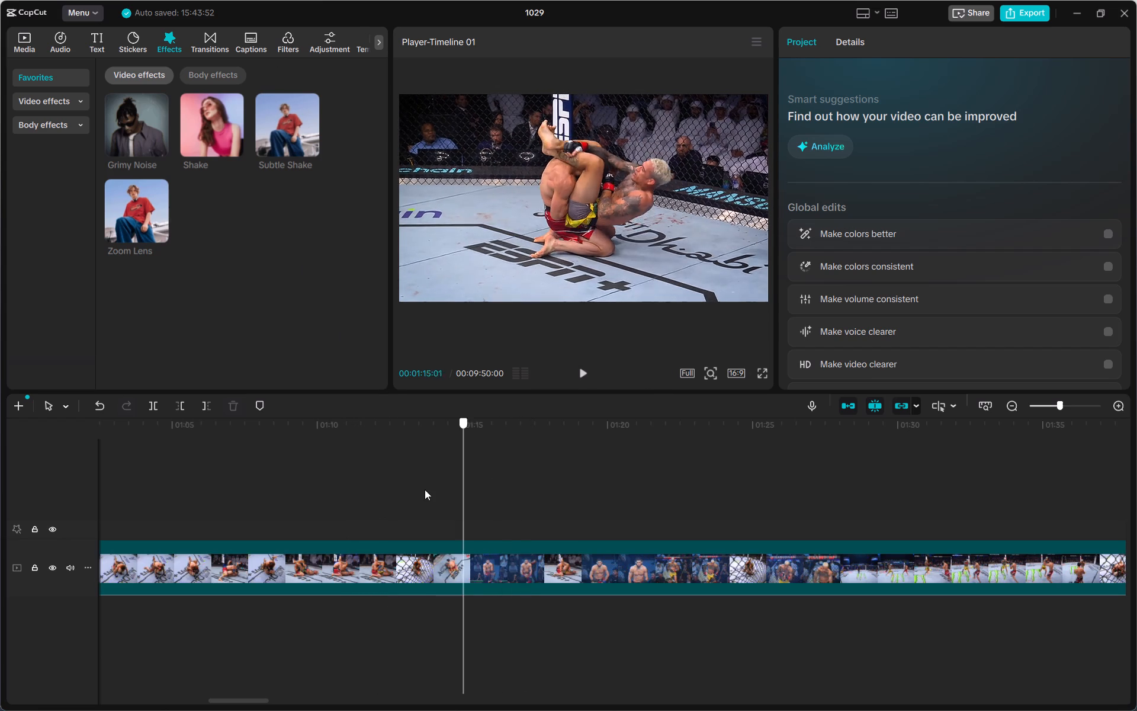
{"action": "left_click_drag", "start_coordinate": [425, 489], "coordinate": [46, 417]}
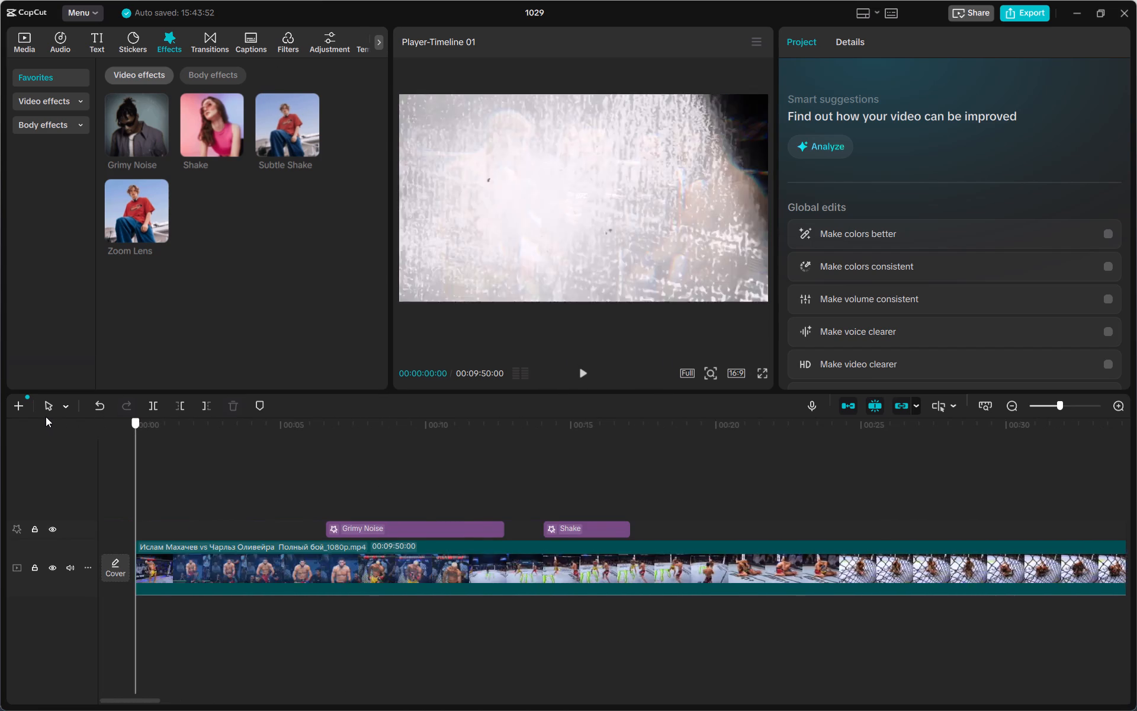
{"action": "left_click_drag", "start_coordinate": [46, 417], "coordinate": [212, 435]}
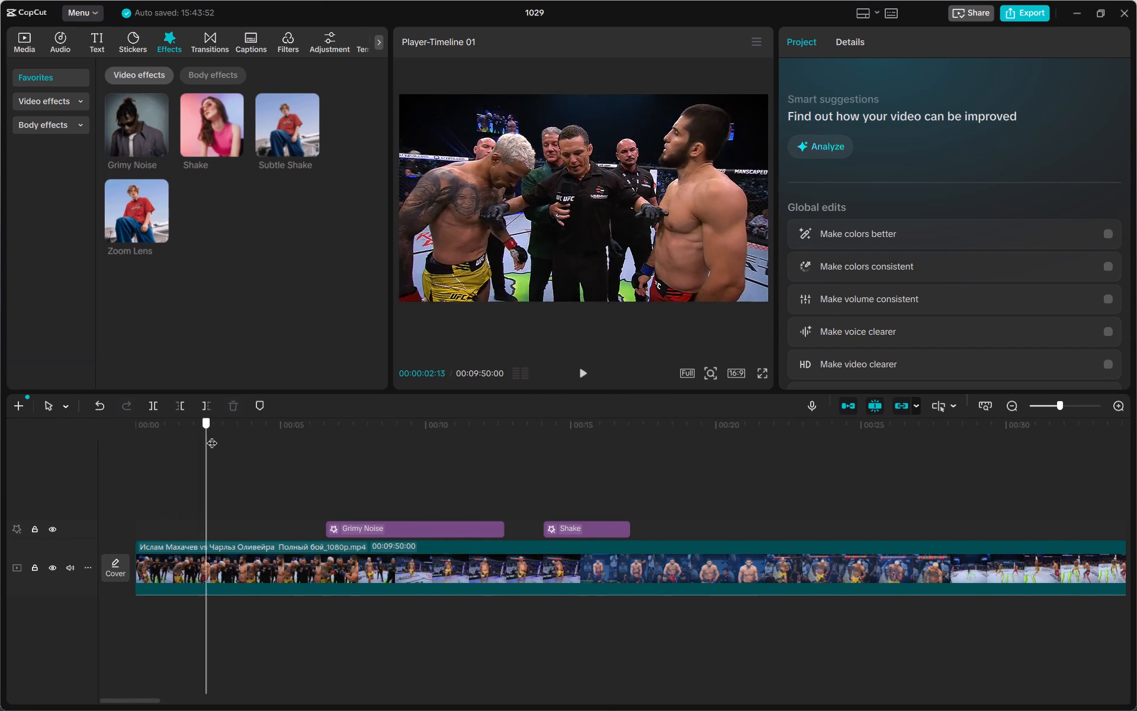
{"action": "left_click_drag", "start_coordinate": [212, 435], "coordinate": [178, 443]}
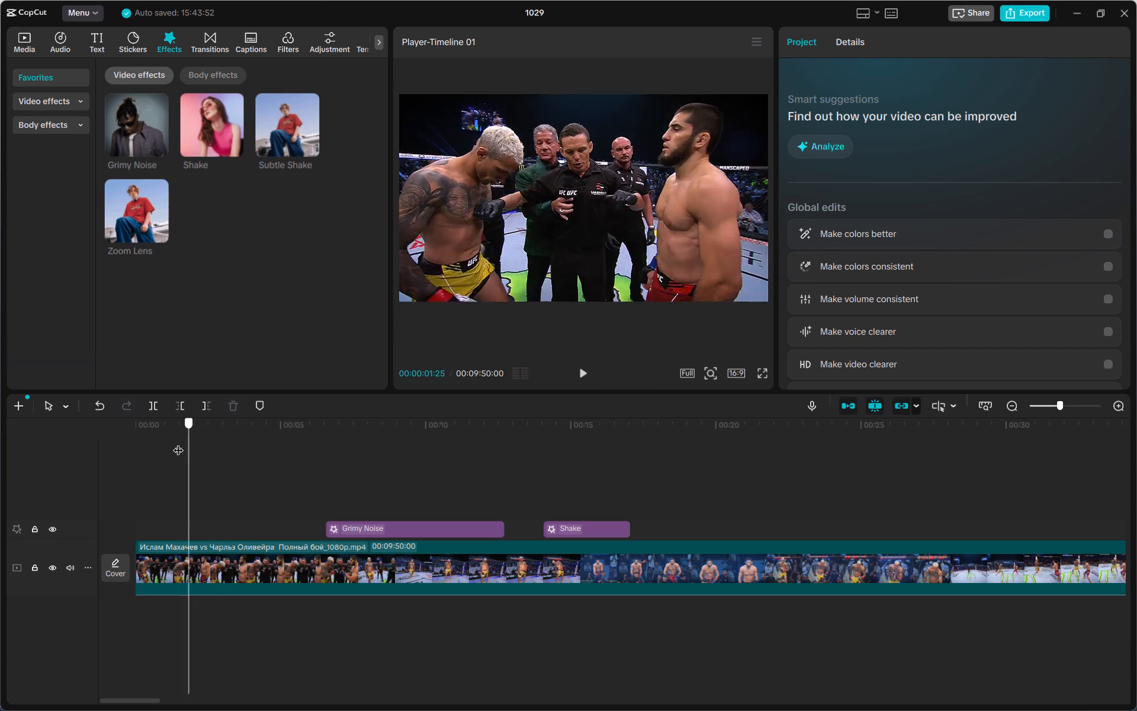
{"action": "left_click_drag", "start_coordinate": [178, 443], "coordinate": [156, 437]}
{"action": "left_click", "coordinate": [156, 437]}
{"action": "left_click", "coordinate": [172, 443]}
{"action": "left_click", "coordinate": [178, 447]}
{"action": "left_click", "coordinate": [187, 450]}
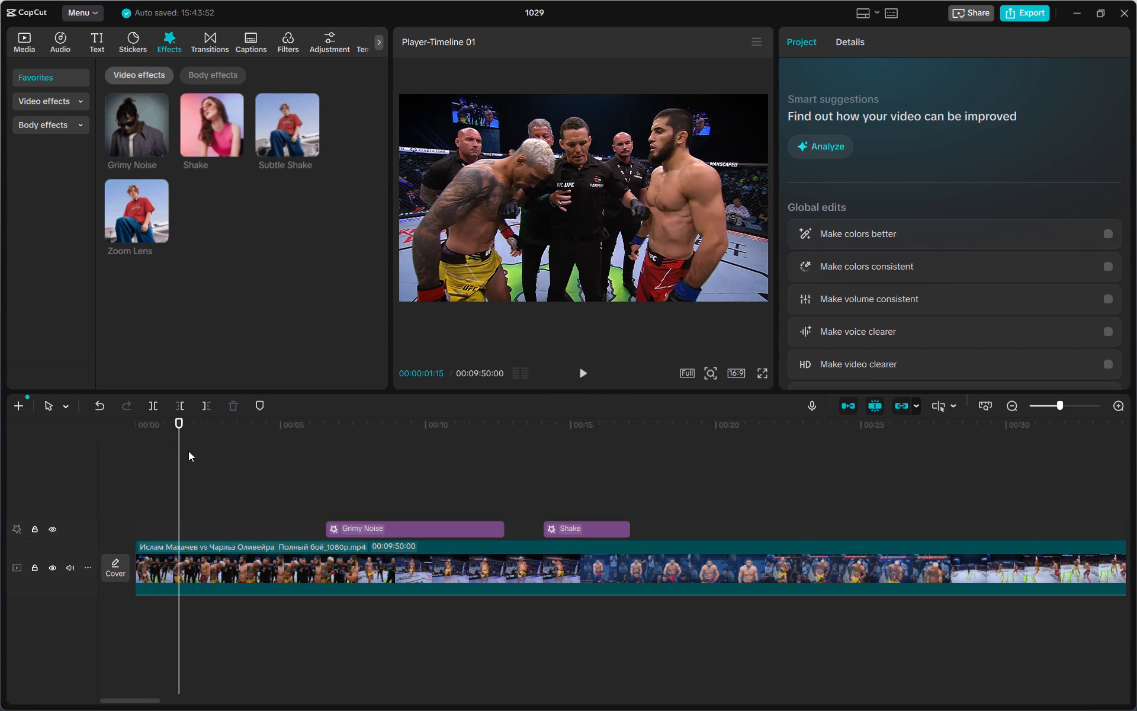
{"action": "left_click", "coordinate": [203, 456]}
{"action": "left_click", "coordinate": [204, 458]}
{"action": "triple_click", "coordinate": [197, 459]}
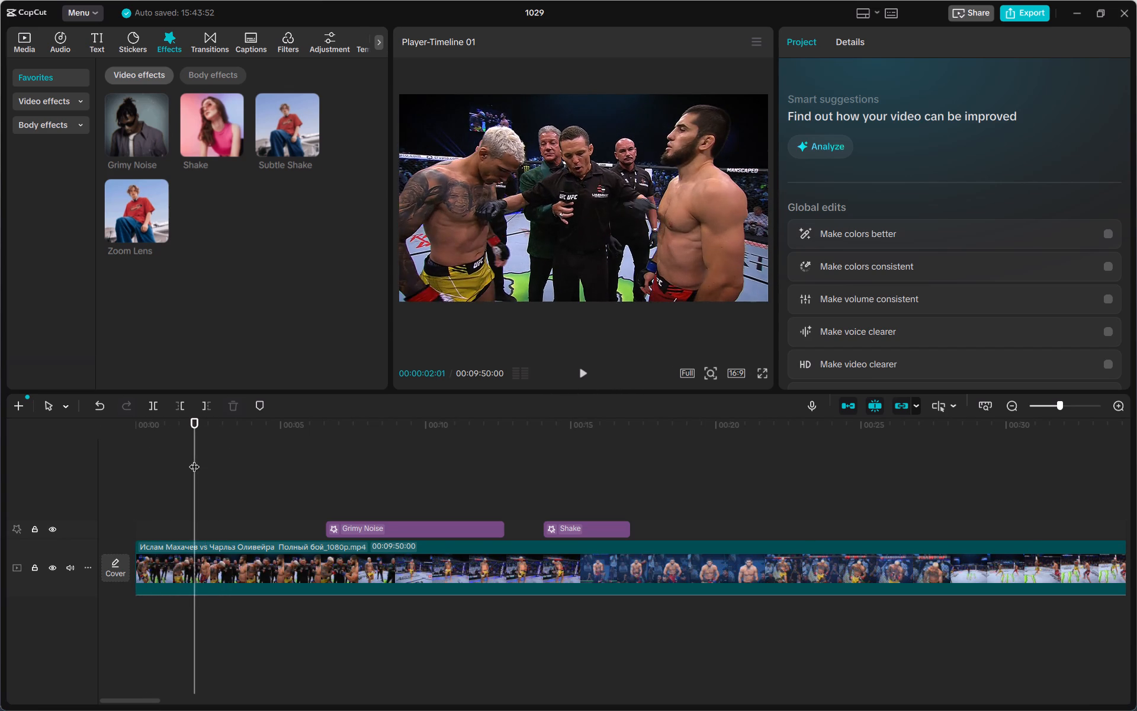
{"action": "left_click", "coordinate": [194, 459]}
{"action": "triple_click", "coordinate": [189, 459]}
{"action": "left_click", "coordinate": [189, 459]}
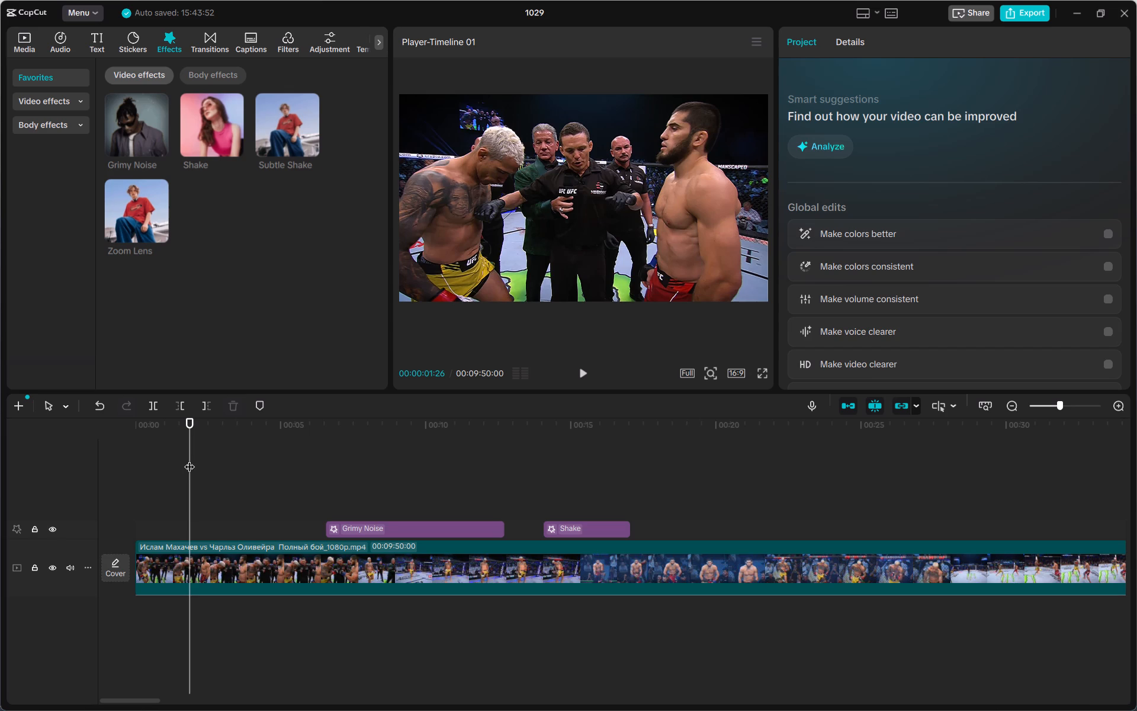
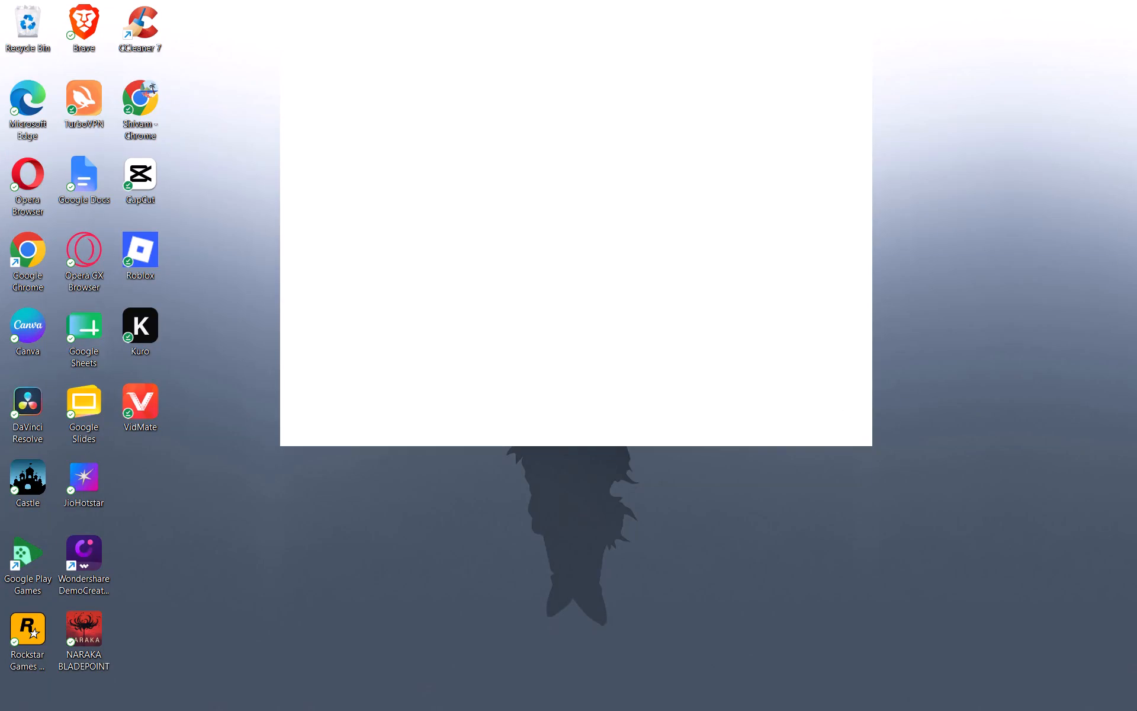
Turn on the computer's Bluetooth and connect the OnePlus Nord Buds 3 Pro from the paired devices.
{"action": "left_click", "coordinate": [1046, 691]}
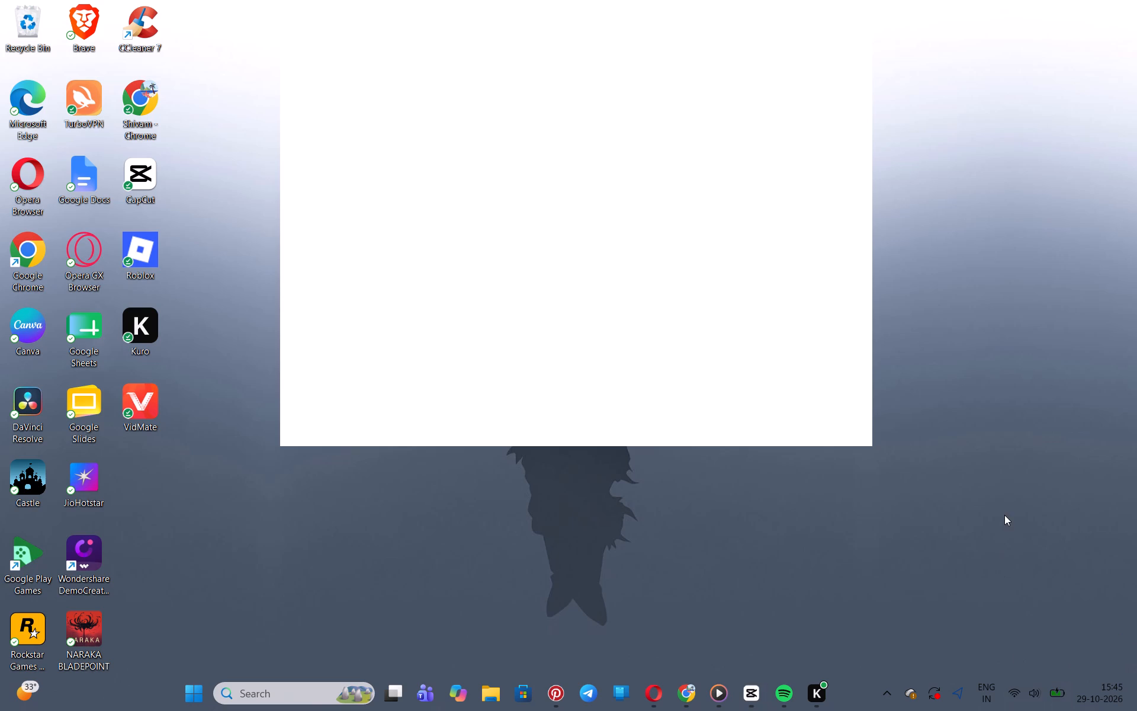
{"action": "left_click", "coordinate": [1029, 707]}
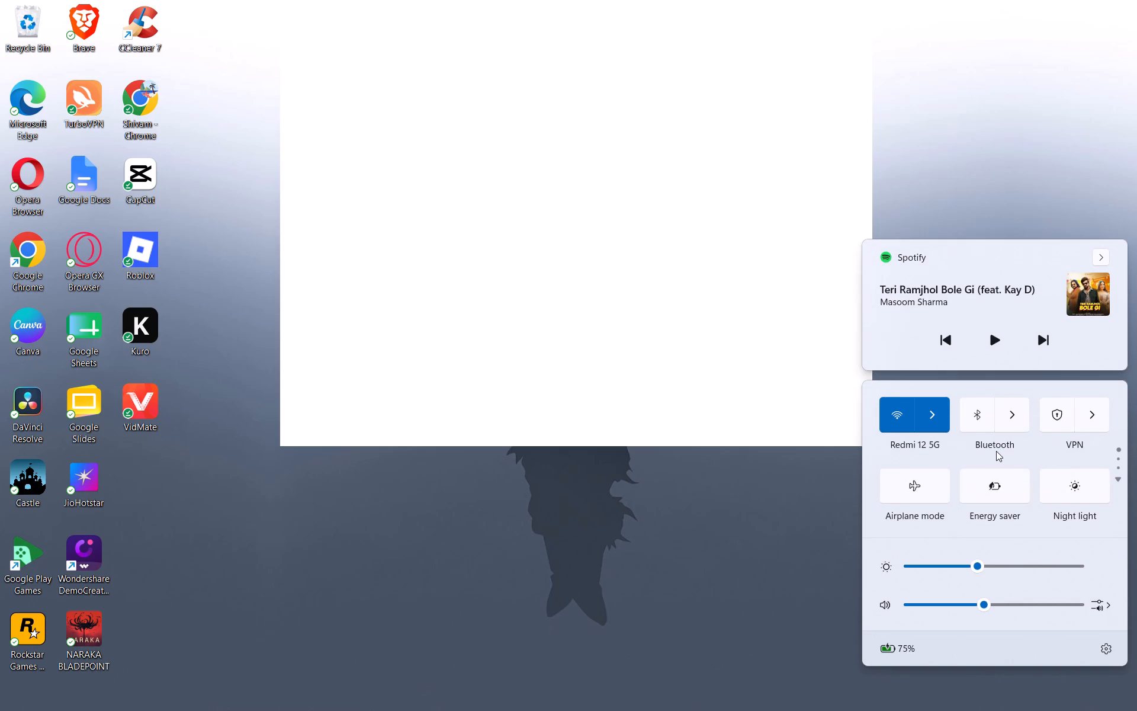
{"action": "left_click", "coordinate": [986, 417]}
{"action": "left_click", "coordinate": [1019, 426]}
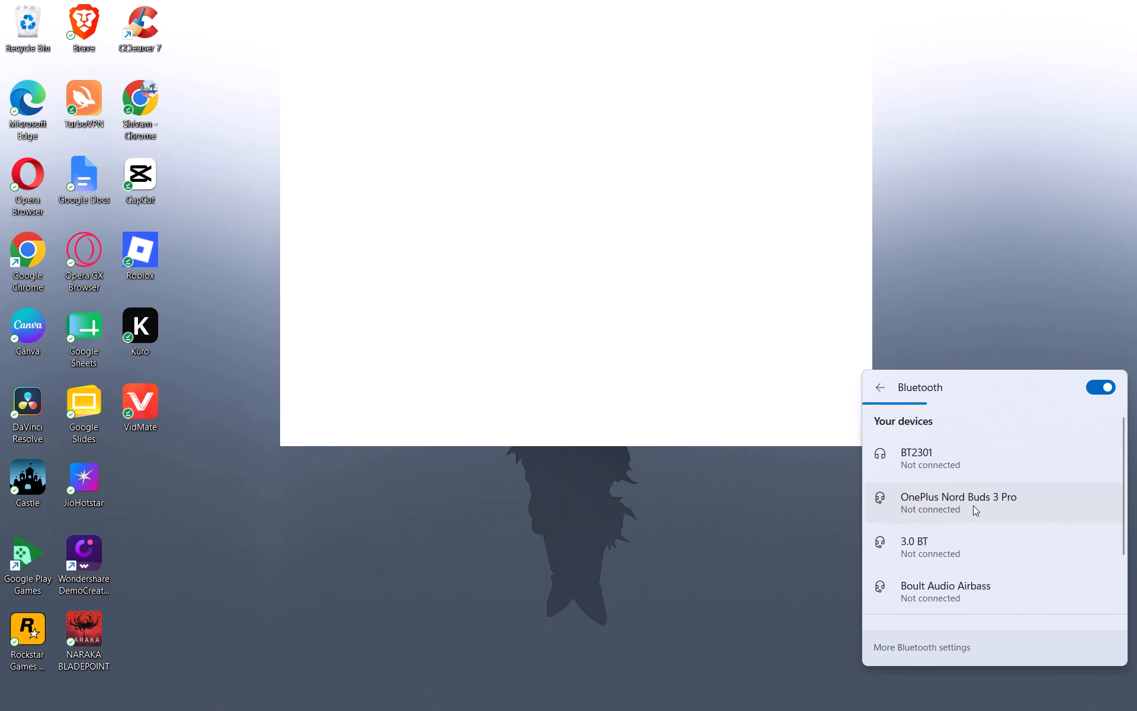
{"action": "left_click", "coordinate": [973, 505]}
{"action": "left_click", "coordinate": [786, 548]}
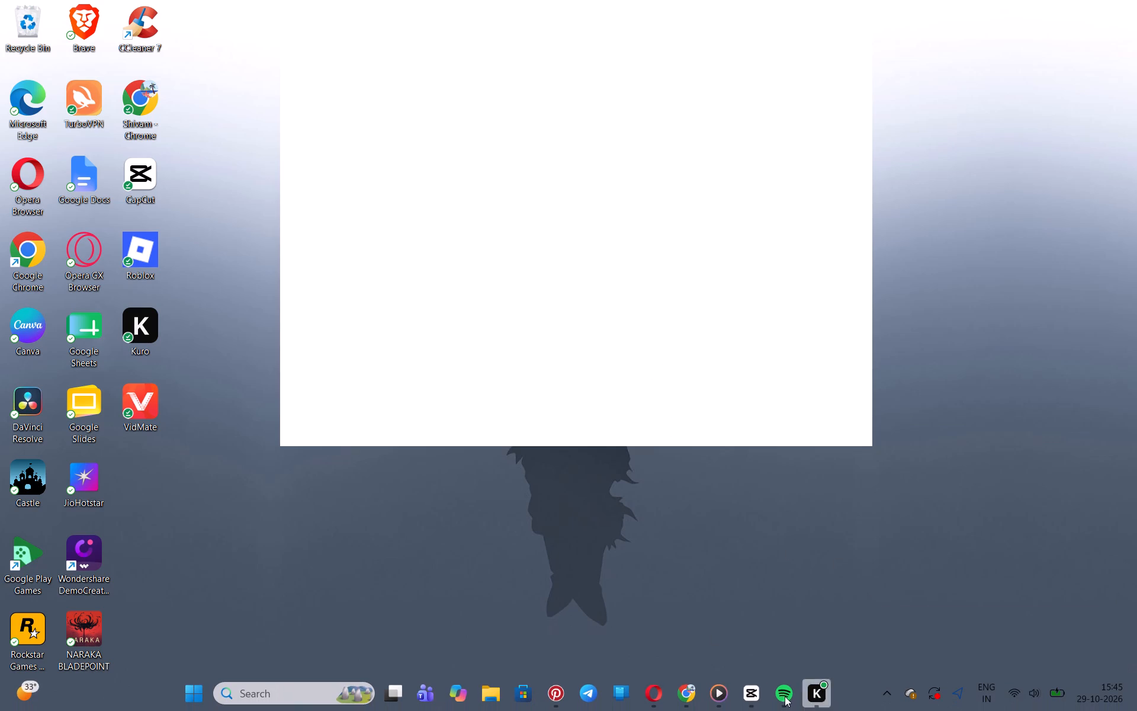
Switch back to the open 1029 project in CapCut.
{"action": "left_click", "coordinate": [759, 693]}
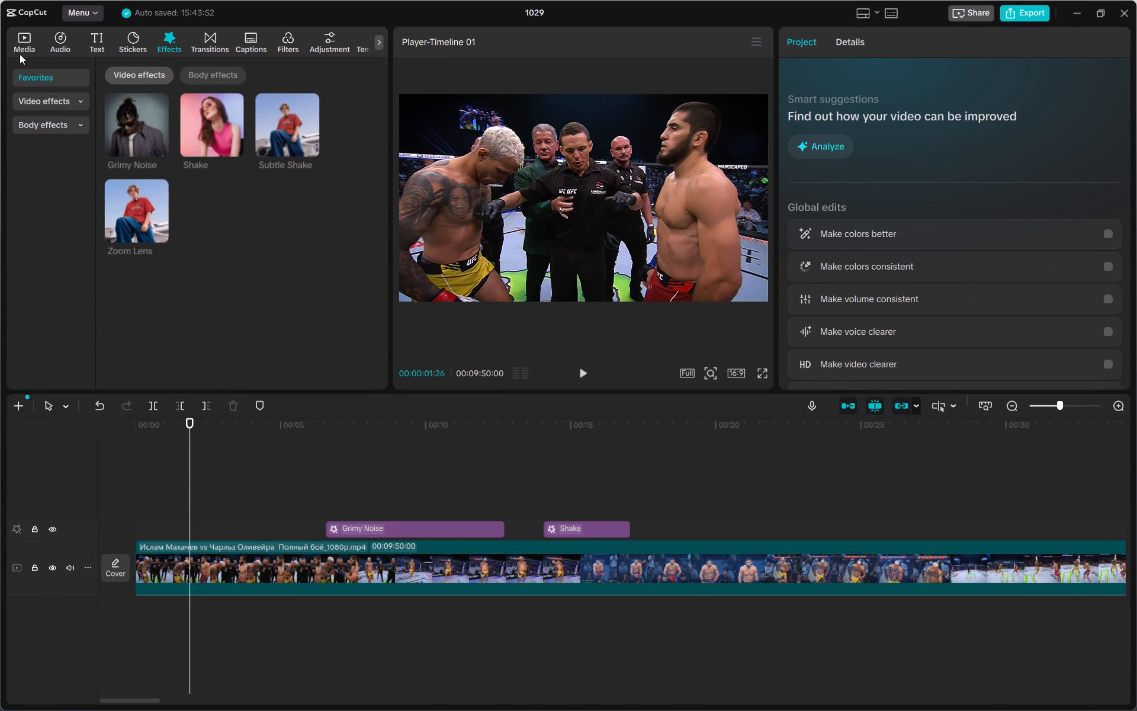
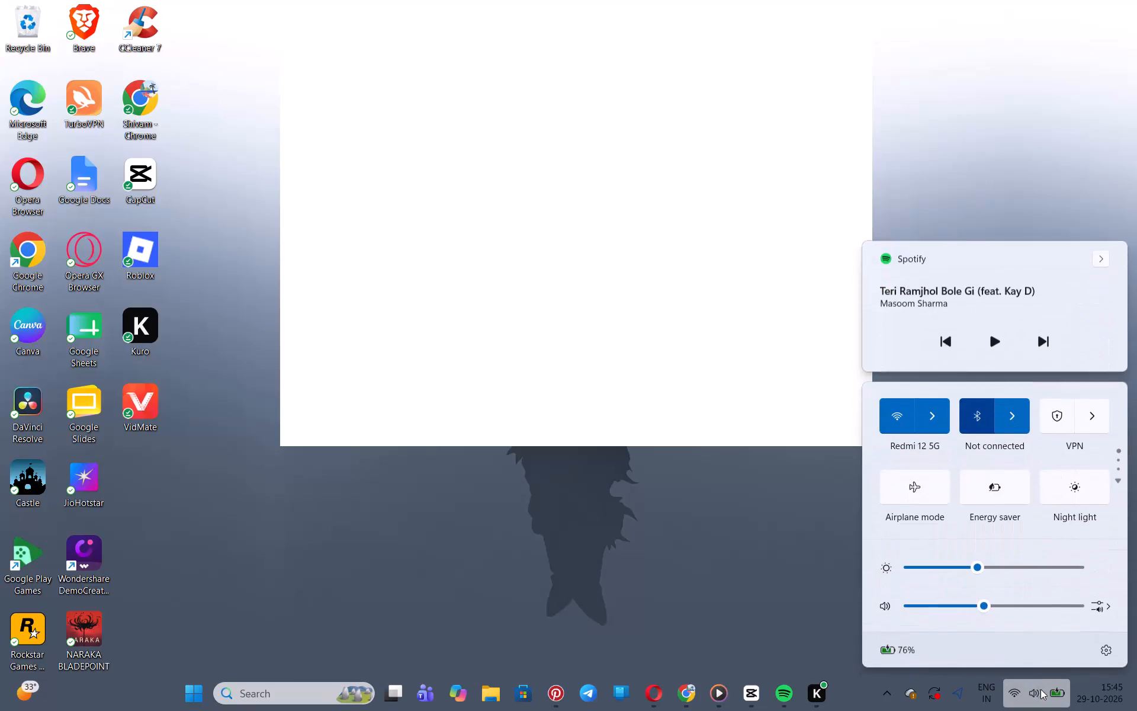
Return to CapCut and extract the audio from WhatsApp Audio 2026-10-28 at 23.16.45.mpeg in the Downloads folder.
{"action": "left_click", "coordinate": [836, 614]}
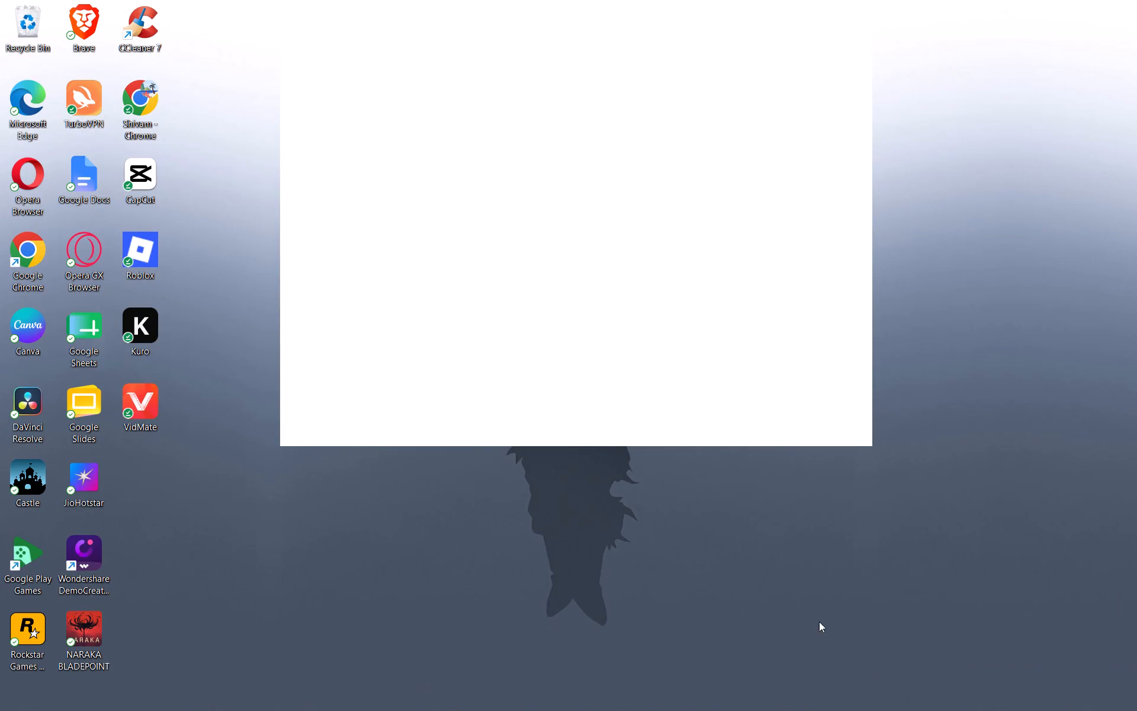
{"action": "left_click", "coordinate": [749, 710]}
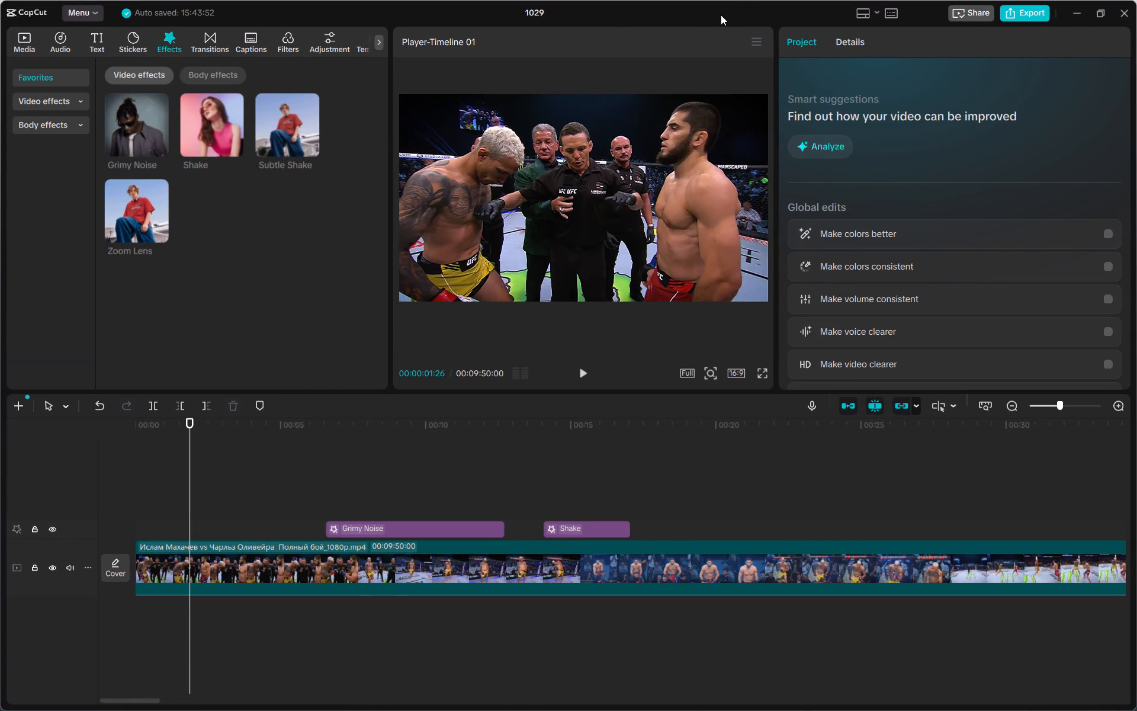
{"action": "left_click", "coordinate": [301, 462]}
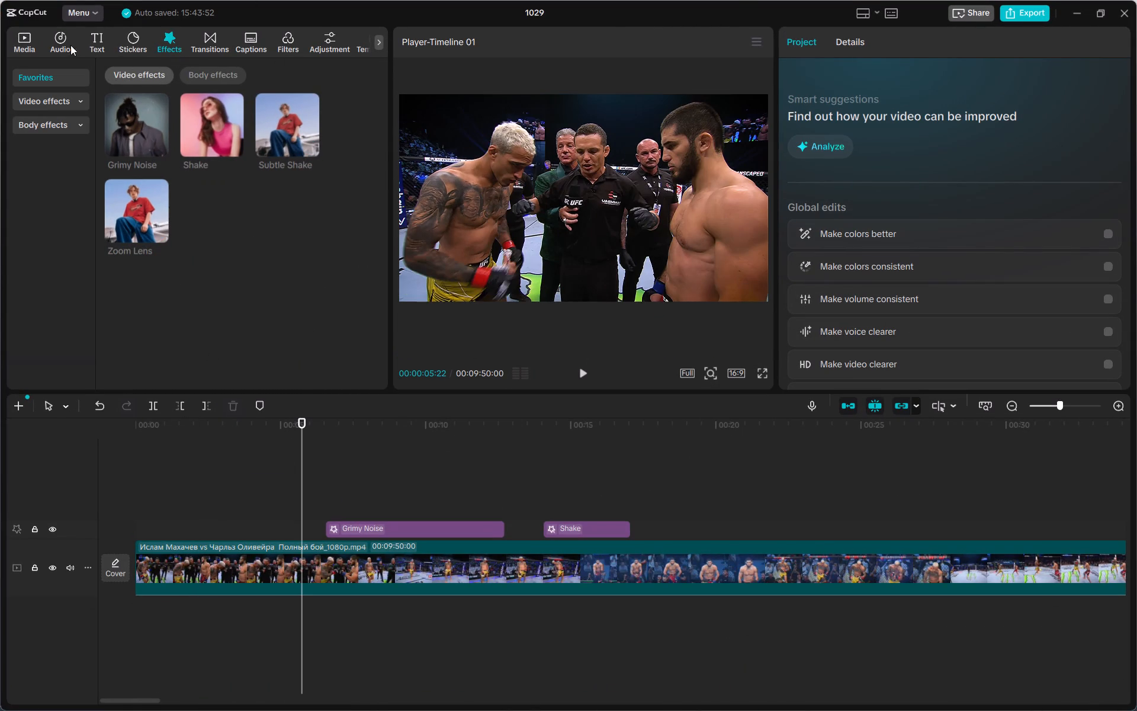
{"action": "left_click", "coordinate": [62, 47]}
{"action": "left_click", "coordinate": [136, 81]}
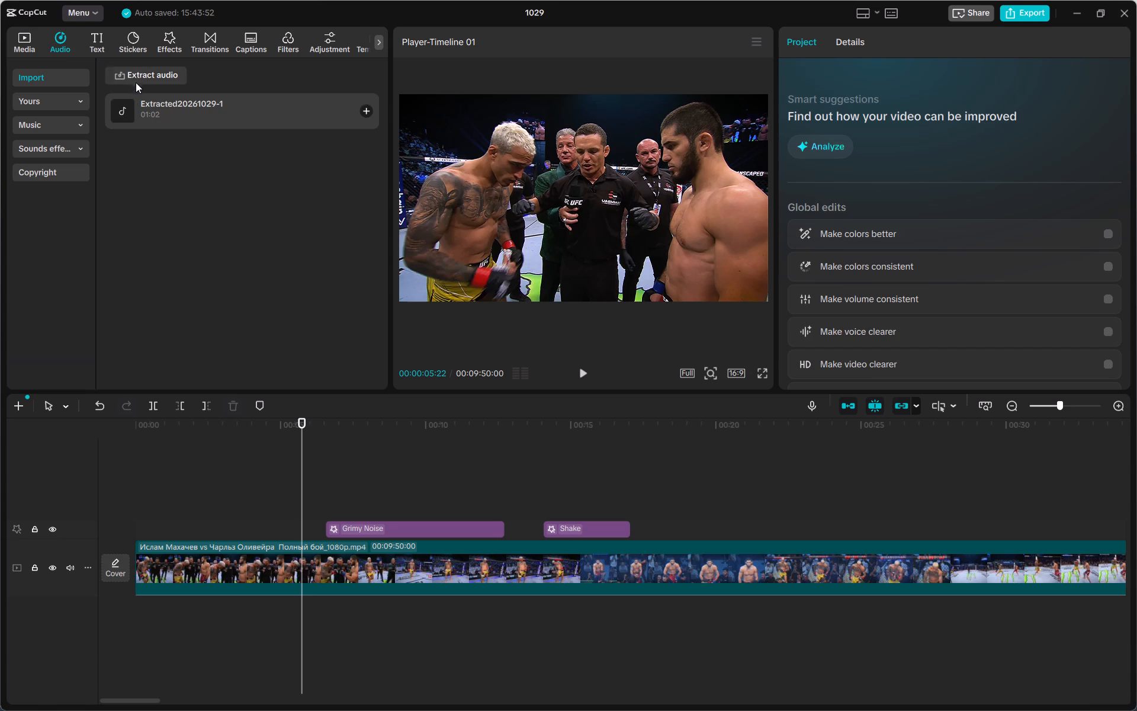
{"action": "scroll", "coordinate": [191, 180], "scroll_direction": "down", "scroll_amount": 1}
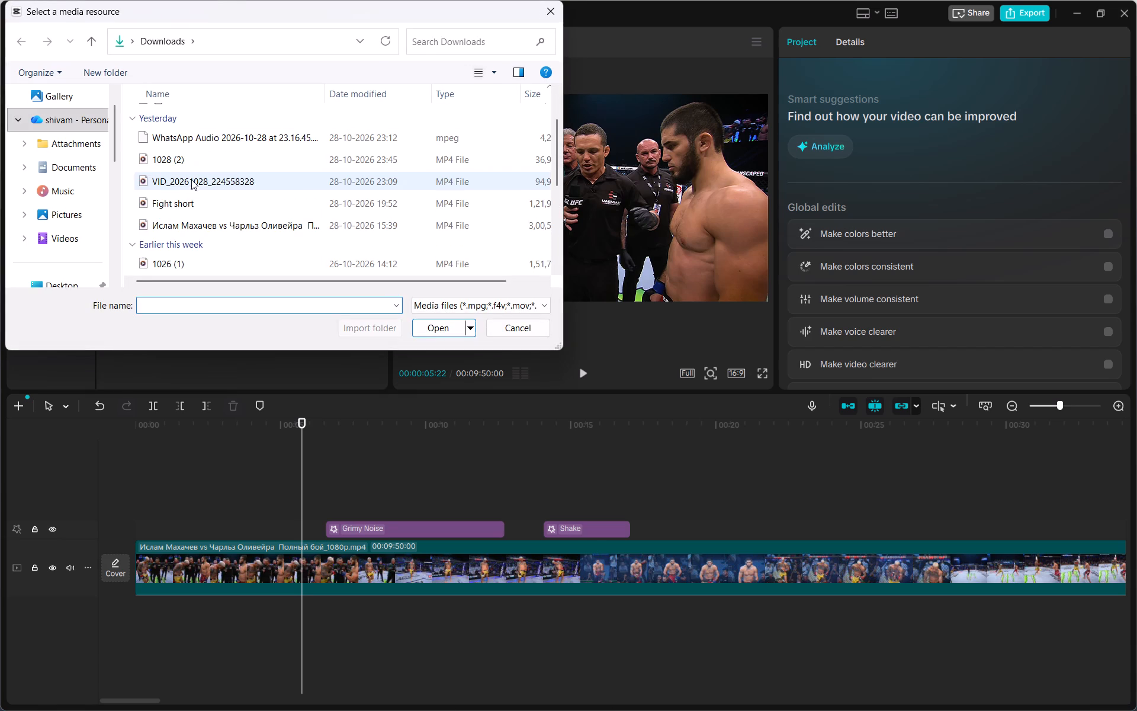
{"action": "left_click", "coordinate": [220, 146]}
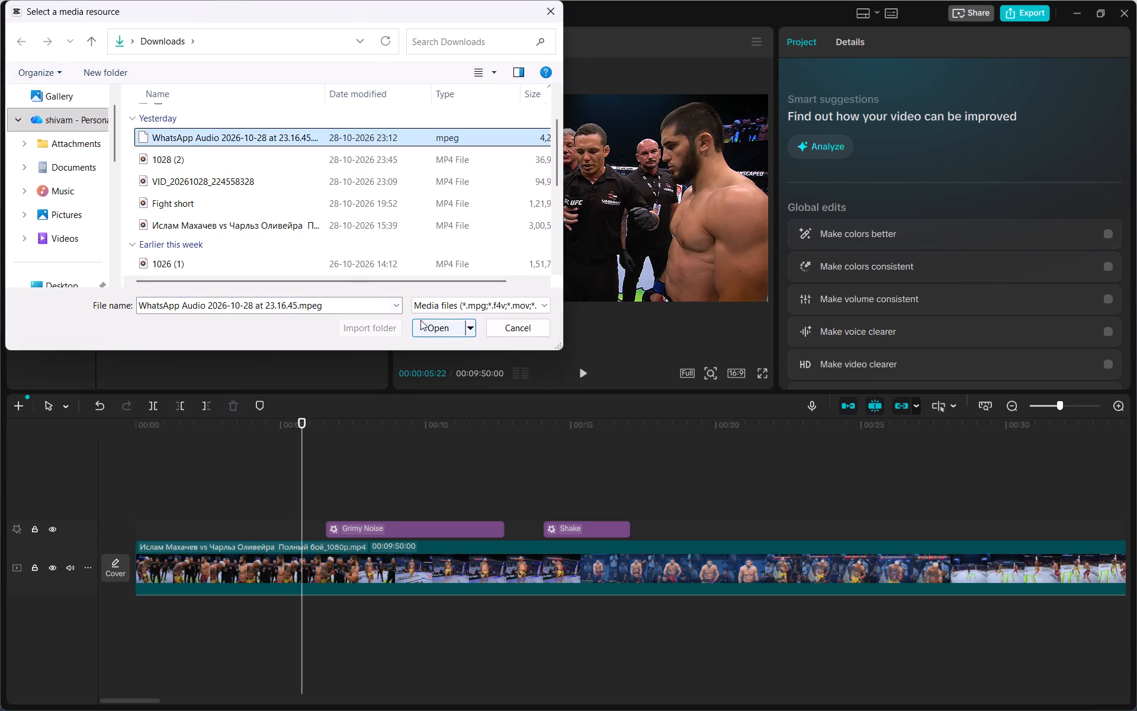
{"action": "left_click", "coordinate": [420, 320]}
Place the newly extracted audio on a track below the fight video, starting at 0:00, and play the edit from the beginning.
{"action": "left_click_drag", "start_coordinate": [188, 110], "coordinate": [188, 109]}
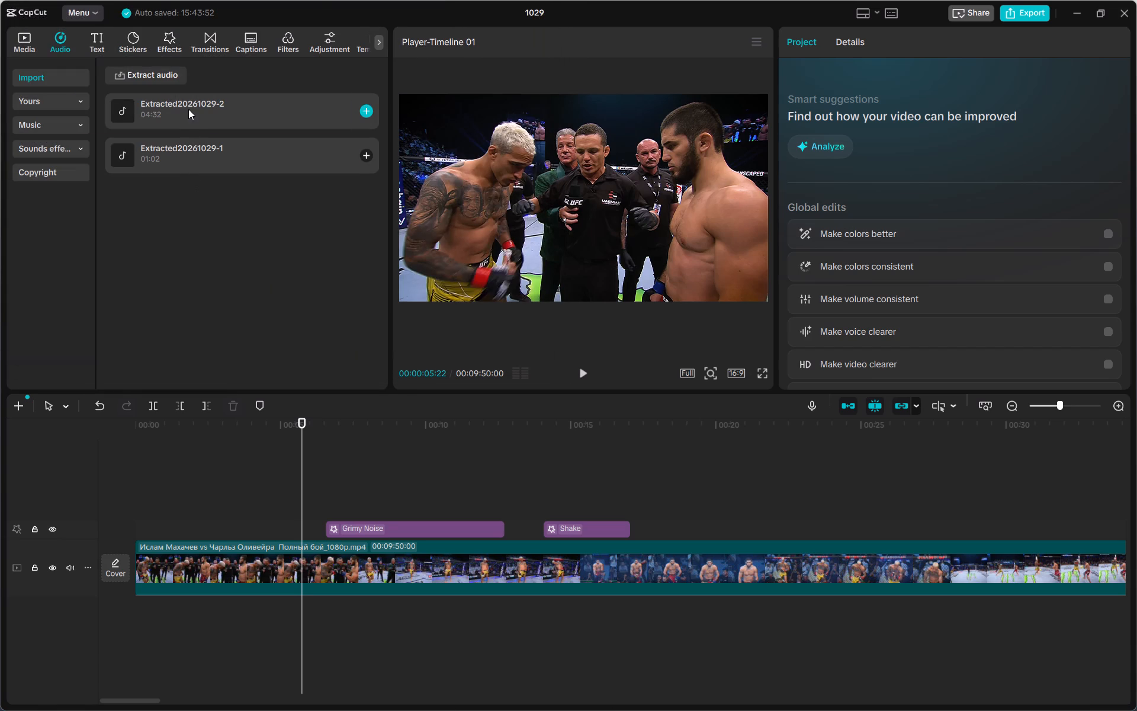
{"action": "left_click_drag", "start_coordinate": [188, 109], "coordinate": [133, 616]}
{"action": "left_click", "coordinate": [163, 511]}
{"action": "left_click_drag", "start_coordinate": [161, 510], "coordinate": [125, 511]}
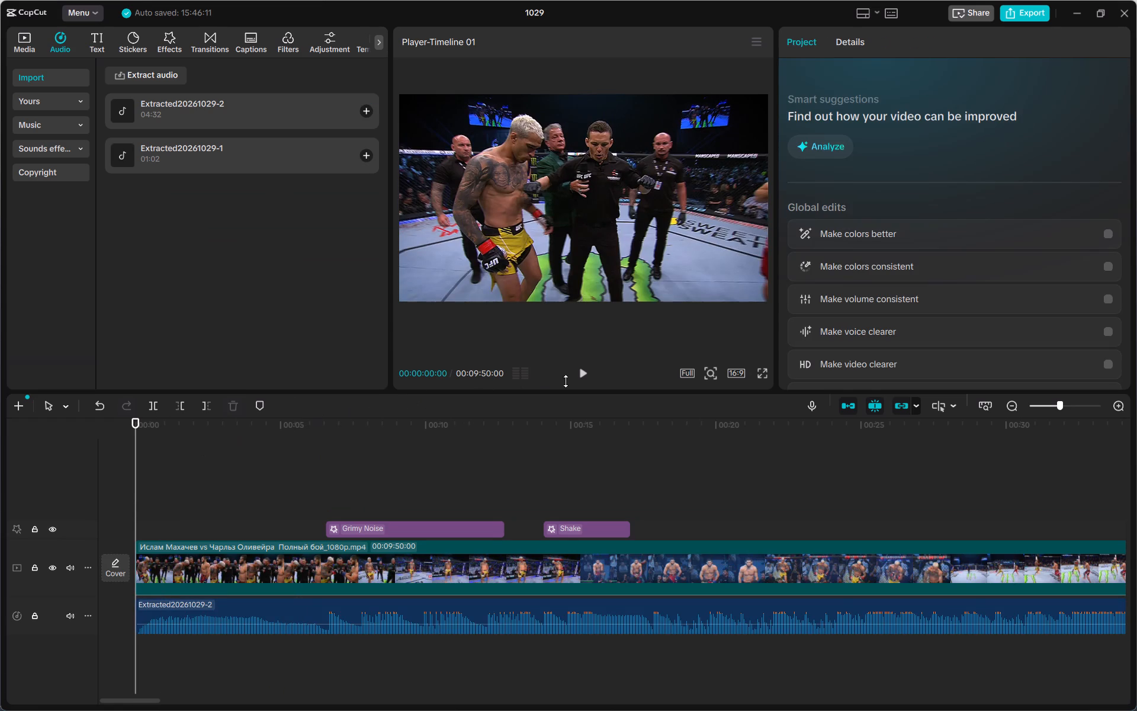
{"action": "left_click", "coordinate": [592, 373]}
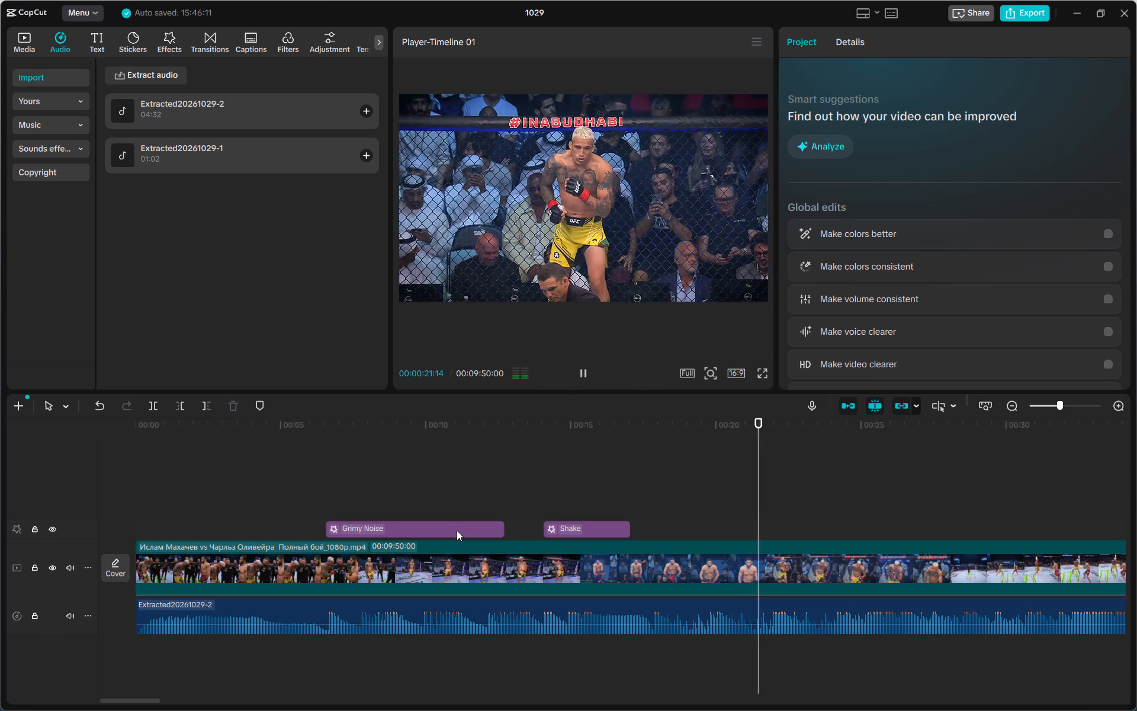
Move the Shake effect along the effects track so it starts at about 17.8 seconds.
{"action": "left_click", "coordinate": [561, 528]}
{"action": "left_click_drag", "start_coordinate": [564, 529], "coordinate": [673, 530]}
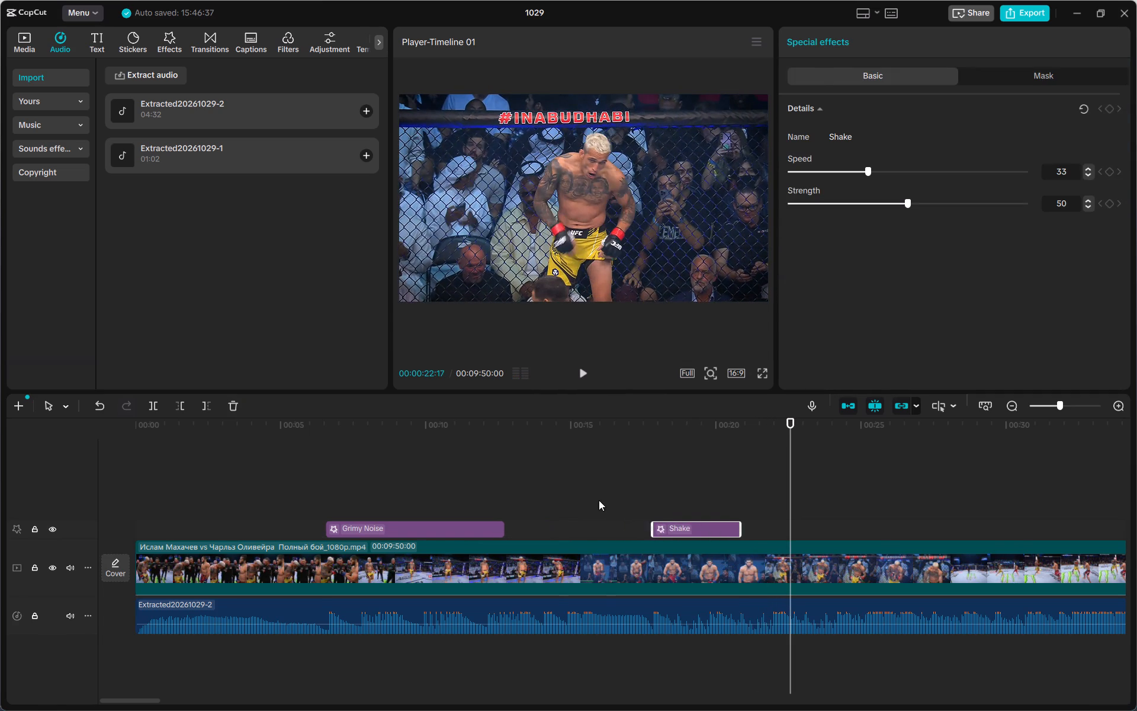
Replay and scrub the footage from about 3.5 seconds onward, examining how the Grimy Noise effect's start fits the glove touch.
{"action": "left_click", "coordinate": [599, 500]}
{"action": "left_click", "coordinate": [563, 504]}
{"action": "left_click_drag", "start_coordinate": [445, 500], "coordinate": [392, 497]}
{"action": "left_click_drag", "start_coordinate": [323, 486], "coordinate": [317, 486]}
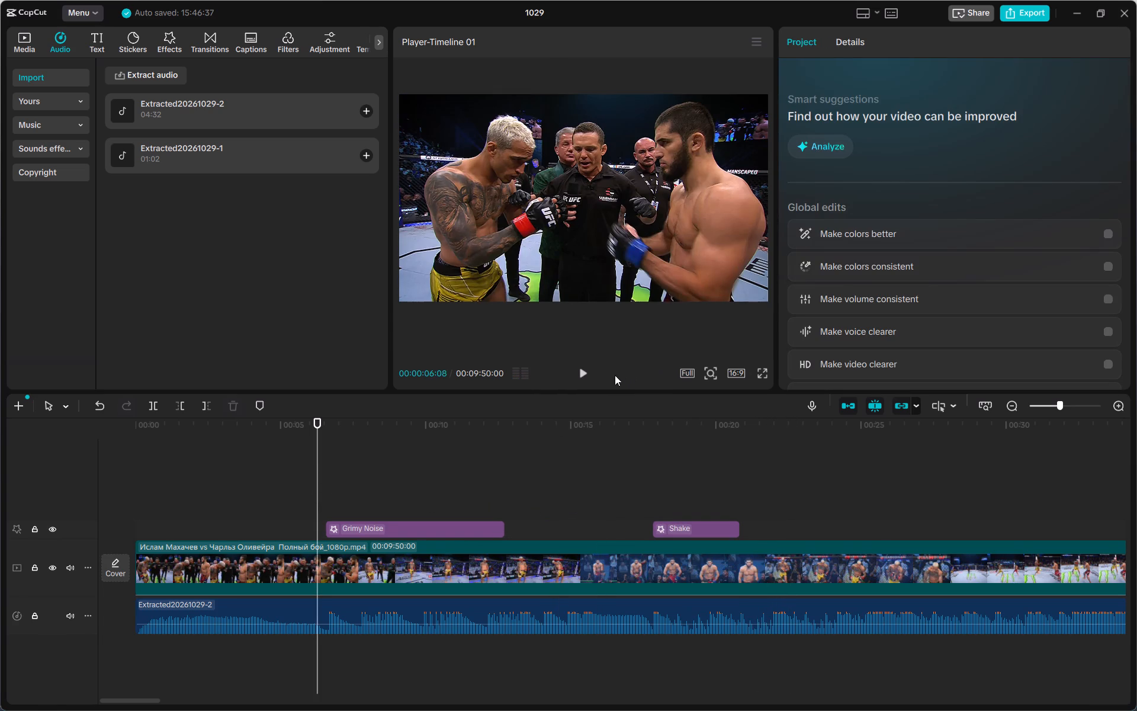
{"action": "left_click", "coordinate": [576, 374]}
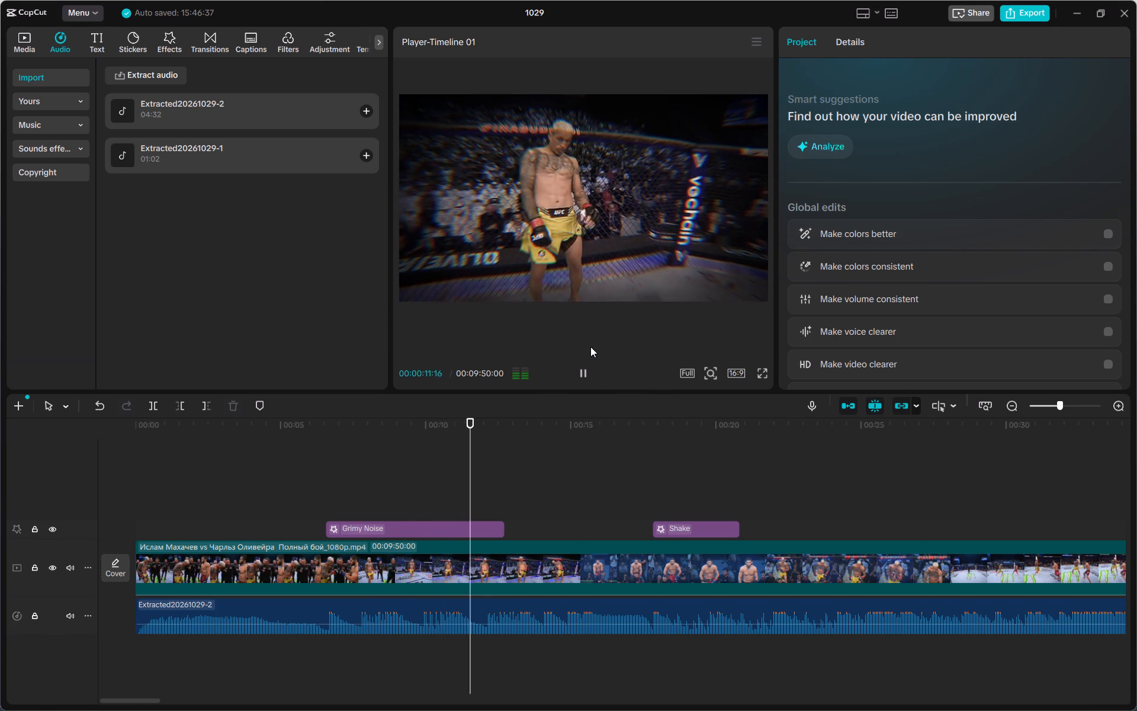
{"action": "left_click", "coordinate": [396, 442]}
{"action": "left_click_drag", "start_coordinate": [386, 456], "coordinate": [271, 479]}
{"action": "left_click", "coordinate": [269, 479]}
{"action": "left_click_drag", "start_coordinate": [269, 479], "coordinate": [264, 483]}
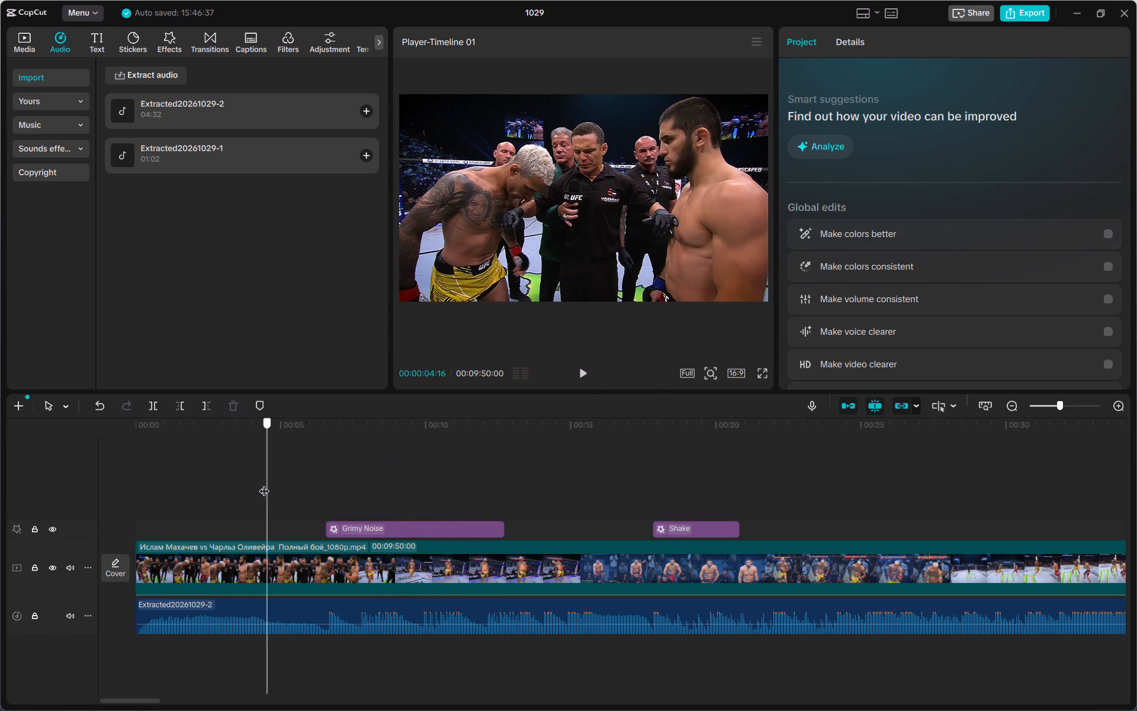
{"action": "left_click_drag", "start_coordinate": [264, 483], "coordinate": [259, 485]}
{"action": "left_click", "coordinate": [578, 383]}
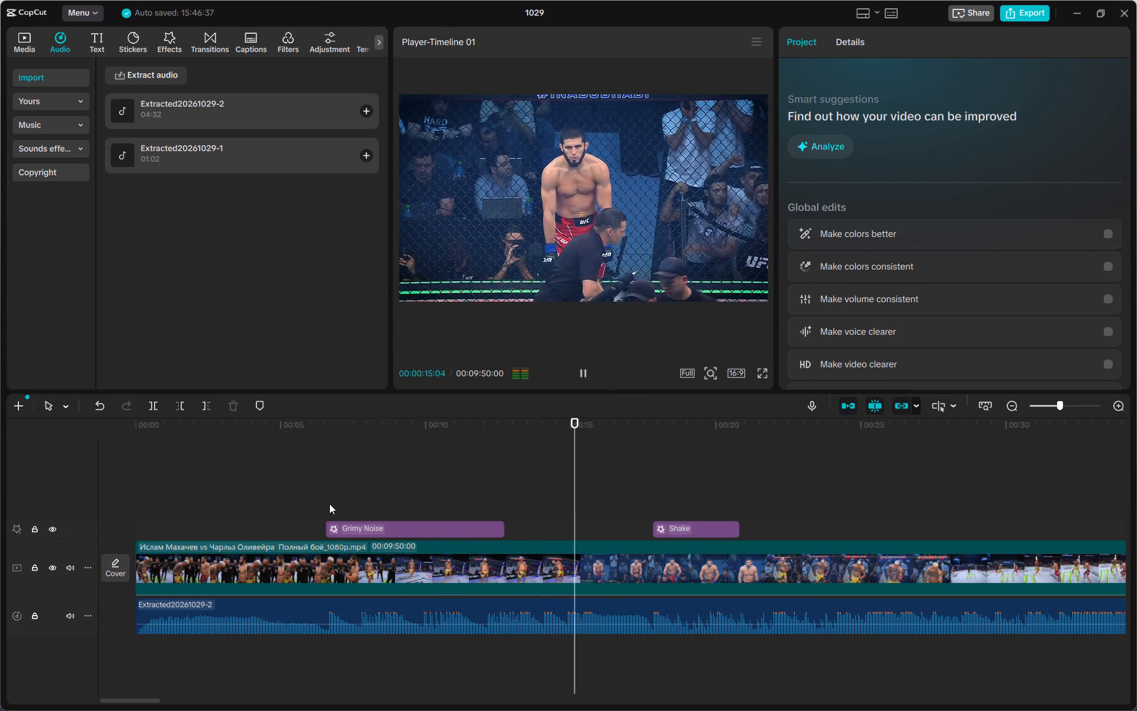
{"action": "left_click", "coordinate": [313, 489]}
{"action": "left_click_drag", "start_coordinate": [313, 489], "coordinate": [238, 498]}
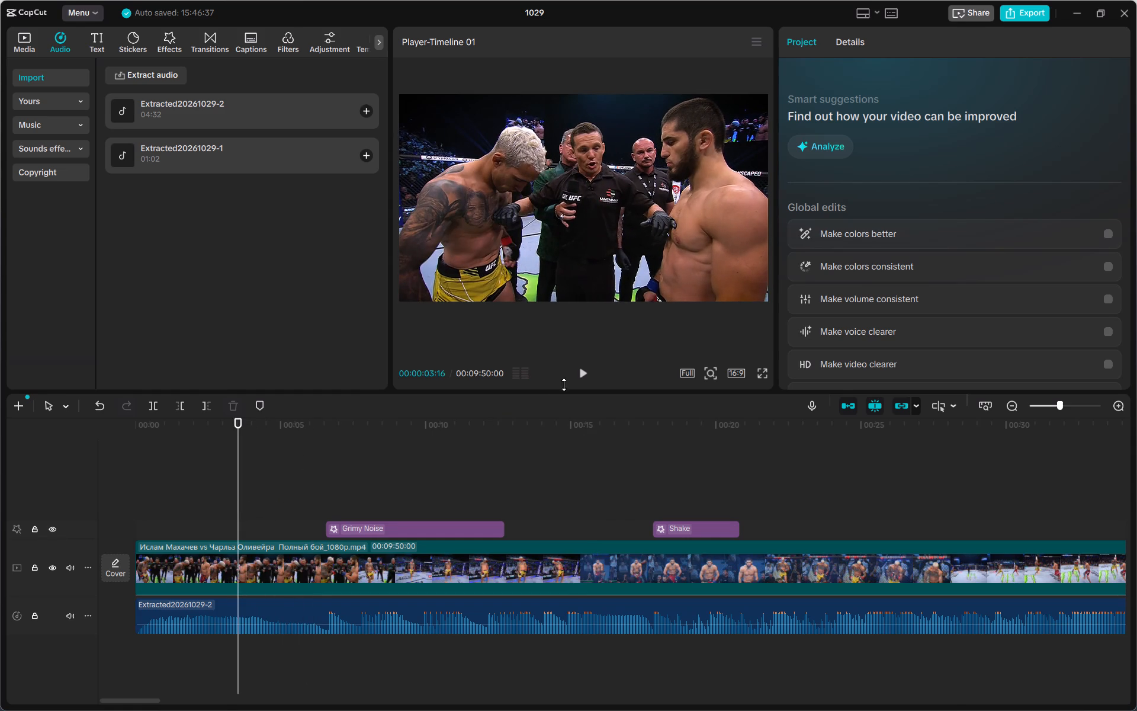
{"action": "left_click", "coordinate": [582, 376]}
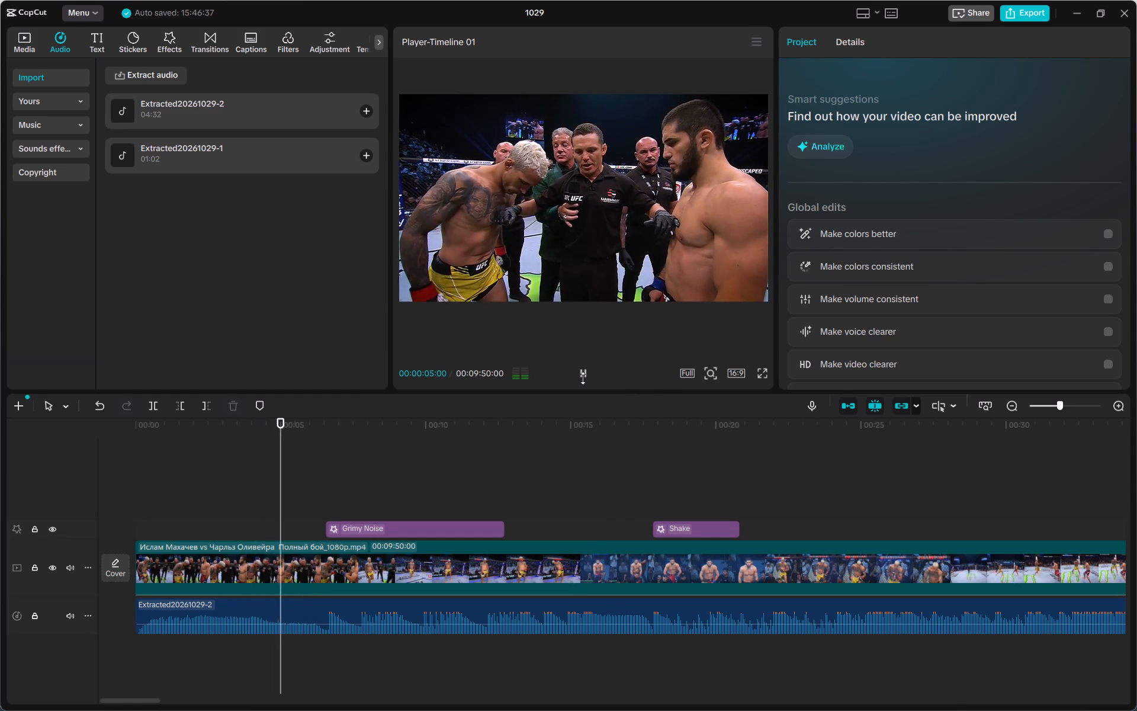
{"action": "left_click", "coordinate": [583, 378]}
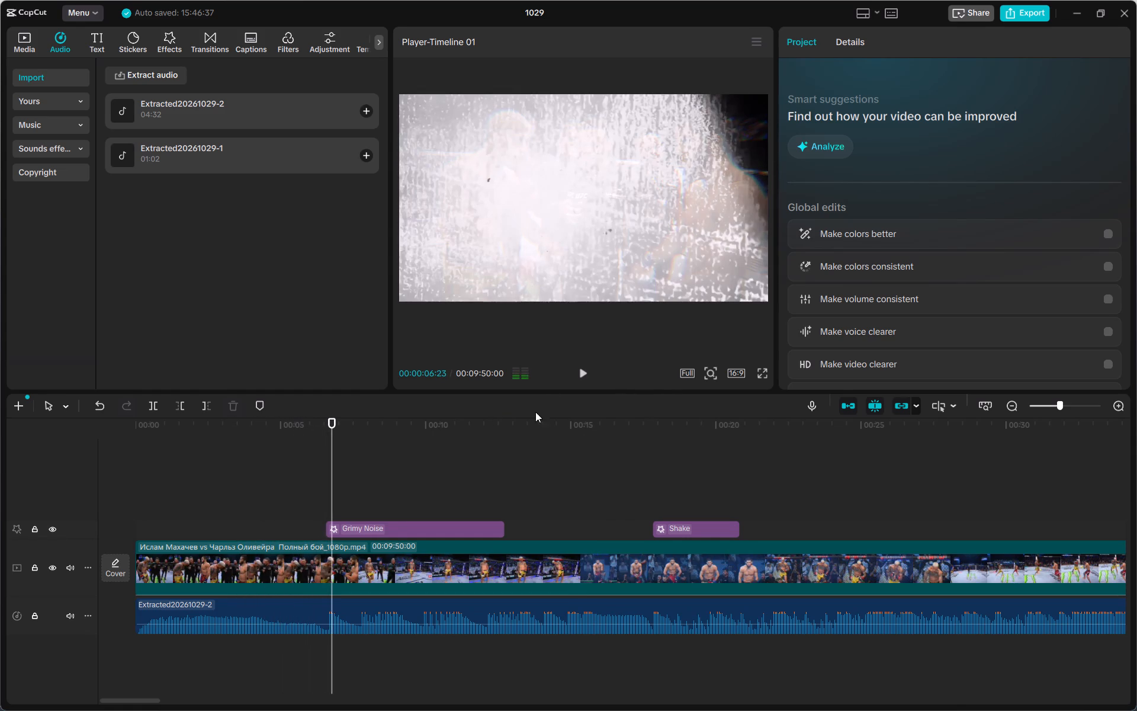
{"action": "left_click", "coordinate": [319, 510]}
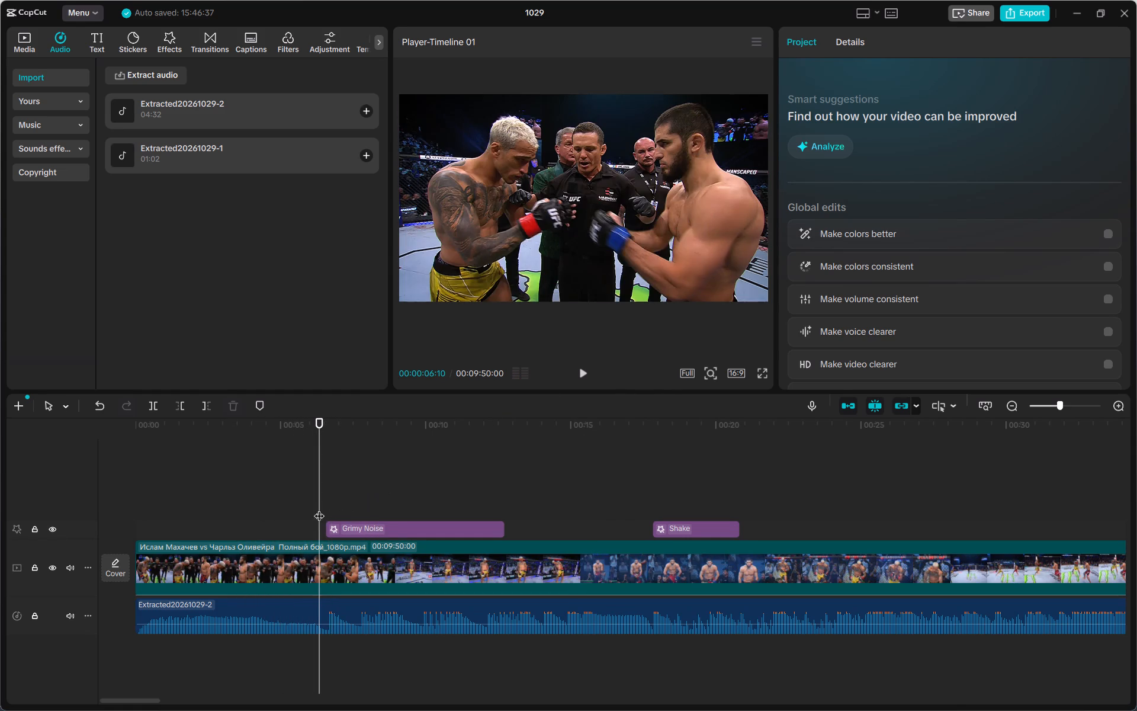
{"action": "left_click", "coordinate": [583, 374]}
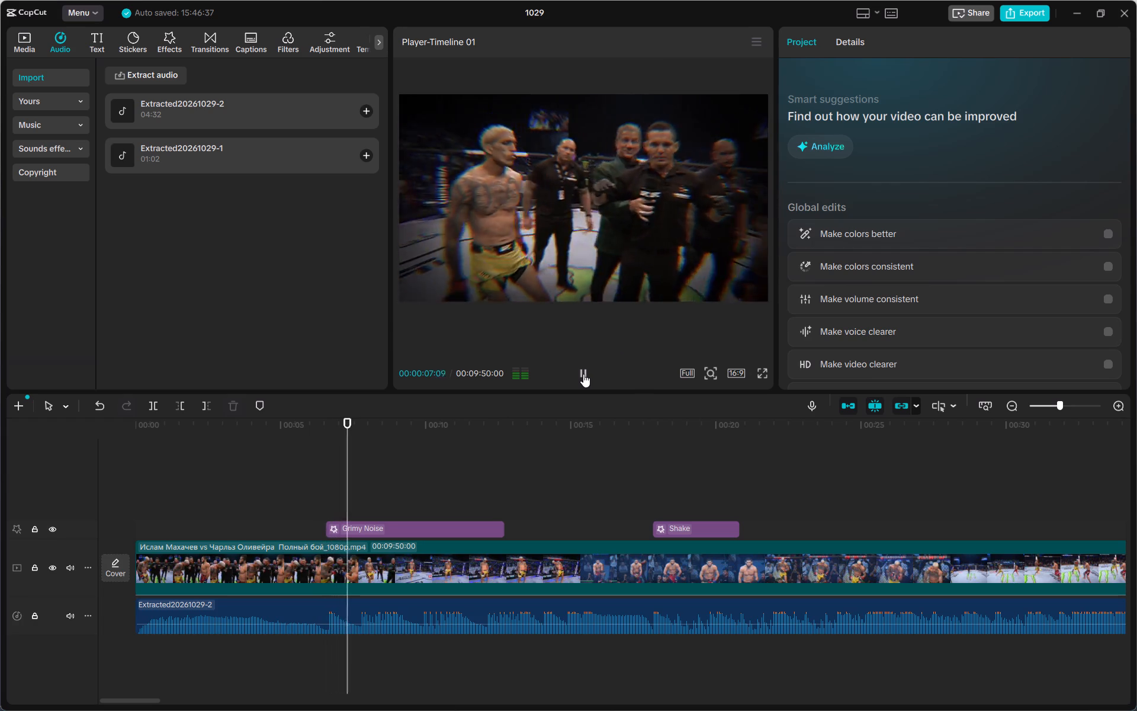
{"action": "left_click", "coordinate": [583, 374]}
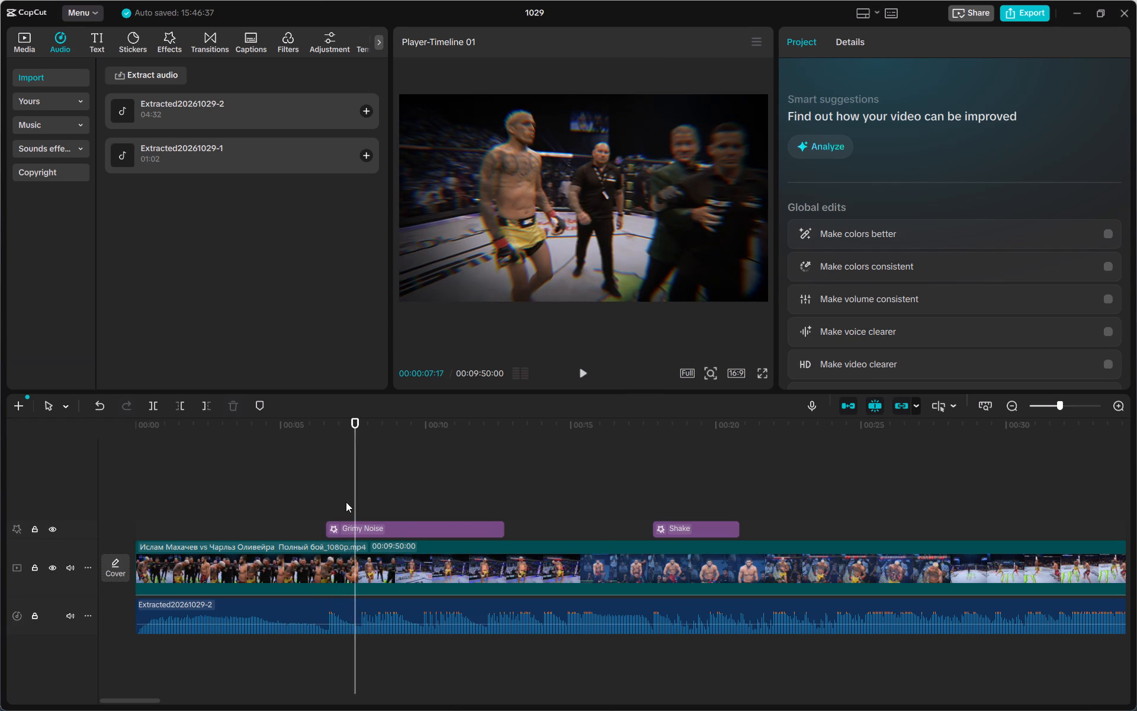
{"action": "left_click", "coordinate": [346, 502]}
{"action": "left_click_drag", "start_coordinate": [344, 502], "coordinate": [321, 502]}
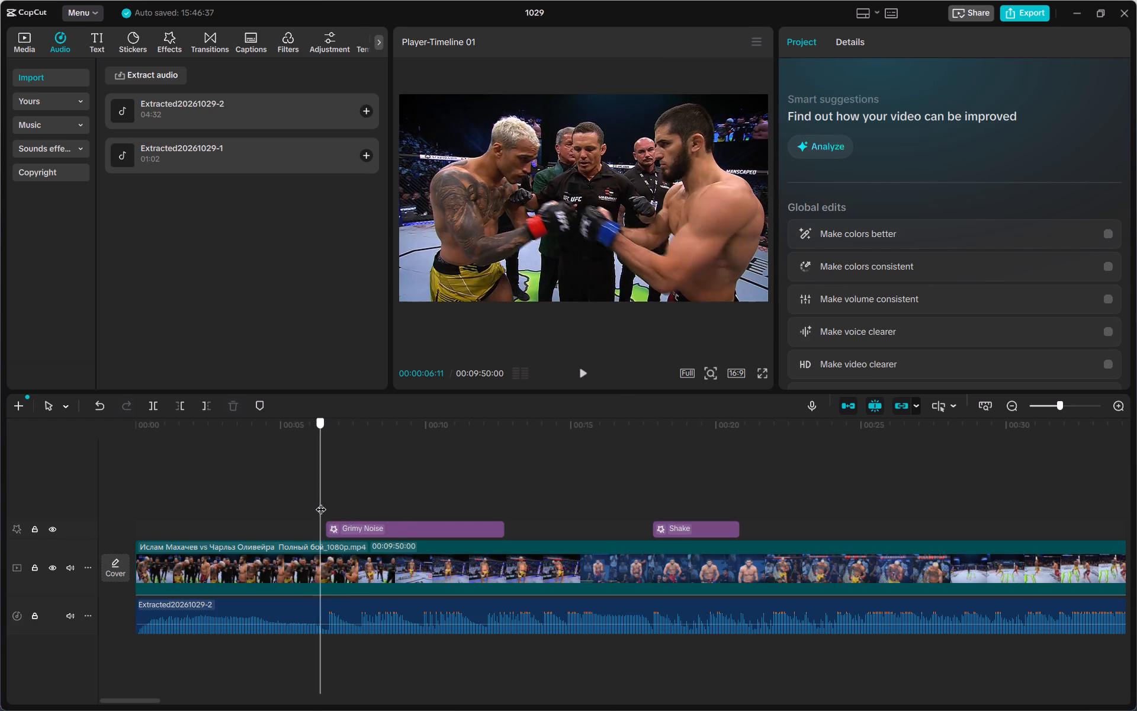
{"action": "left_click_drag", "start_coordinate": [321, 502], "coordinate": [328, 504]}
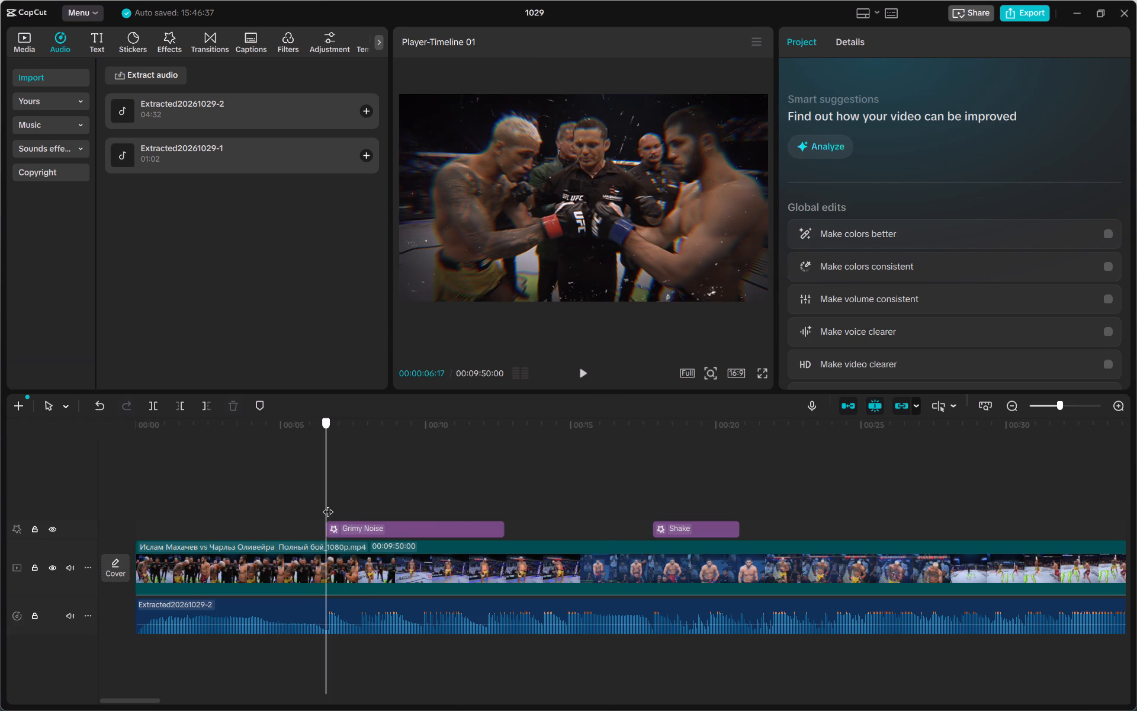
{"action": "left_click_drag", "start_coordinate": [328, 504], "coordinate": [310, 505]}
Extend the Grimy Noise effect's start back to about 6.2 seconds and play the footage through it.
{"action": "left_click", "coordinate": [338, 528]}
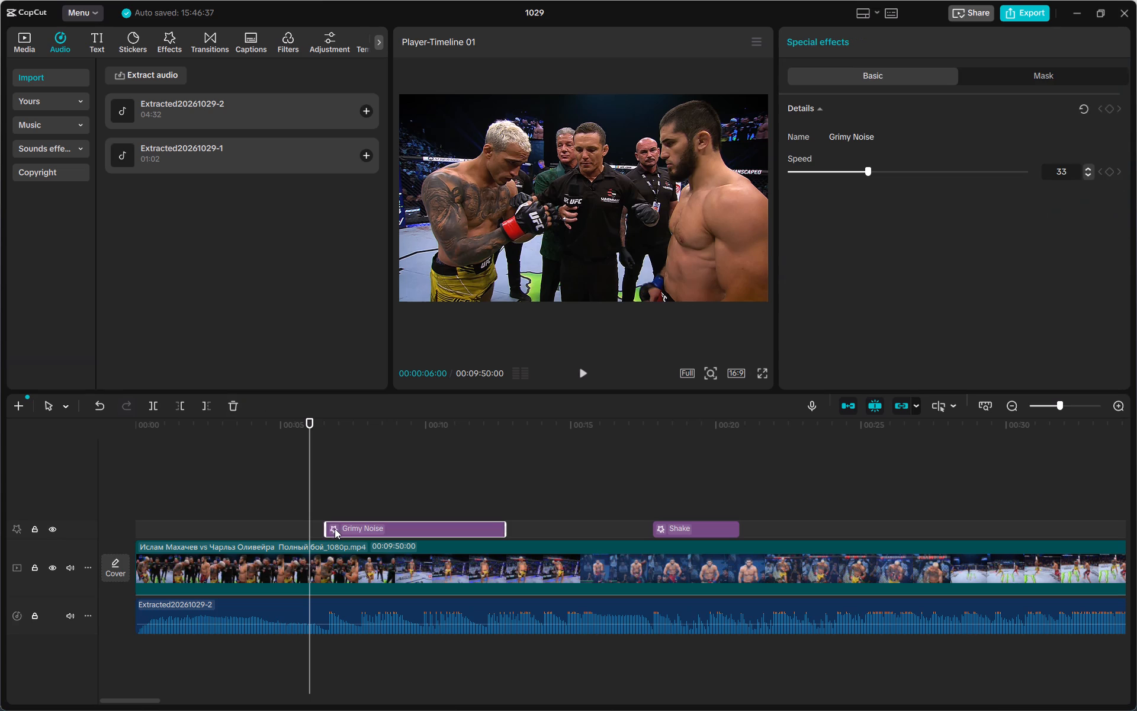
{"action": "left_click_drag", "start_coordinate": [329, 529], "coordinate": [326, 529]}
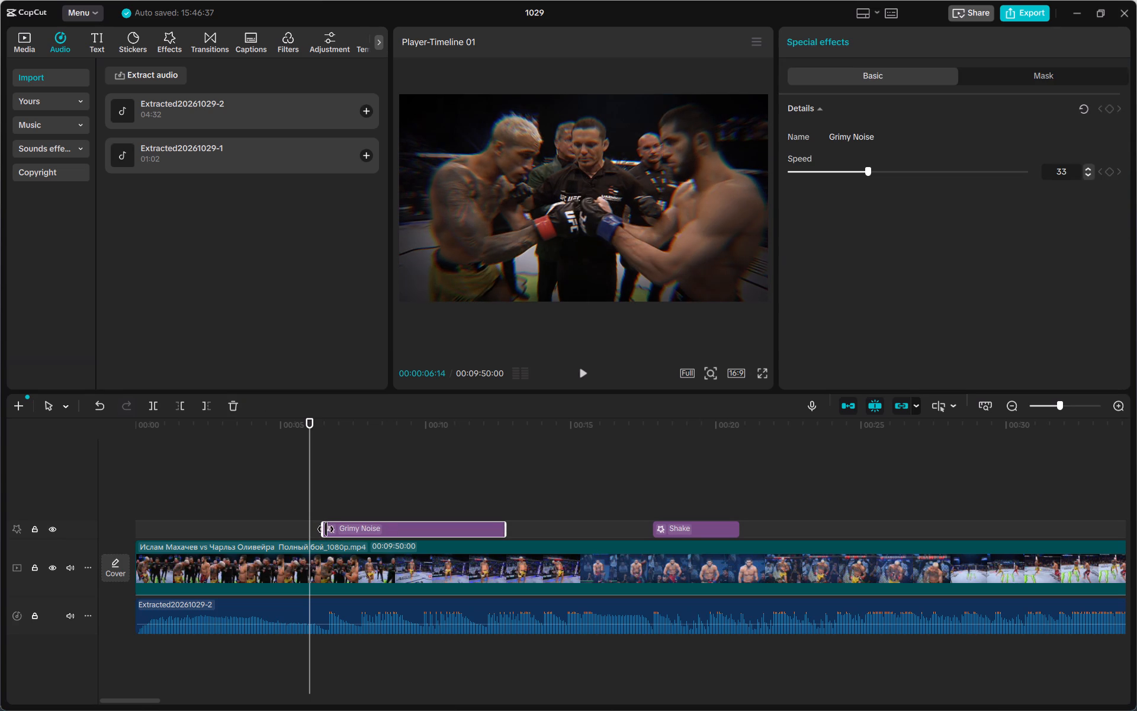
{"action": "left_click_drag", "start_coordinate": [326, 529], "coordinate": [323, 531]}
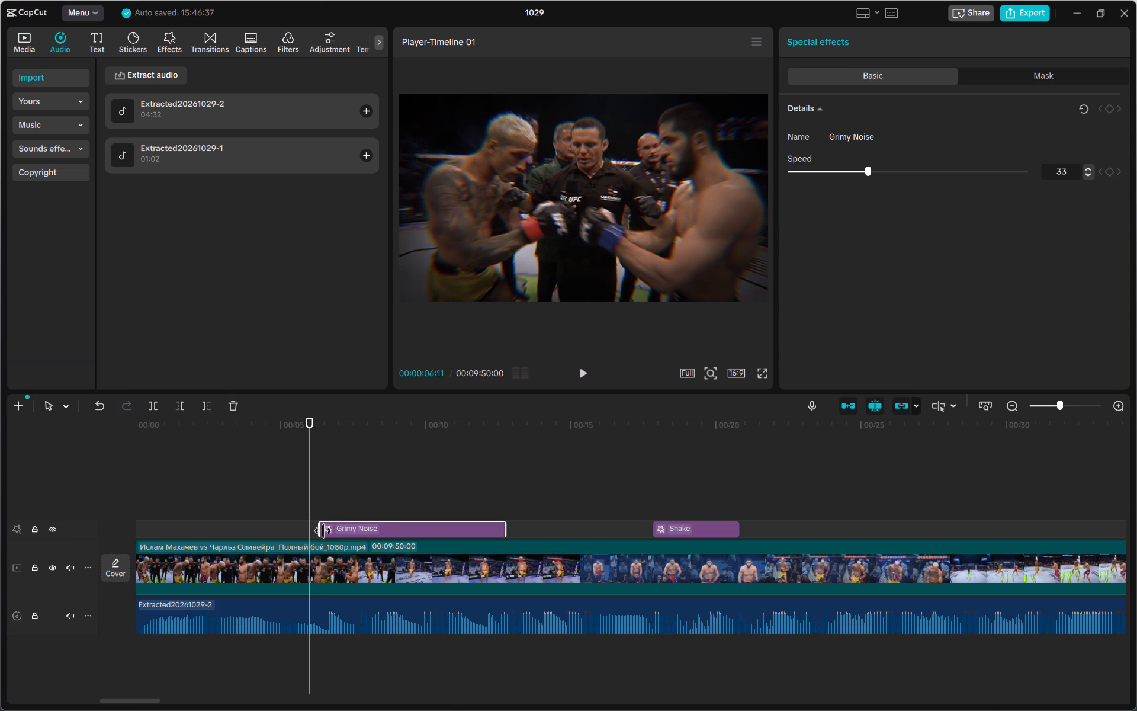
{"action": "left_click_drag", "start_coordinate": [323, 531], "coordinate": [318, 533]}
{"action": "left_click", "coordinate": [318, 533]}
{"action": "left_click", "coordinate": [259, 508]}
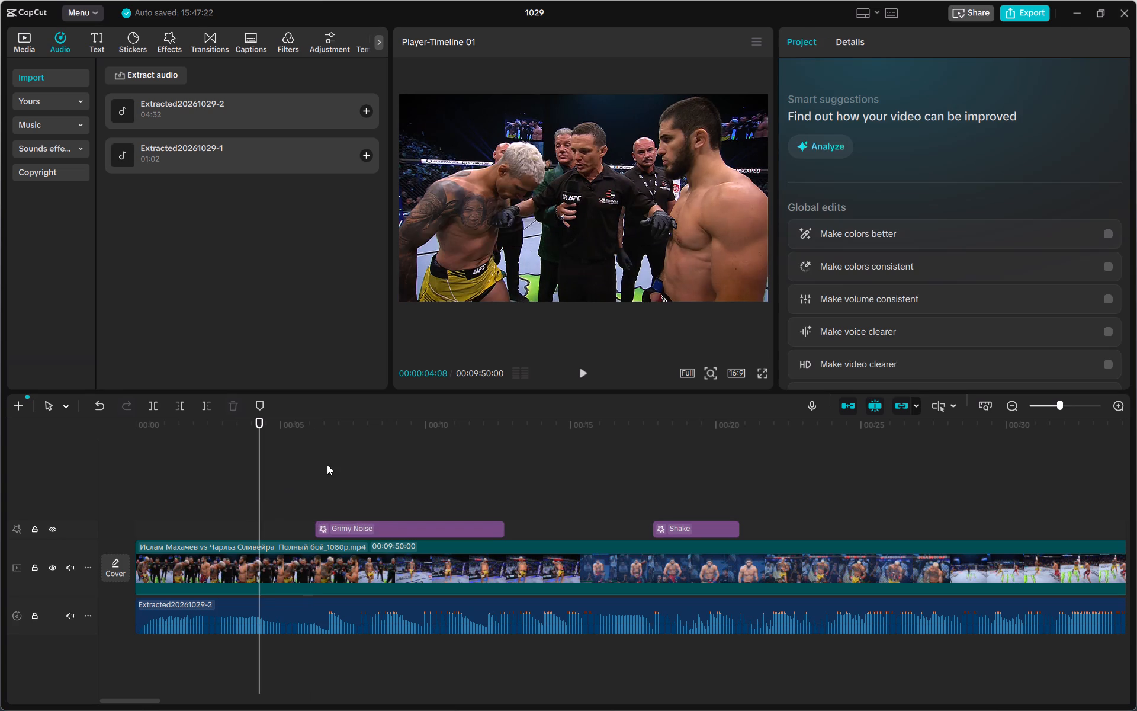
{"action": "left_click", "coordinate": [573, 372]}
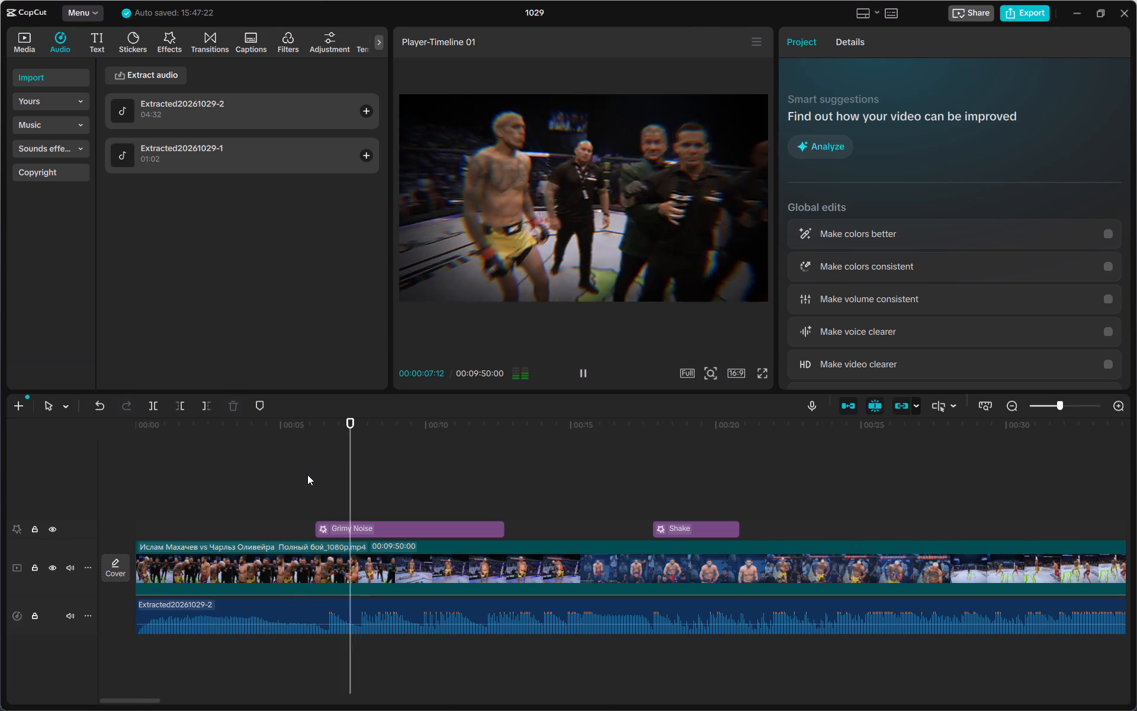
{"action": "left_click", "coordinate": [282, 484]}
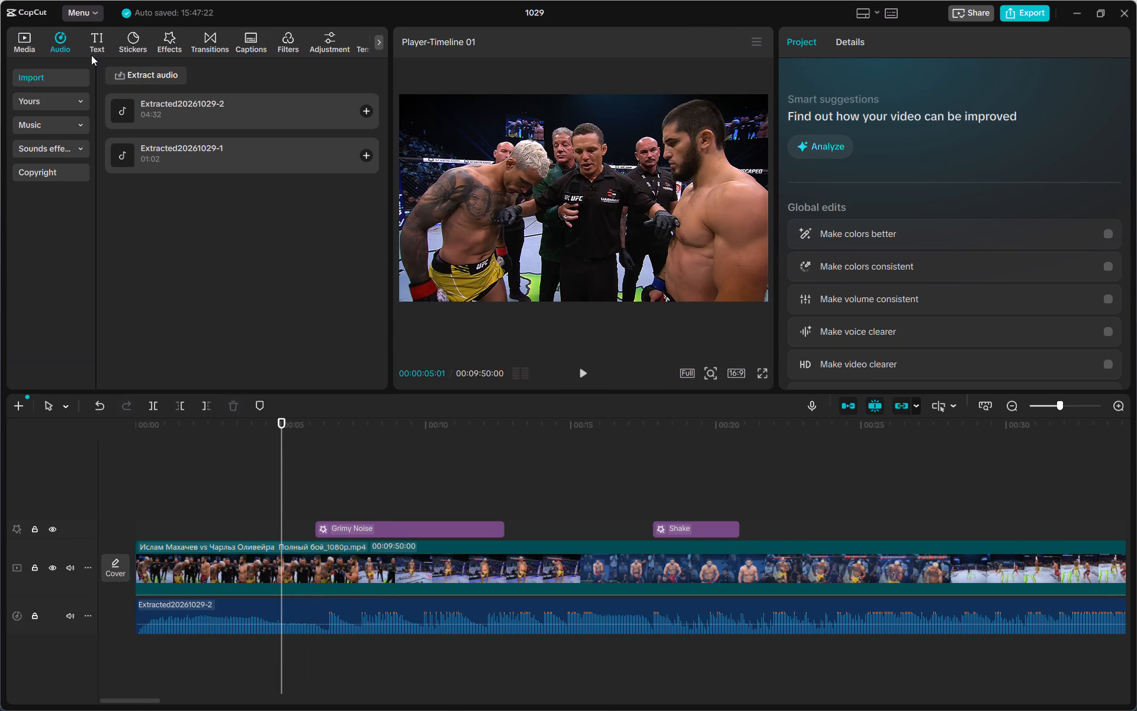
Audition the favorite sounds, including the punching and page-turn sounds, and replay the footage around the start of Grimy Noise.
{"action": "left_click", "coordinate": [59, 41]}
{"action": "left_click", "coordinate": [74, 98]}
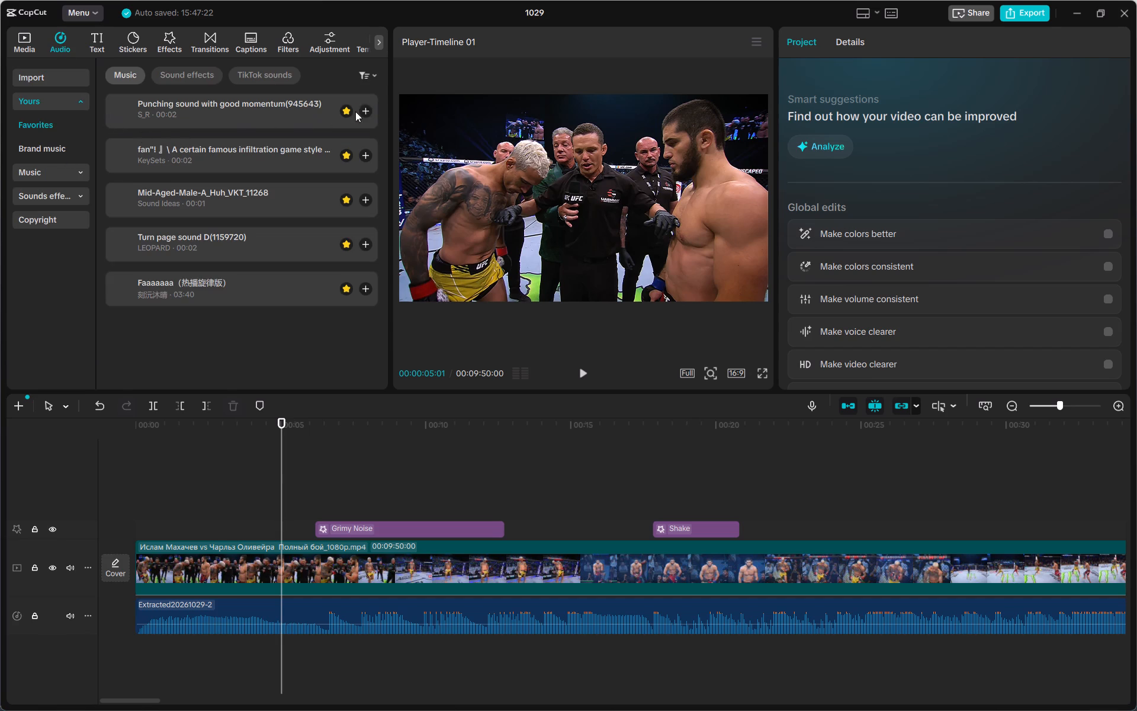
{"action": "left_click", "coordinate": [303, 105]}
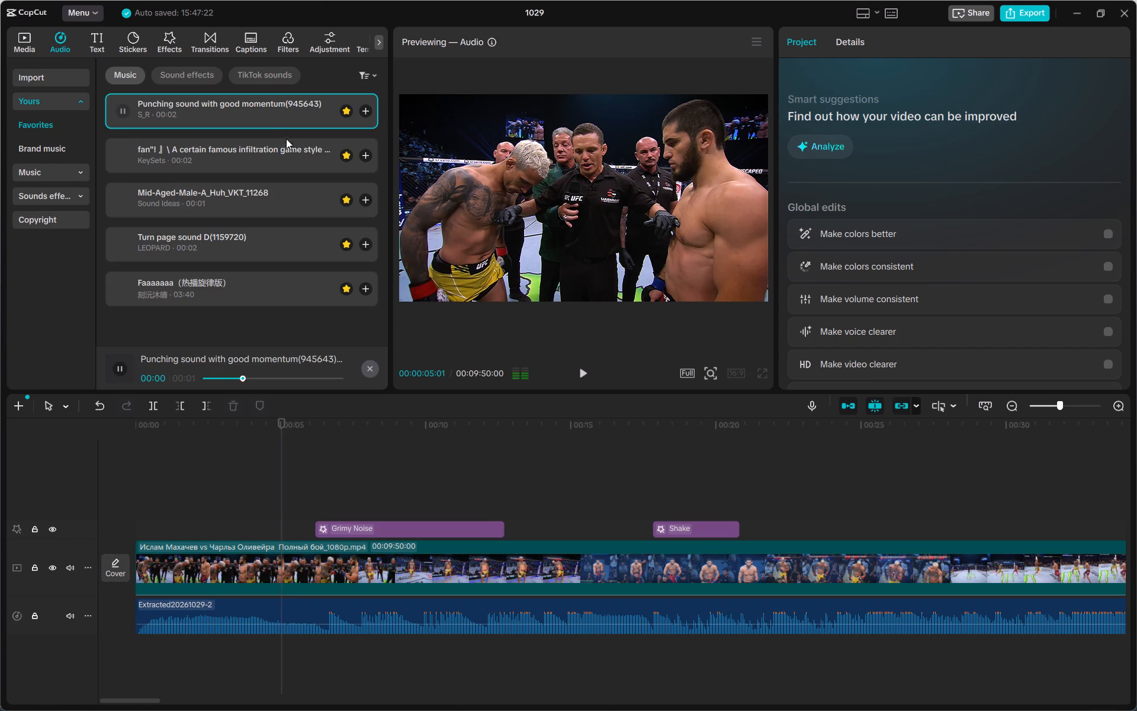
{"action": "left_click", "coordinate": [292, 163]}
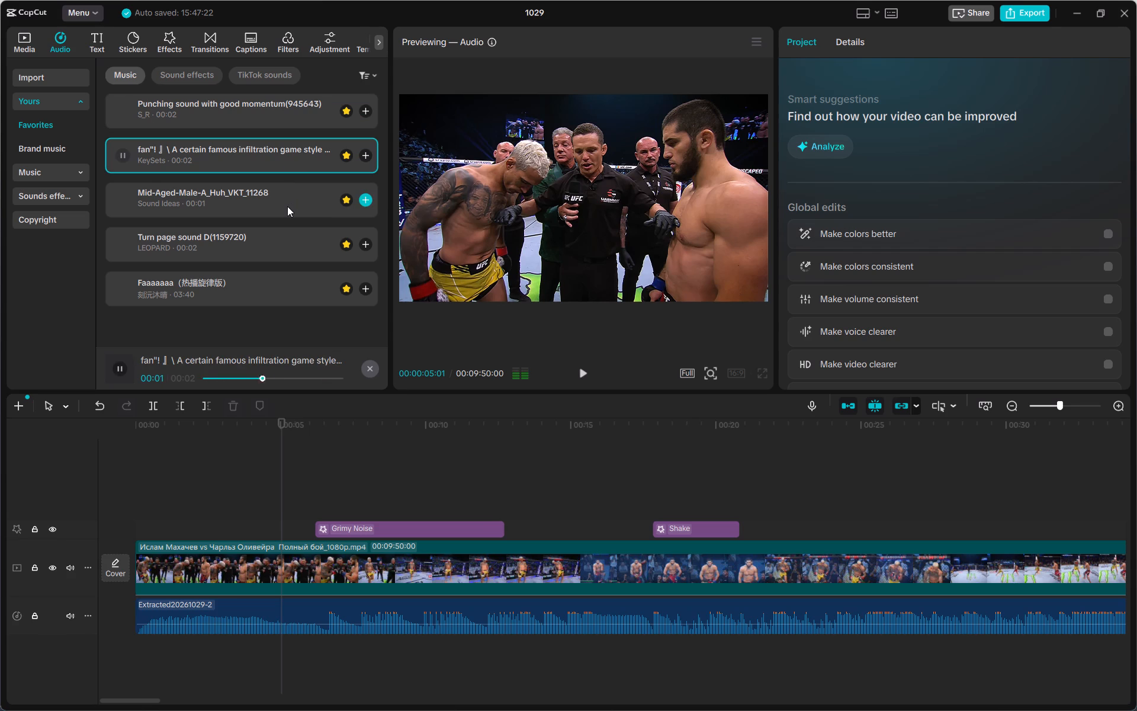
{"action": "left_click", "coordinate": [287, 207]}
{"action": "left_click", "coordinate": [283, 251]}
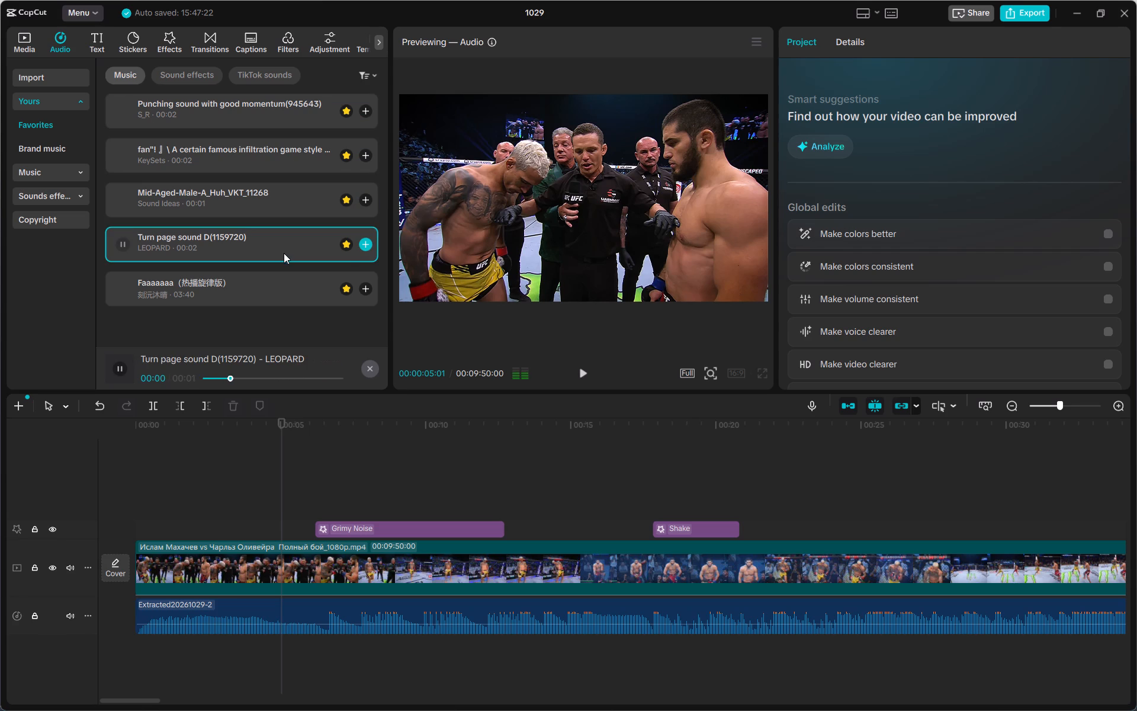
{"action": "left_click", "coordinate": [293, 283]}
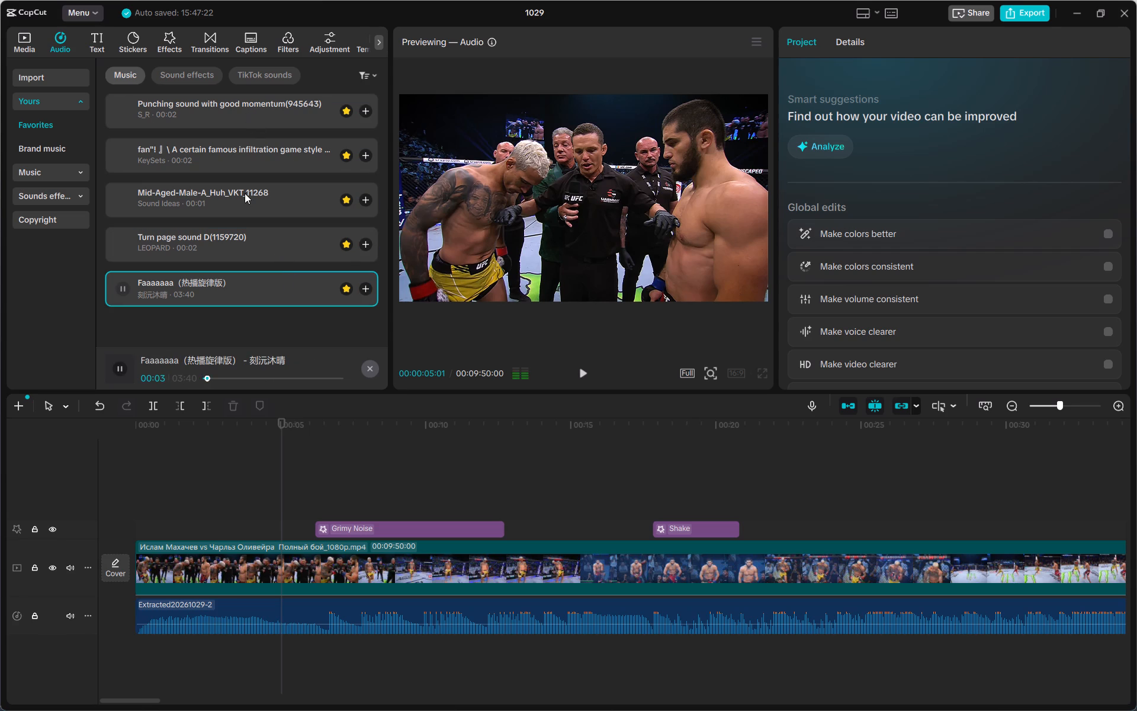
{"action": "left_click", "coordinate": [121, 290]}
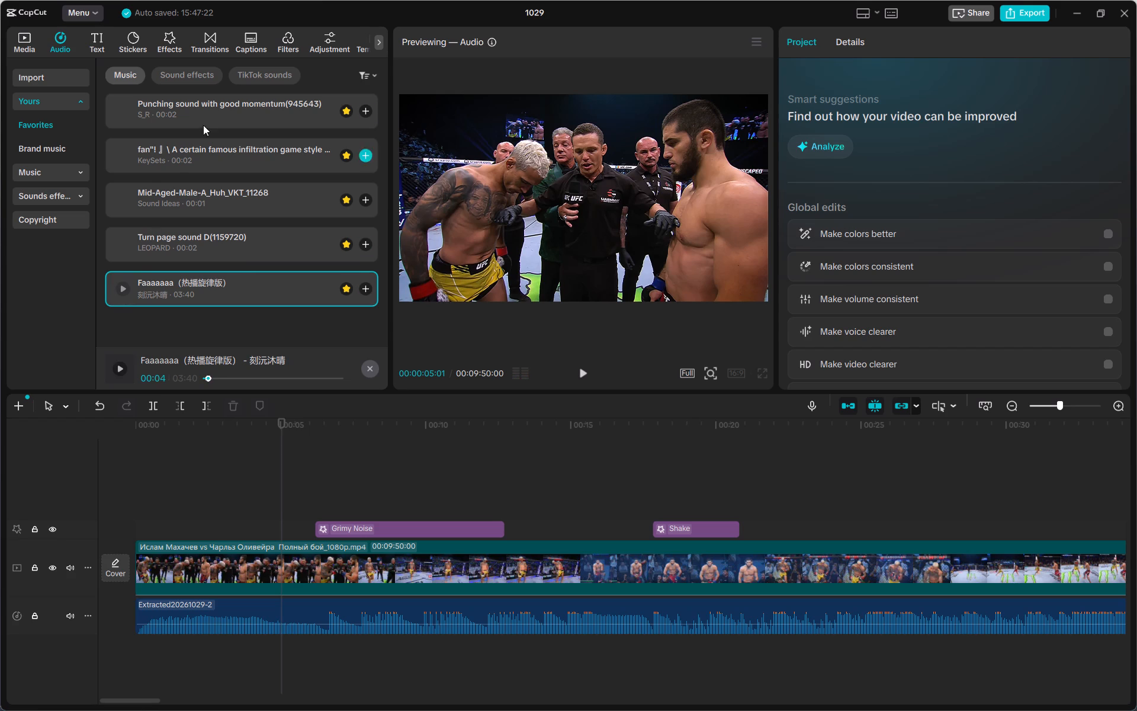
{"action": "left_click", "coordinate": [205, 120]}
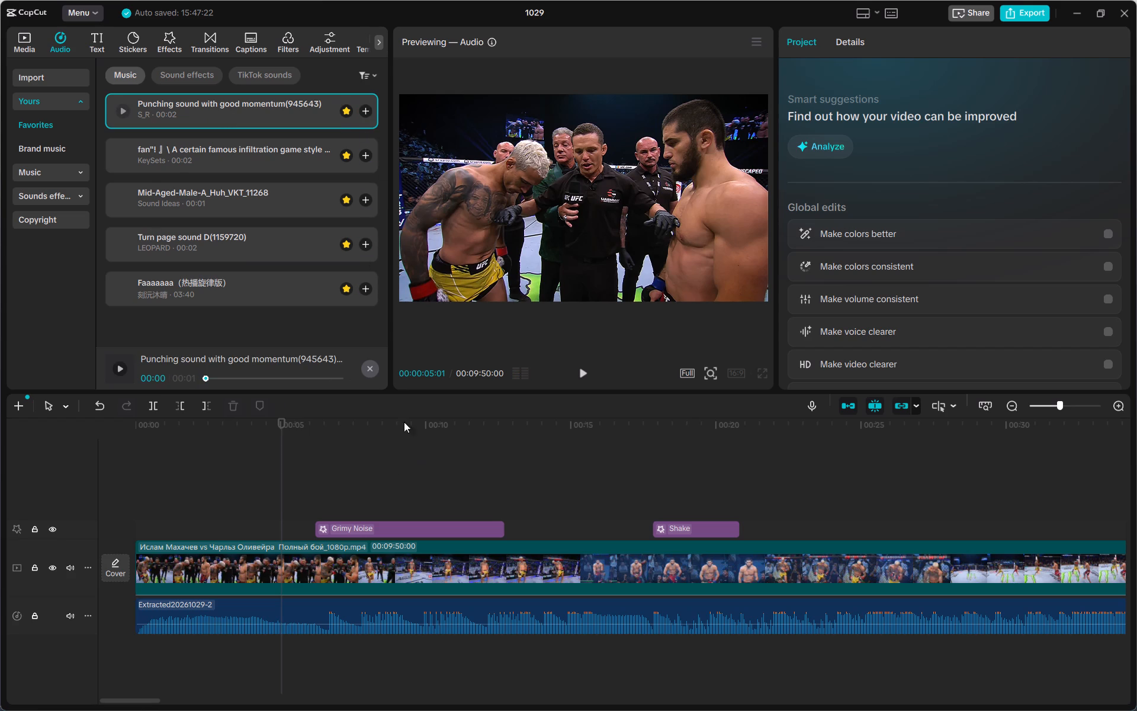
{"action": "left_click", "coordinate": [582, 374]}
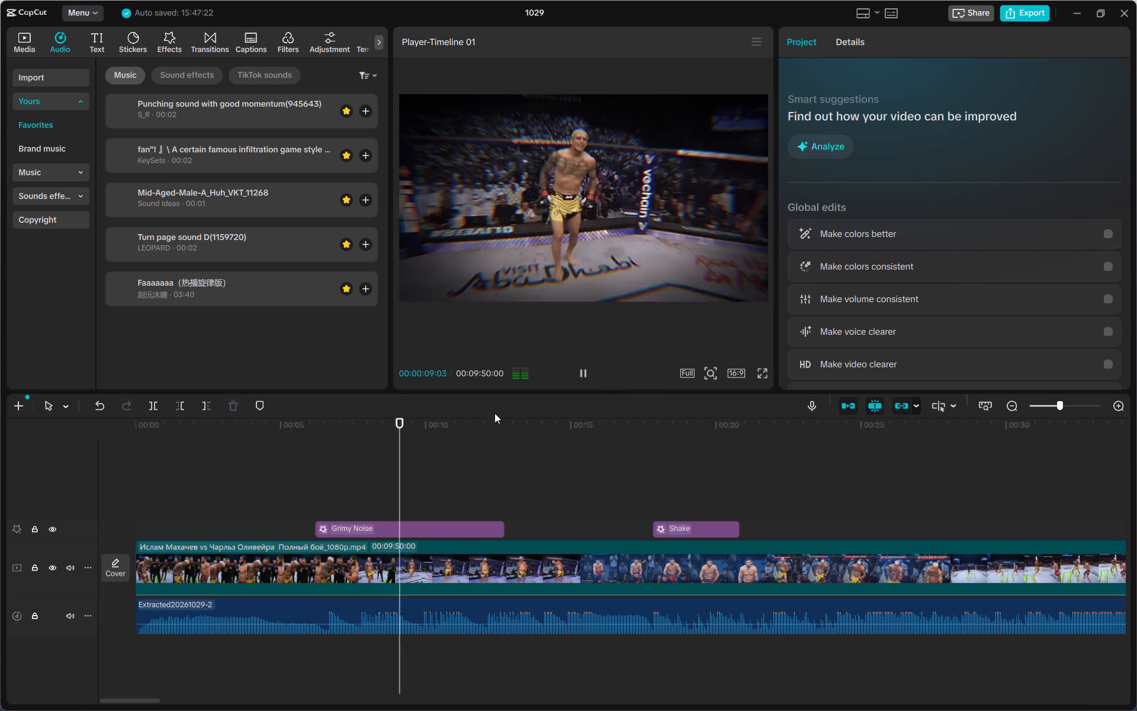
{"action": "left_click", "coordinate": [307, 486]}
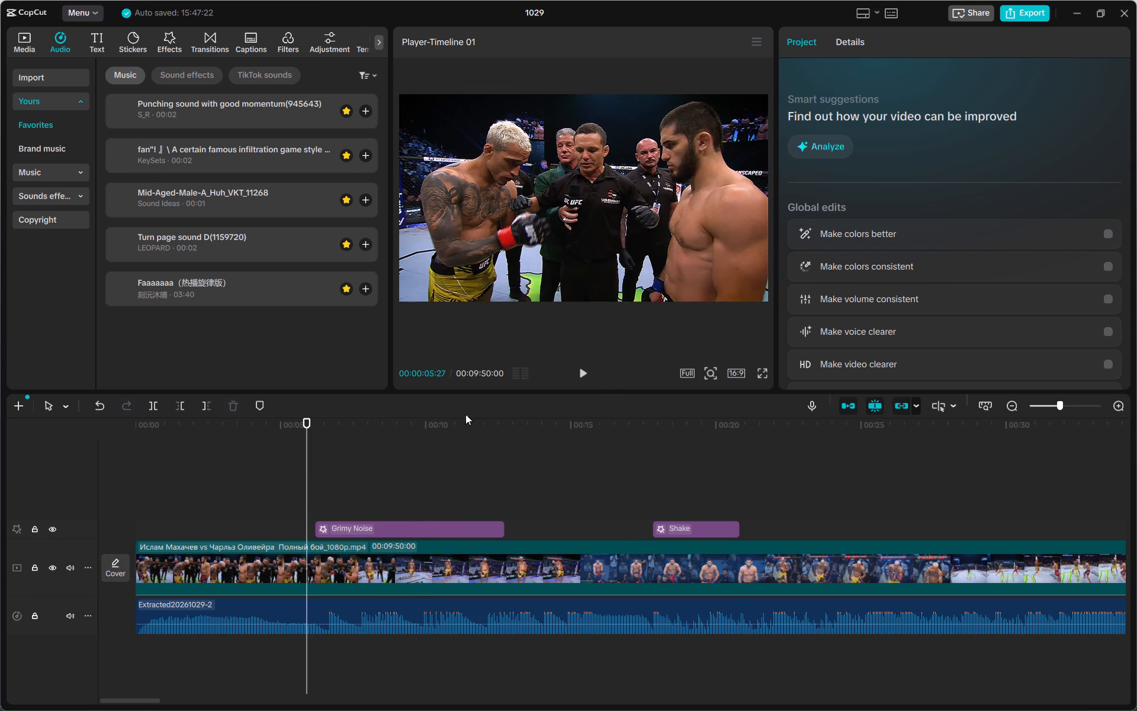
{"action": "left_click", "coordinate": [582, 374]}
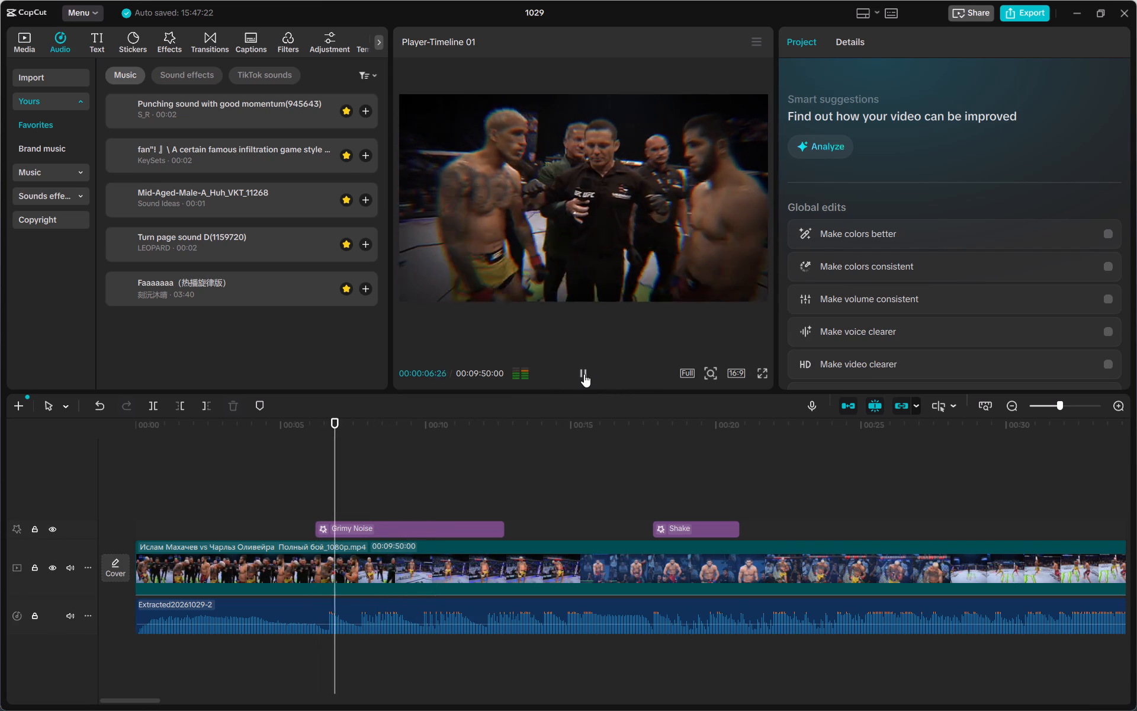
{"action": "left_click", "coordinate": [584, 374]}
Split the fight video at 00:00:02:03.
{"action": "left_click", "coordinate": [270, 572]}
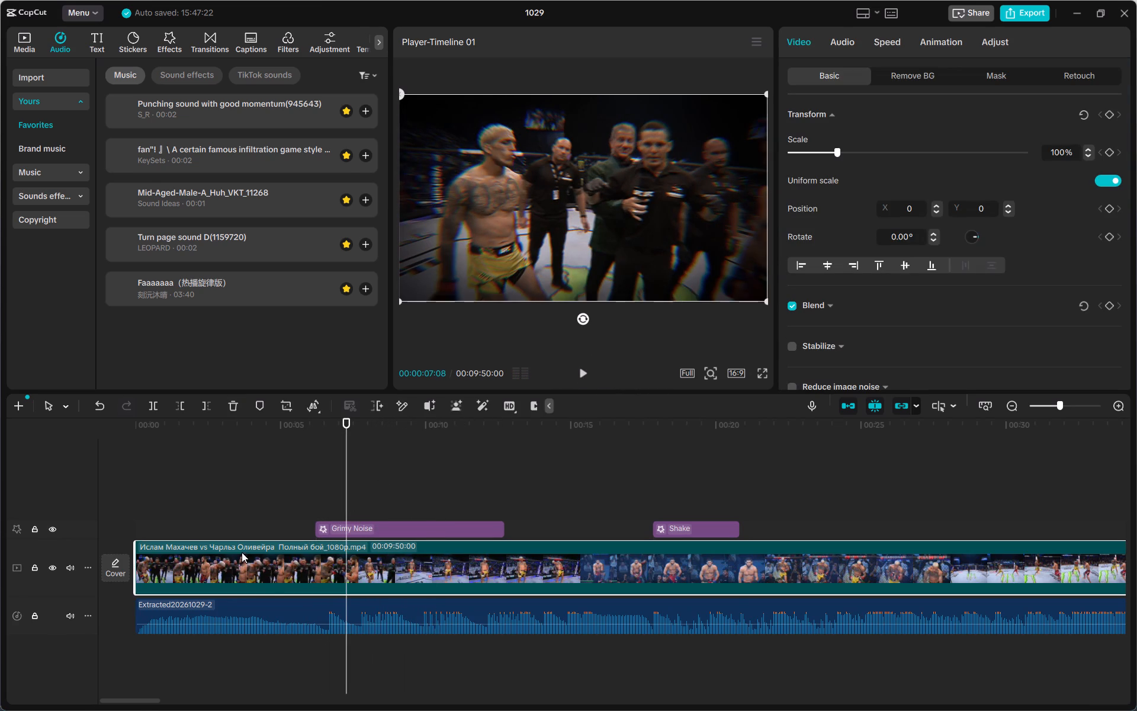
{"action": "double_click", "coordinate": [192, 506]}
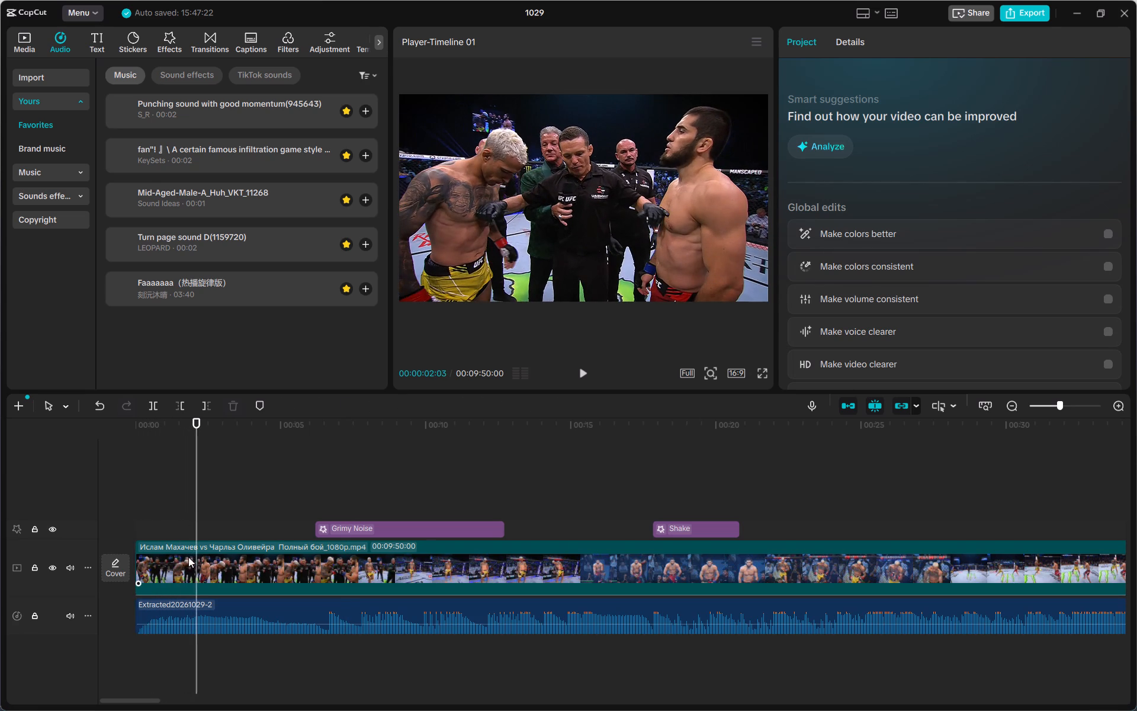
{"action": "left_click", "coordinate": [155, 407]}
Set the speed of the short opening segment of the fight video to 1.1x.
{"action": "left_click", "coordinate": [149, 560]}
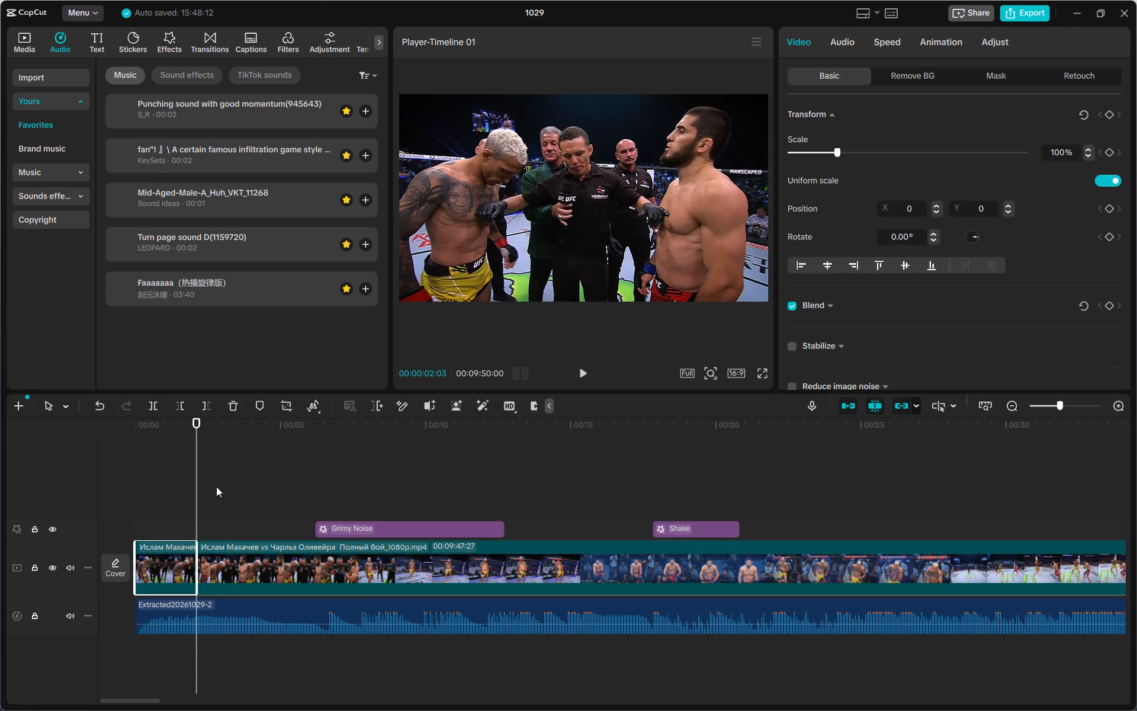
{"action": "left_click", "coordinate": [873, 44]}
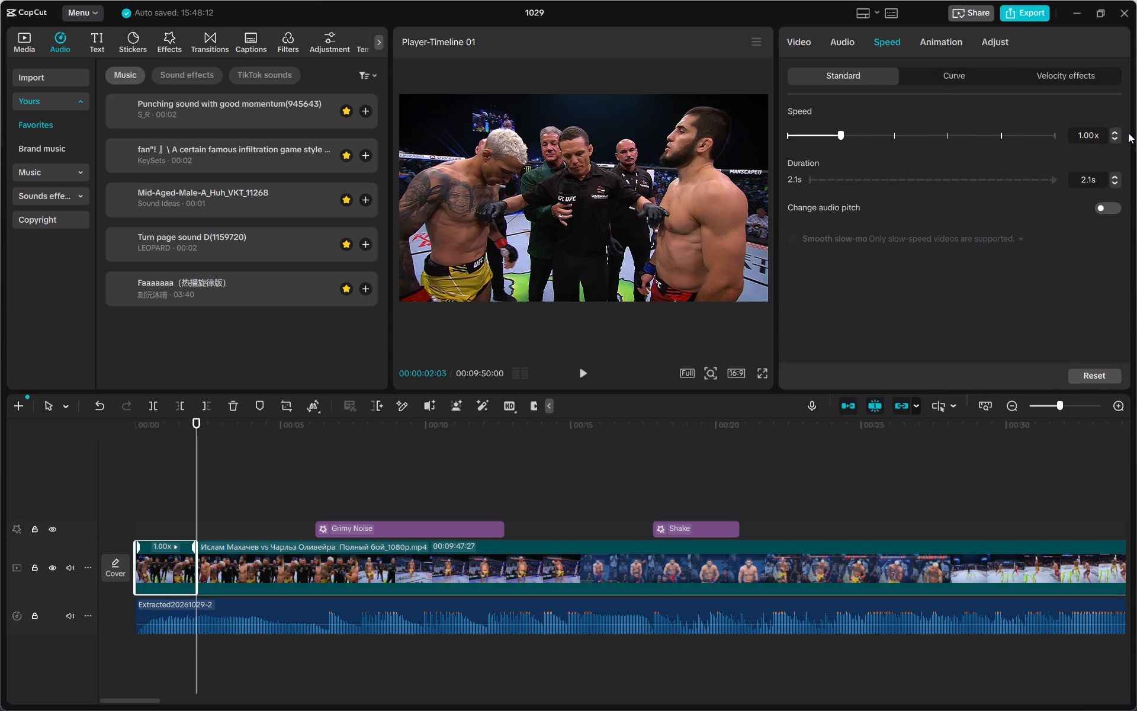
{"action": "left_click", "coordinate": [1117, 132]}
{"action": "left_click", "coordinate": [291, 441]}
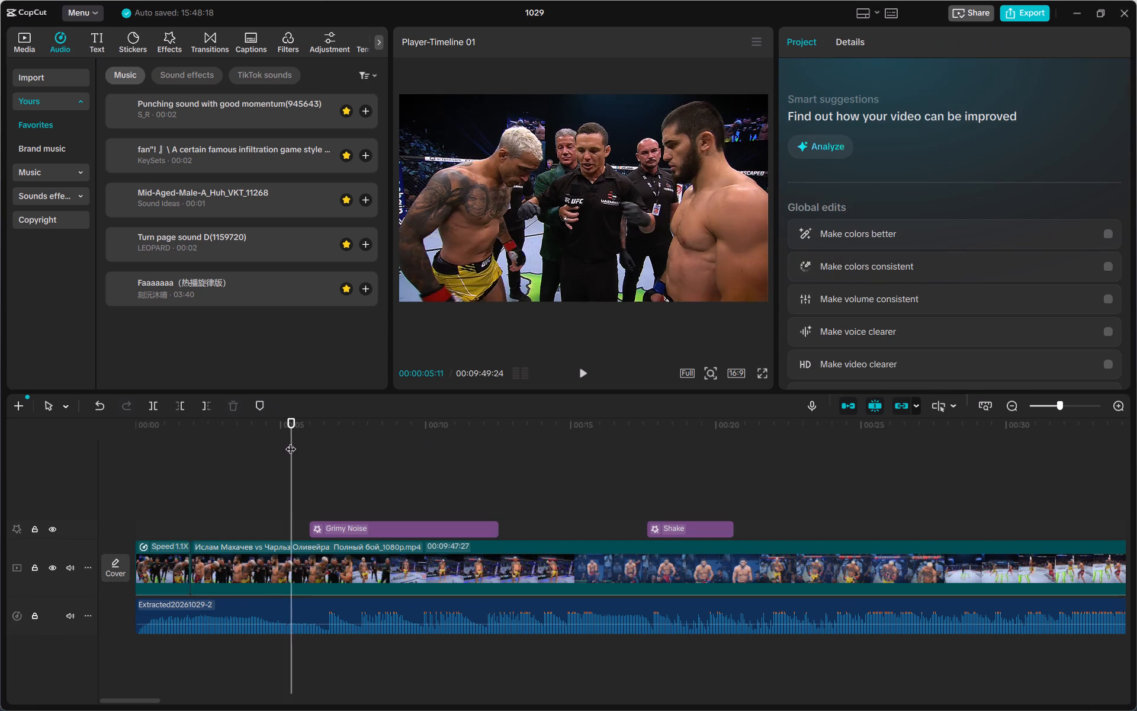
Play the footage from the beginning and move the Grimy Noise effect so it starts at about 6.6 seconds.
{"action": "left_click_drag", "start_coordinate": [291, 441], "coordinate": [137, 438]}
{"action": "left_click", "coordinate": [580, 370]}
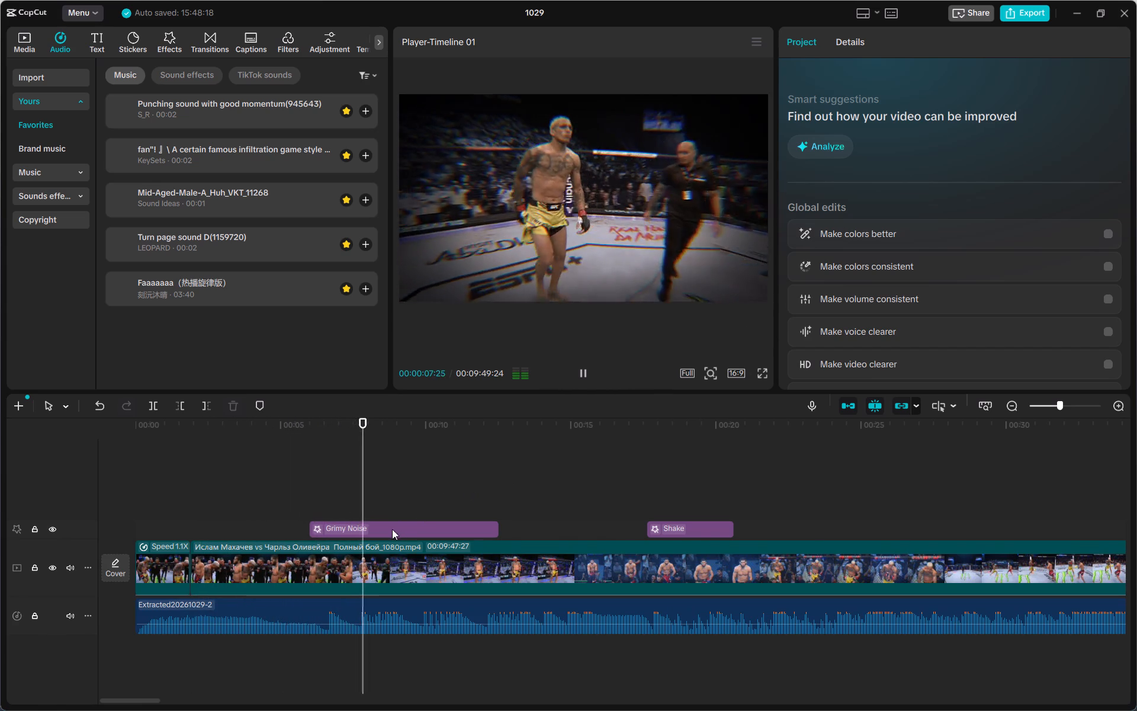
{"action": "left_click", "coordinate": [279, 498]}
{"action": "left_click", "coordinate": [323, 530]}
{"action": "left_click_drag", "start_coordinate": [323, 530], "coordinate": [340, 532]}
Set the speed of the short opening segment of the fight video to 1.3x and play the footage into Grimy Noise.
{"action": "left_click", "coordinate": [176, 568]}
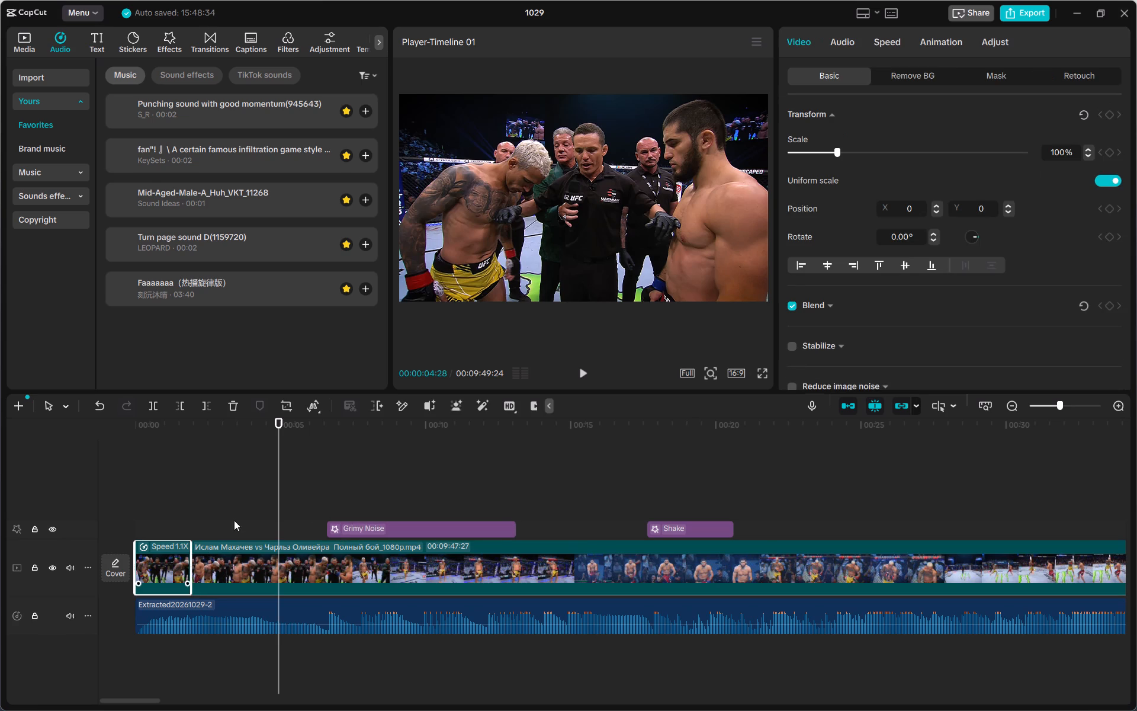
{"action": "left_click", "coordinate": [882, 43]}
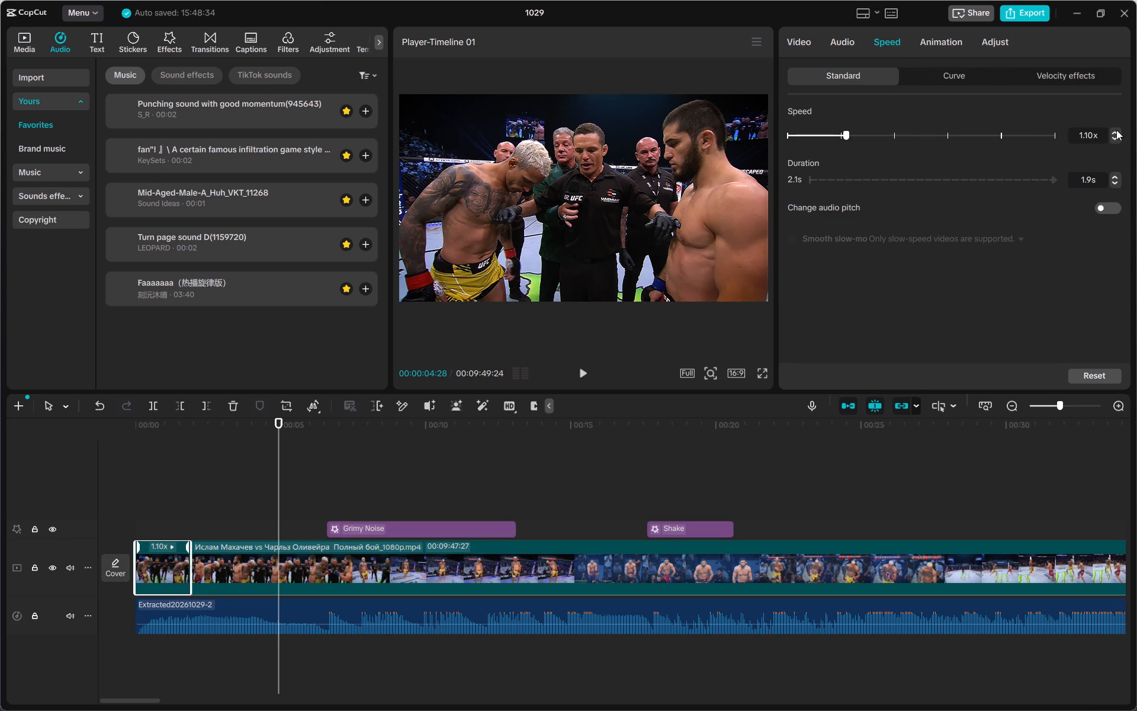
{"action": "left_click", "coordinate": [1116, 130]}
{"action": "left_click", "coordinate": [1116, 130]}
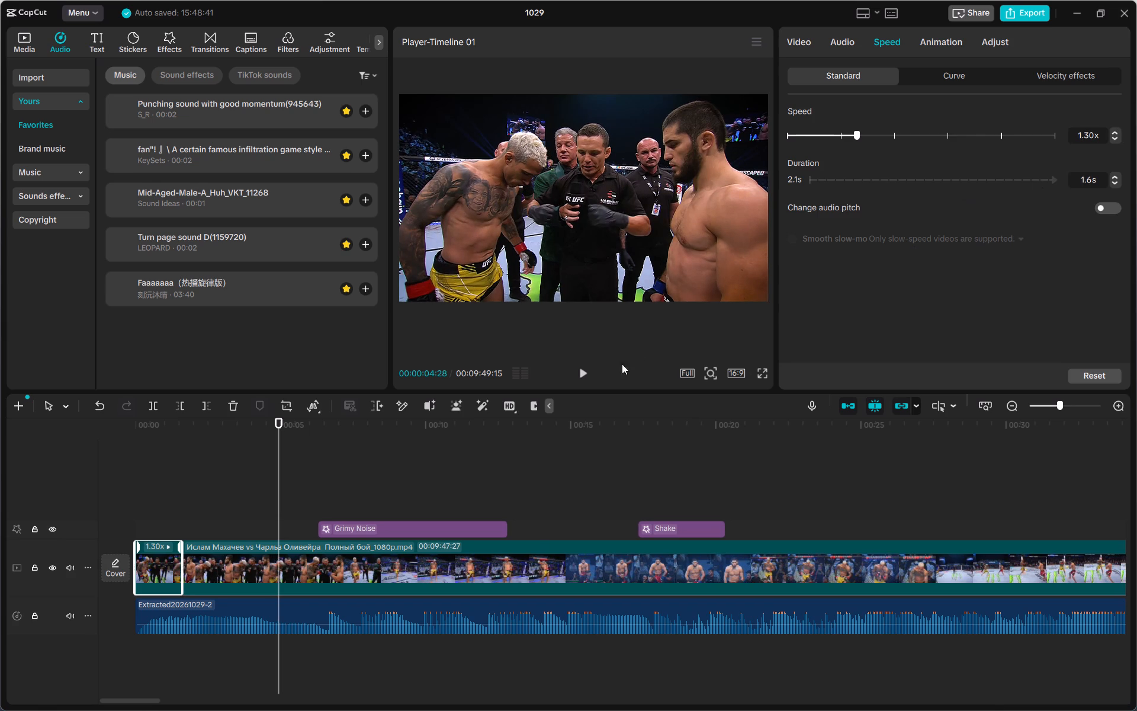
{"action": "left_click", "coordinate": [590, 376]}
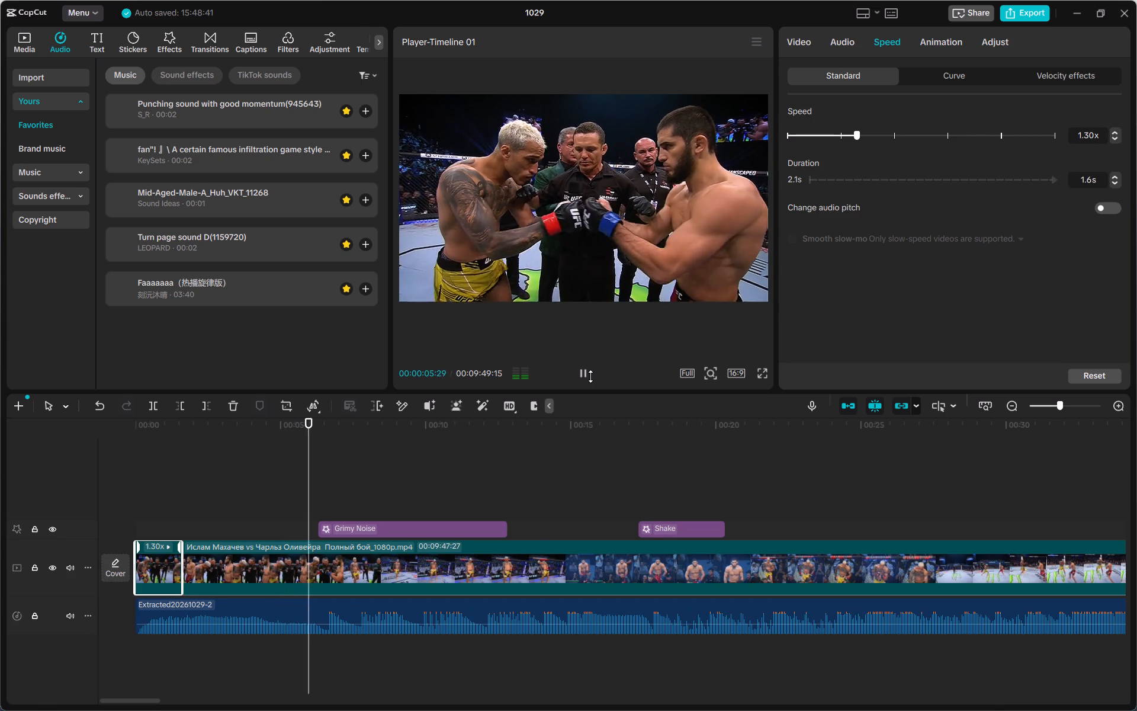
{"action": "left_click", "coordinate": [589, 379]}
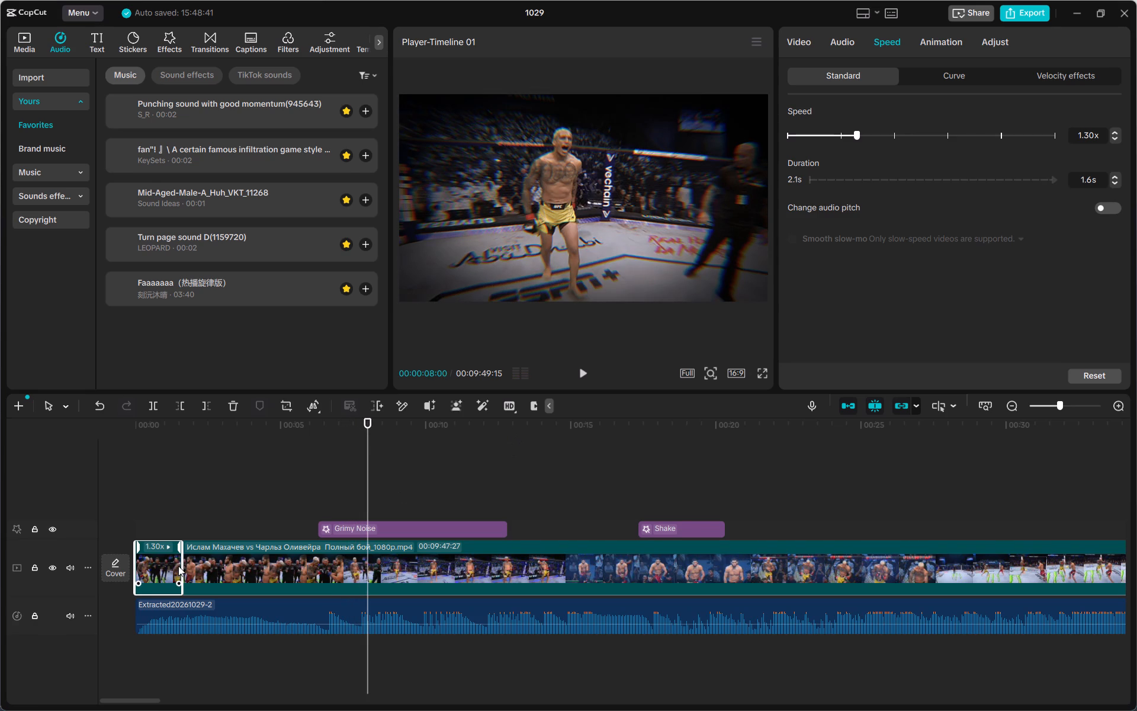
Try the short opening segment at 0.9x speed and settle on 1.0x.
{"action": "double_click", "coordinate": [1114, 139]}
{"action": "left_click", "coordinate": [1114, 139]}
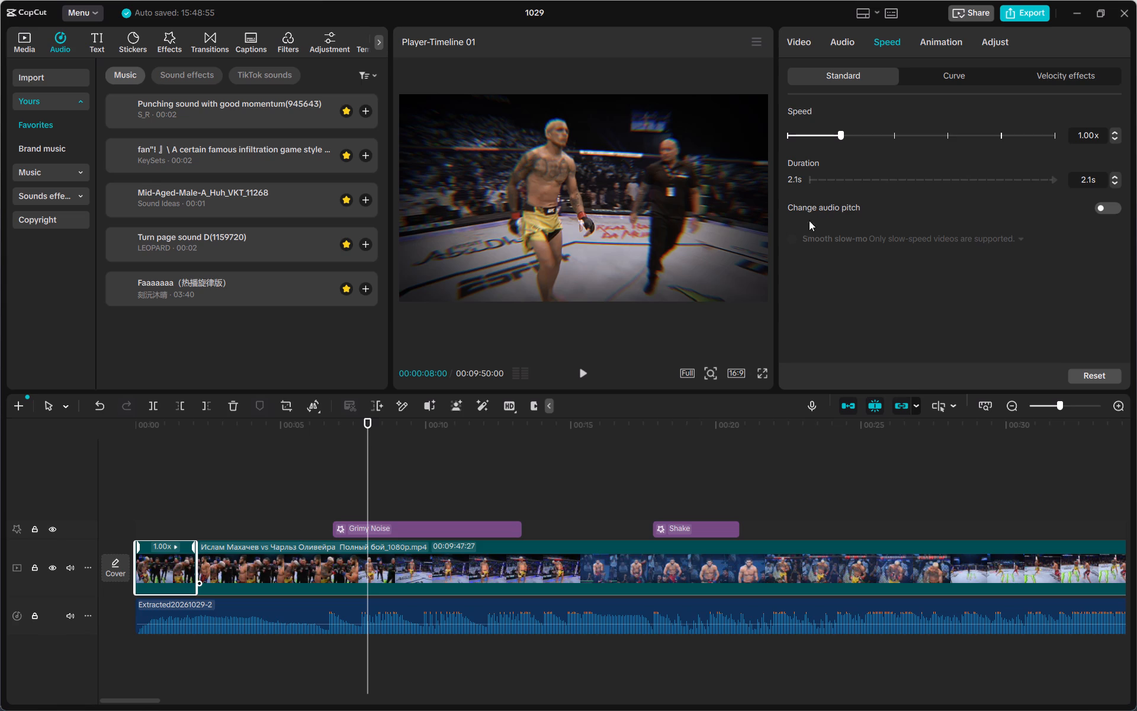
{"action": "left_click", "coordinate": [1113, 140]}
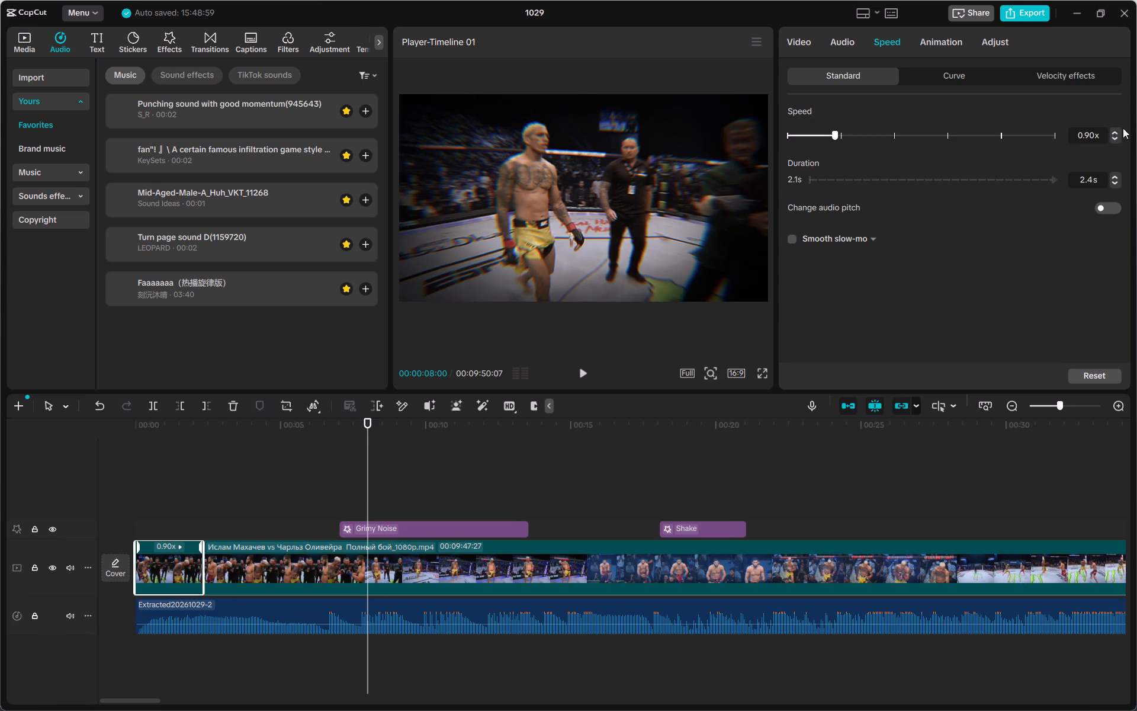
{"action": "left_click", "coordinate": [1117, 128]}
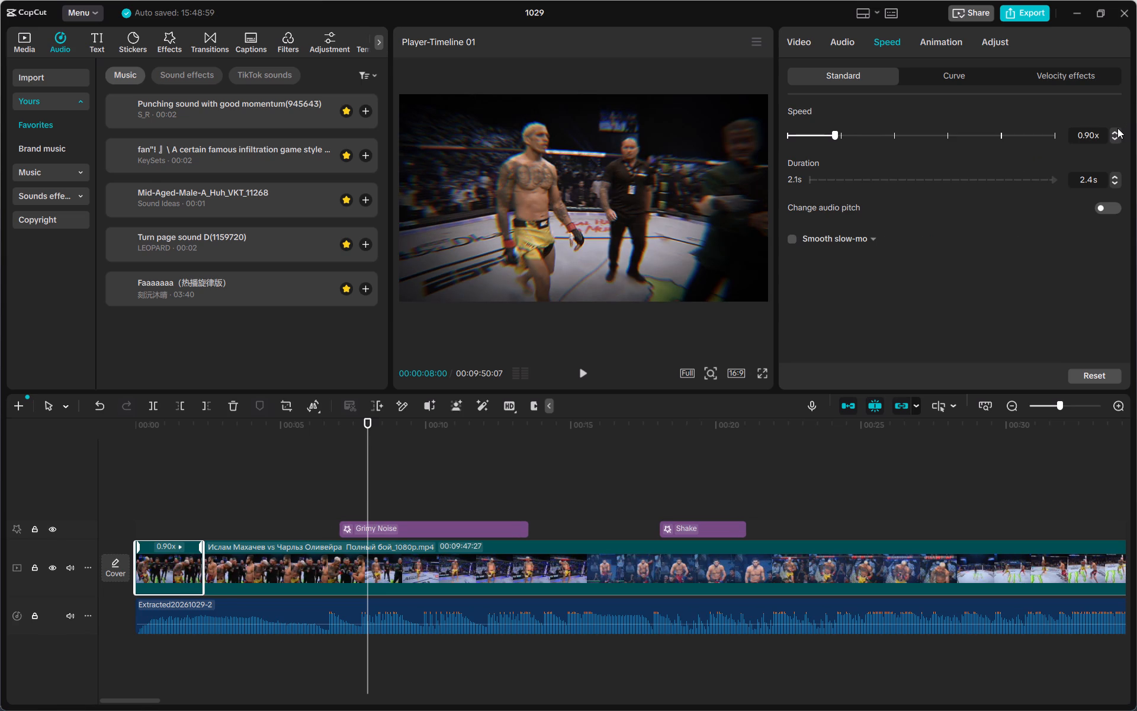
{"action": "left_click", "coordinate": [1116, 133]}
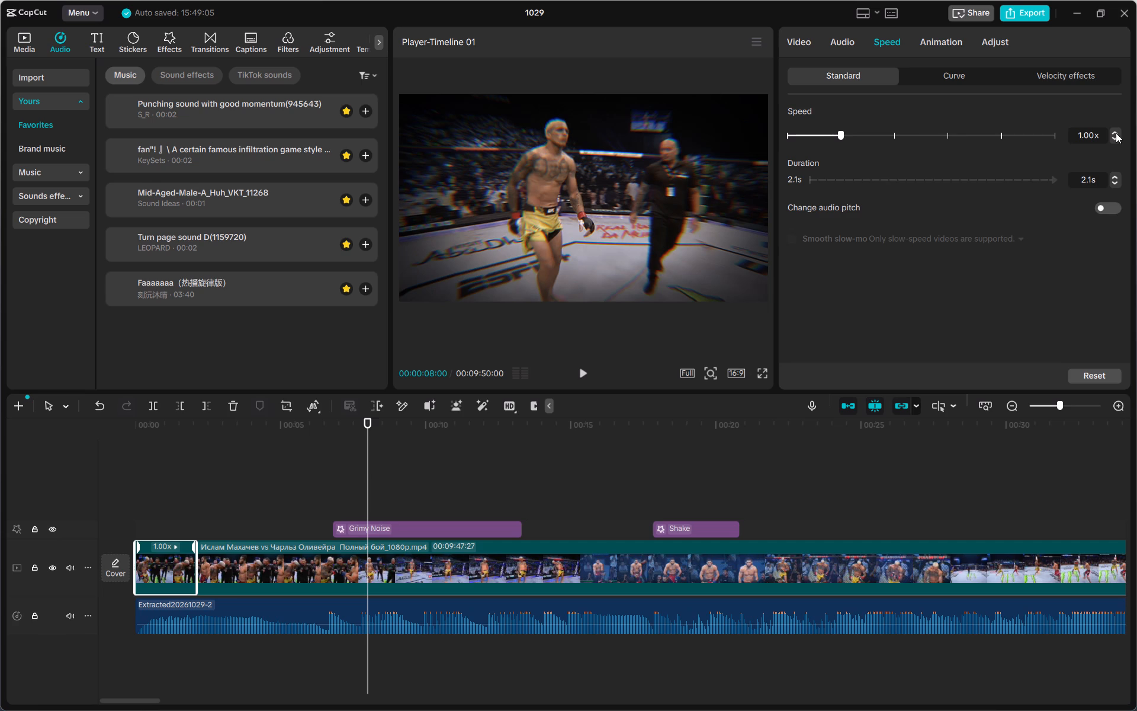
Replay the footage from about 5 seconds and extend the Grimy Noise effect's end to about 13.9 seconds.
{"action": "left_click", "coordinate": [237, 486]}
{"action": "left_click", "coordinate": [285, 467]}
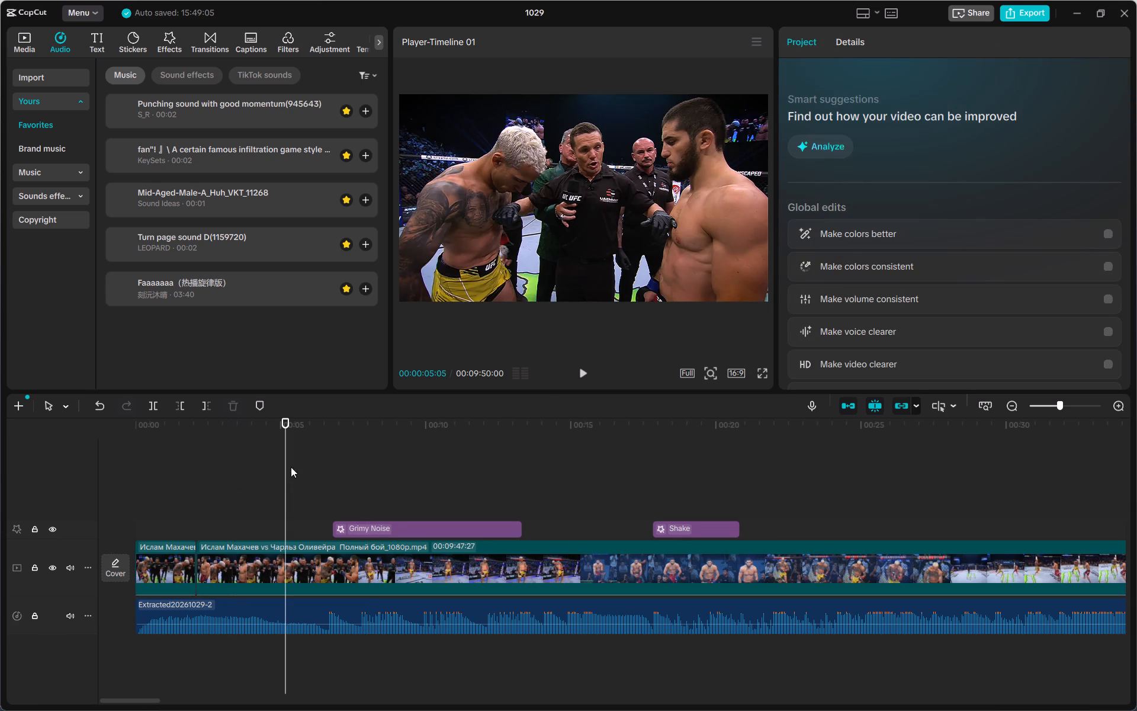
{"action": "left_click", "coordinate": [582, 369]}
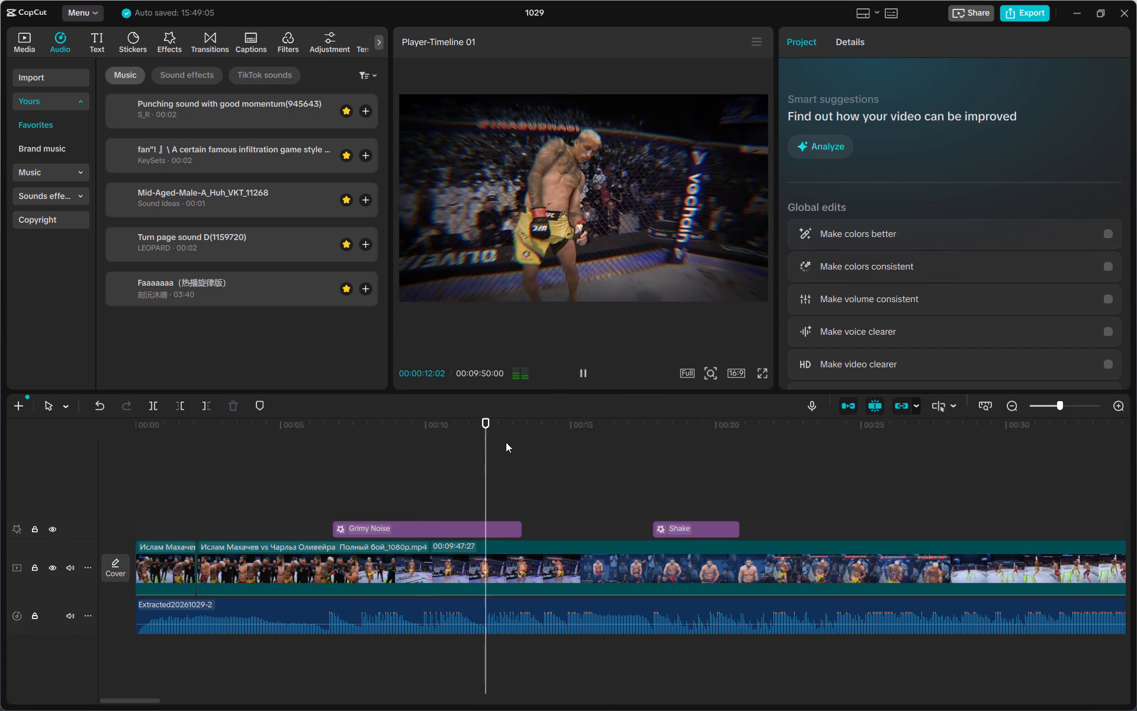
{"action": "left_click", "coordinate": [514, 530]}
{"action": "left_click_drag", "start_coordinate": [521, 530], "coordinate": [536, 530]}
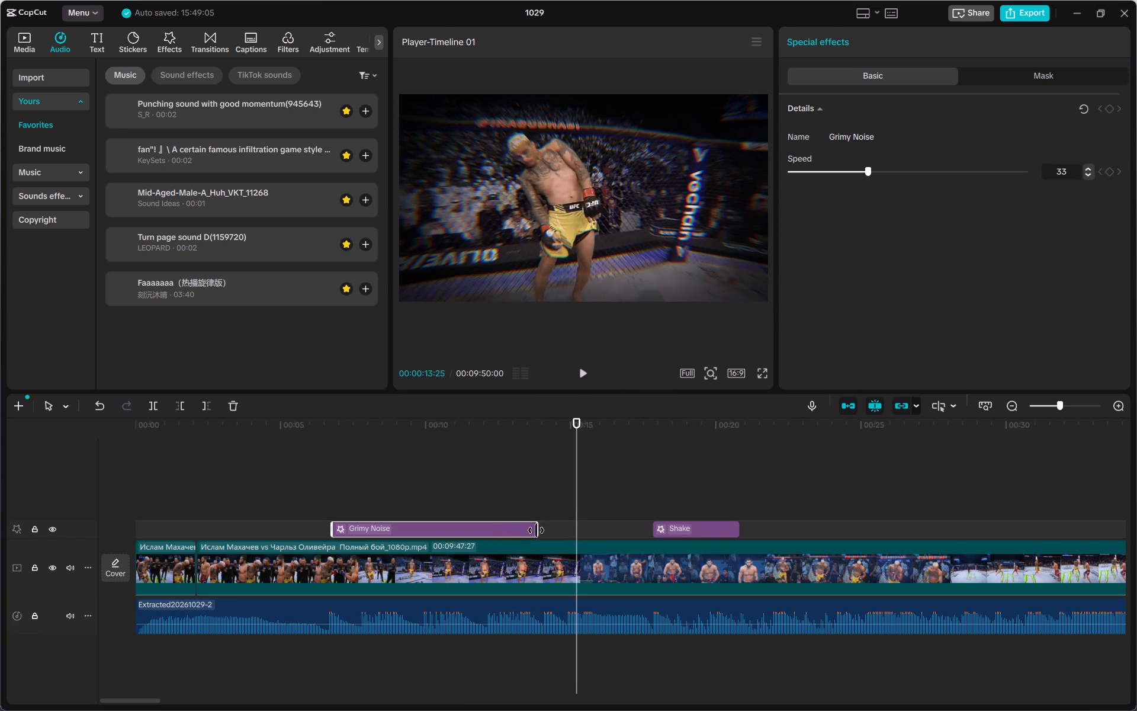
{"action": "left_click_drag", "start_coordinate": [536, 530], "coordinate": [537, 530]}
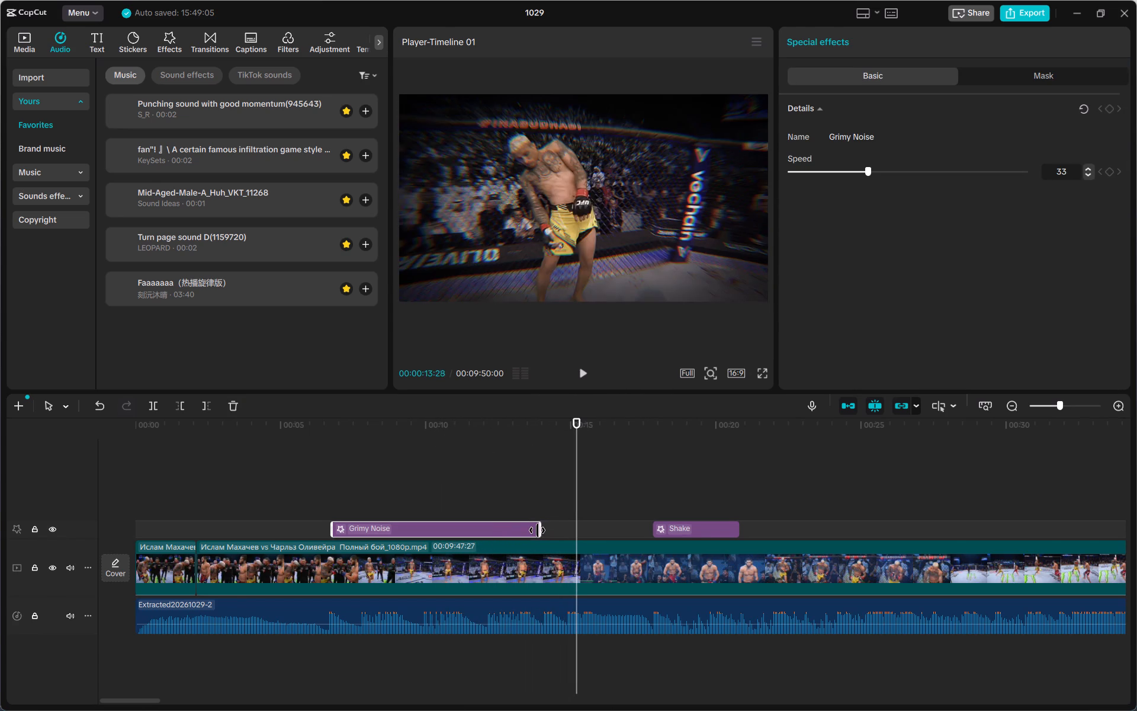
{"action": "left_click_drag", "start_coordinate": [537, 530], "coordinate": [537, 530]}
Move the Shake effect directly behind Grimy Noise and extend its end to about 20.5 seconds.
{"action": "left_click", "coordinate": [671, 529]}
{"action": "left_click_drag", "start_coordinate": [671, 529], "coordinate": [560, 531]}
{"action": "left_click_drag", "start_coordinate": [626, 527], "coordinate": [646, 527]}
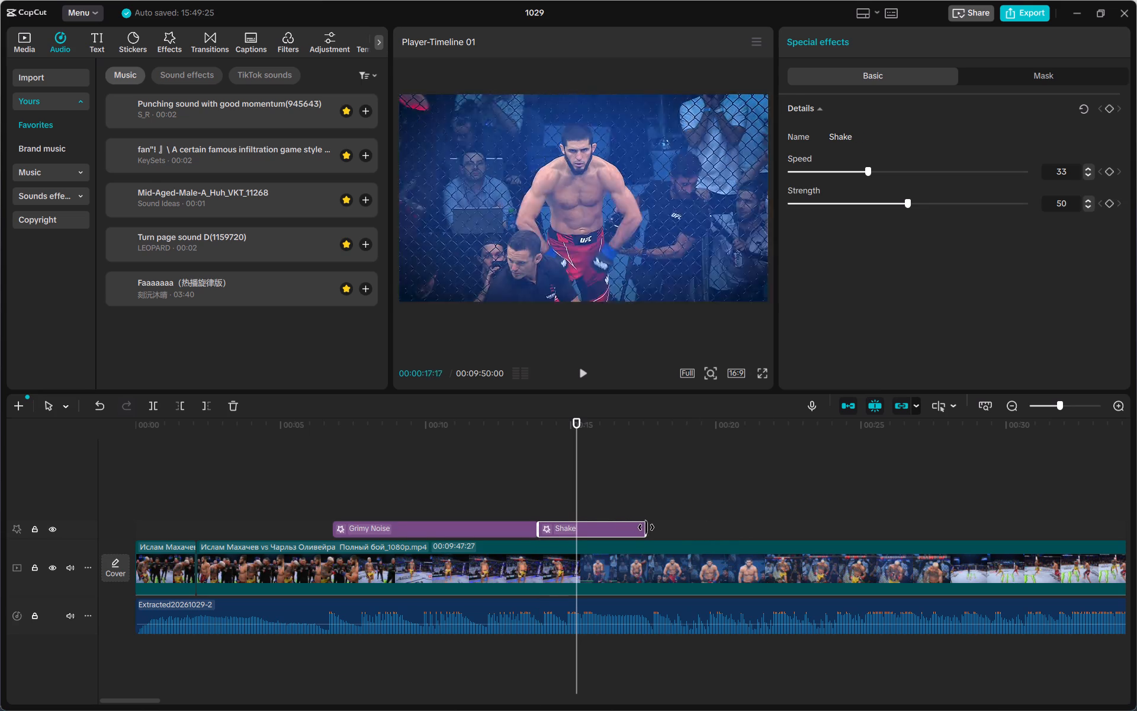
{"action": "left_click_drag", "start_coordinate": [646, 527], "coordinate": [733, 533]}
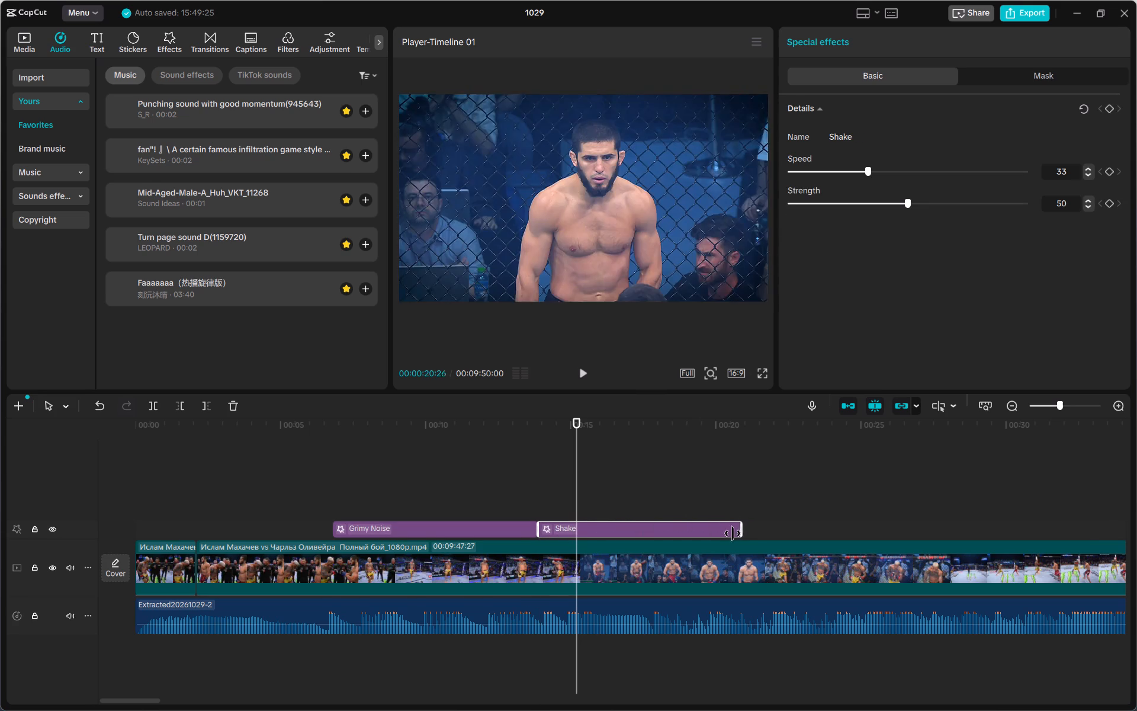
{"action": "left_click_drag", "start_coordinate": [733, 533], "coordinate": [728, 534]}
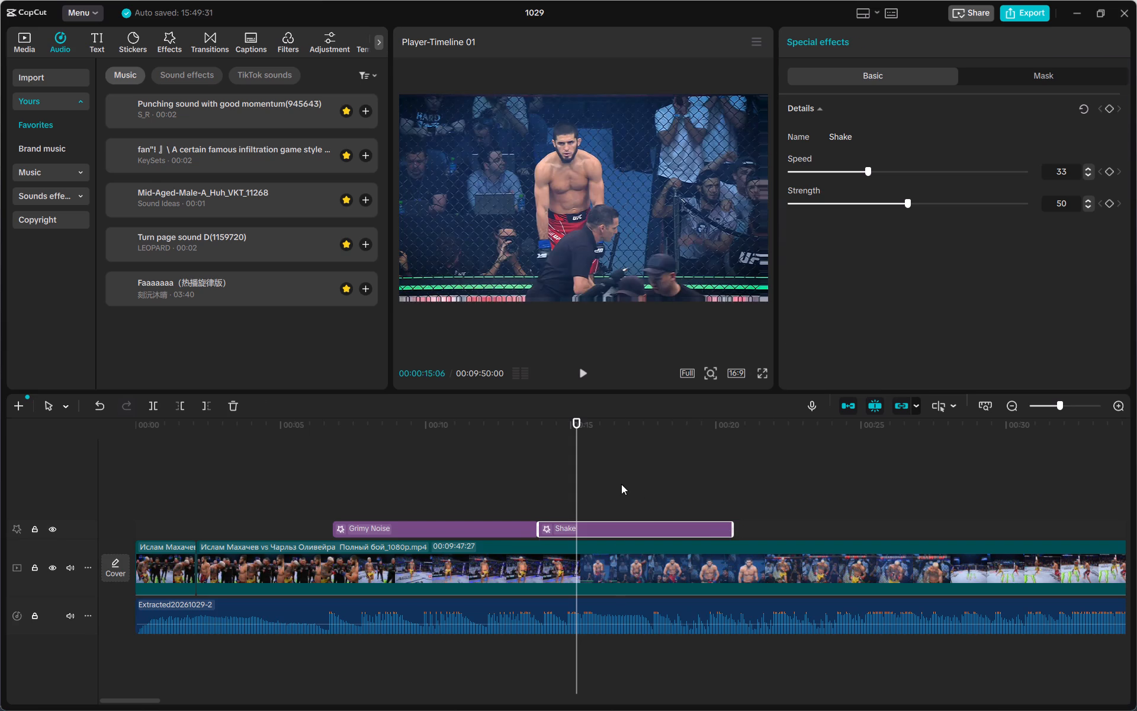
Play the video from the beginning and examine the footage up to the first kick, around 00:00:29:23.
{"action": "left_click", "coordinate": [621, 484]}
{"action": "left_click_drag", "start_coordinate": [614, 486], "coordinate": [440, 485]}
{"action": "left_click", "coordinate": [432, 482]}
{"action": "left_click_drag", "start_coordinate": [423, 480], "coordinate": [298, 478]}
{"action": "left_click", "coordinate": [304, 474]}
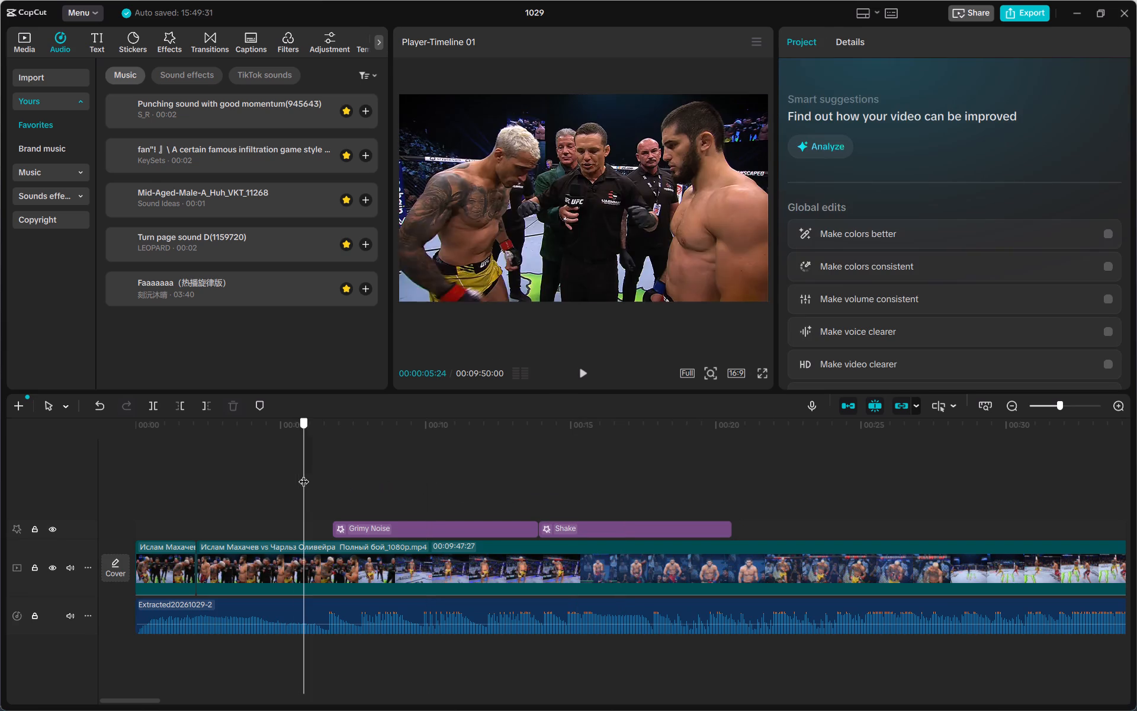
{"action": "left_click_drag", "start_coordinate": [302, 474], "coordinate": [121, 455]}
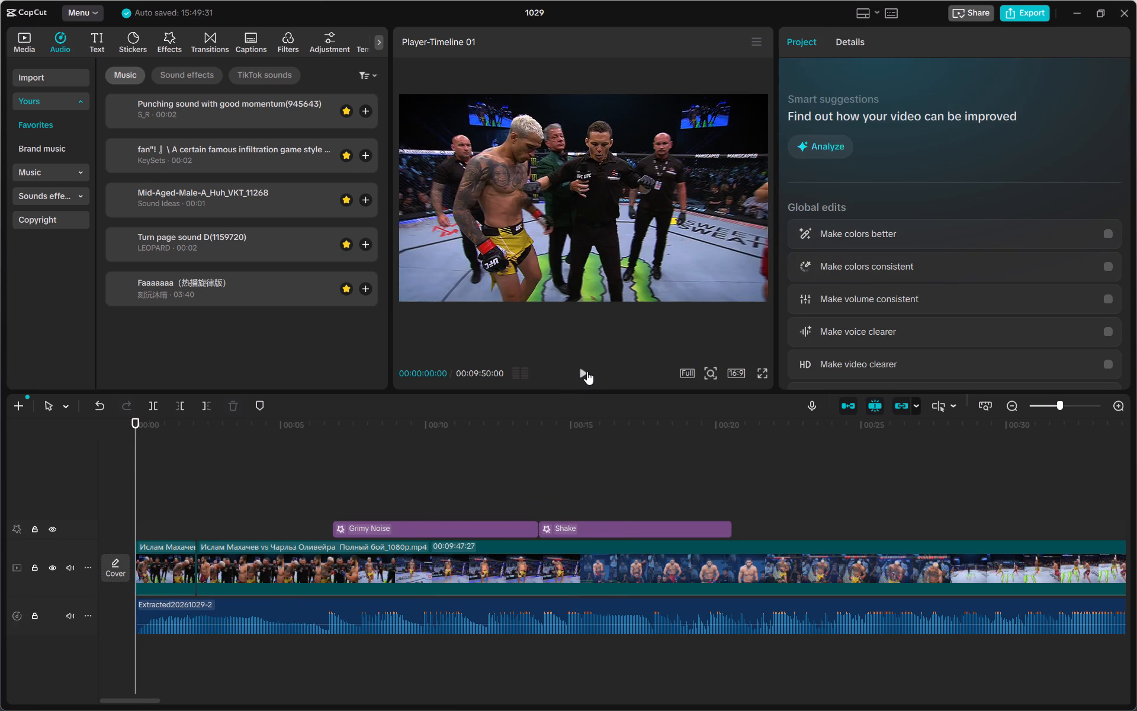
{"action": "left_click", "coordinate": [584, 373]}
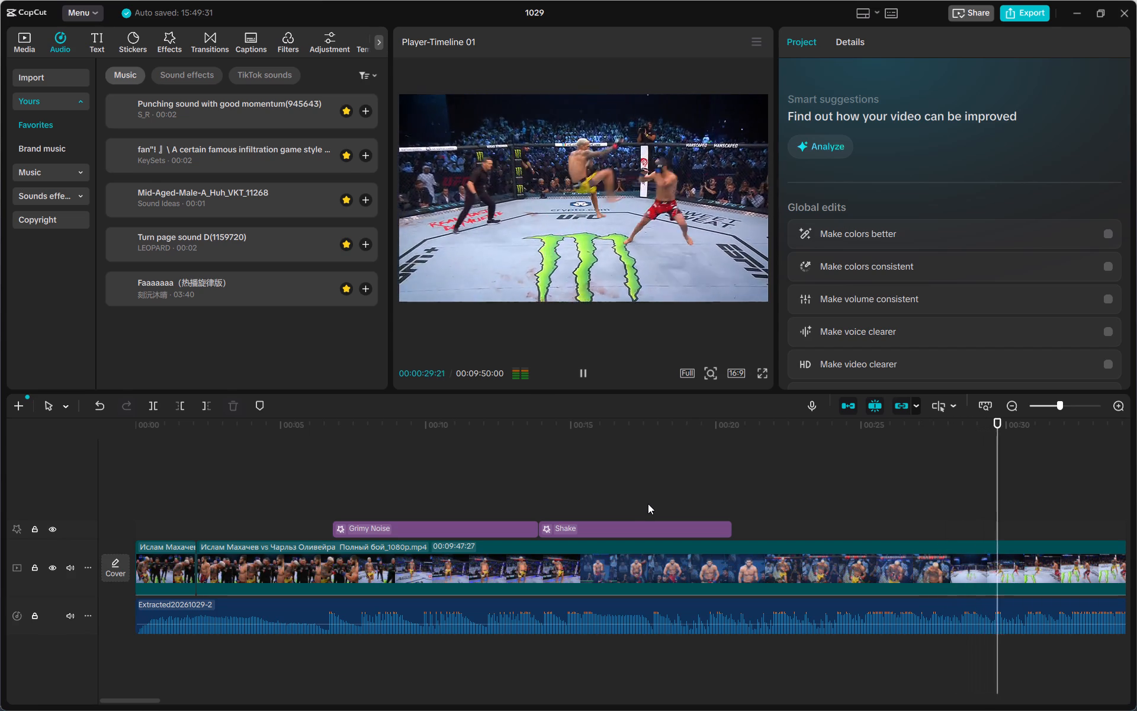
{"action": "left_click_drag", "start_coordinate": [847, 505], "coordinate": [853, 505]}
{"action": "left_click_drag", "start_coordinate": [864, 503], "coordinate": [858, 503]}
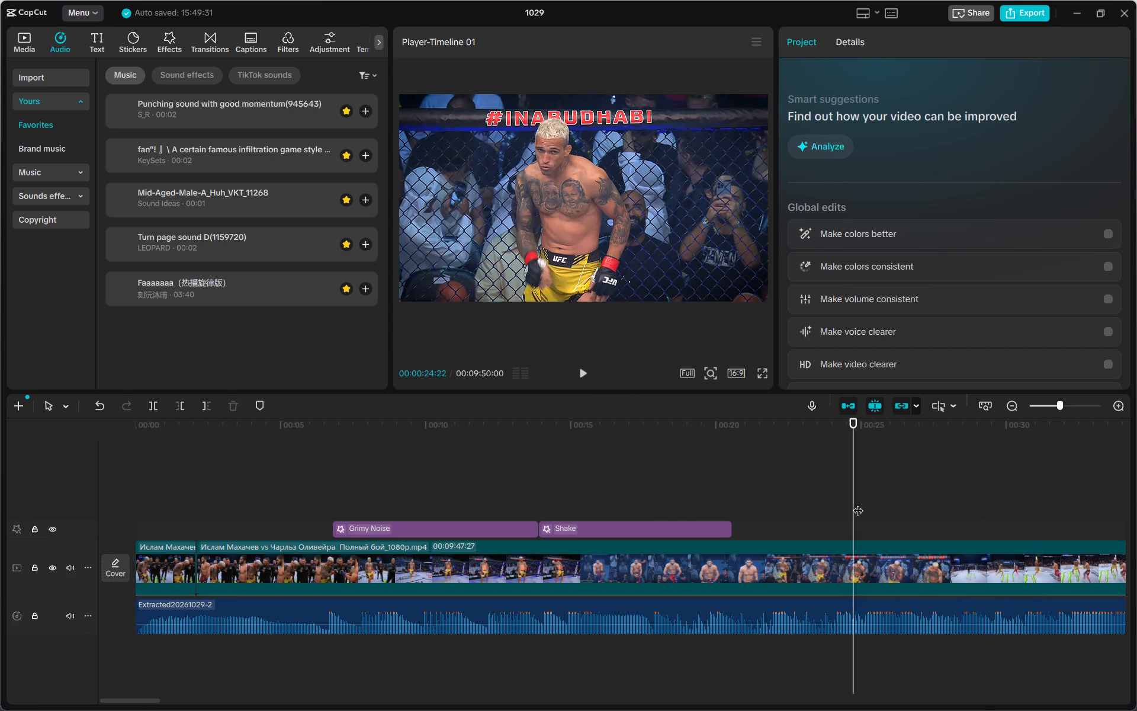
{"action": "left_click_drag", "start_coordinate": [858, 503], "coordinate": [849, 503]}
{"action": "left_click_drag", "start_coordinate": [849, 503], "coordinate": [907, 508]}
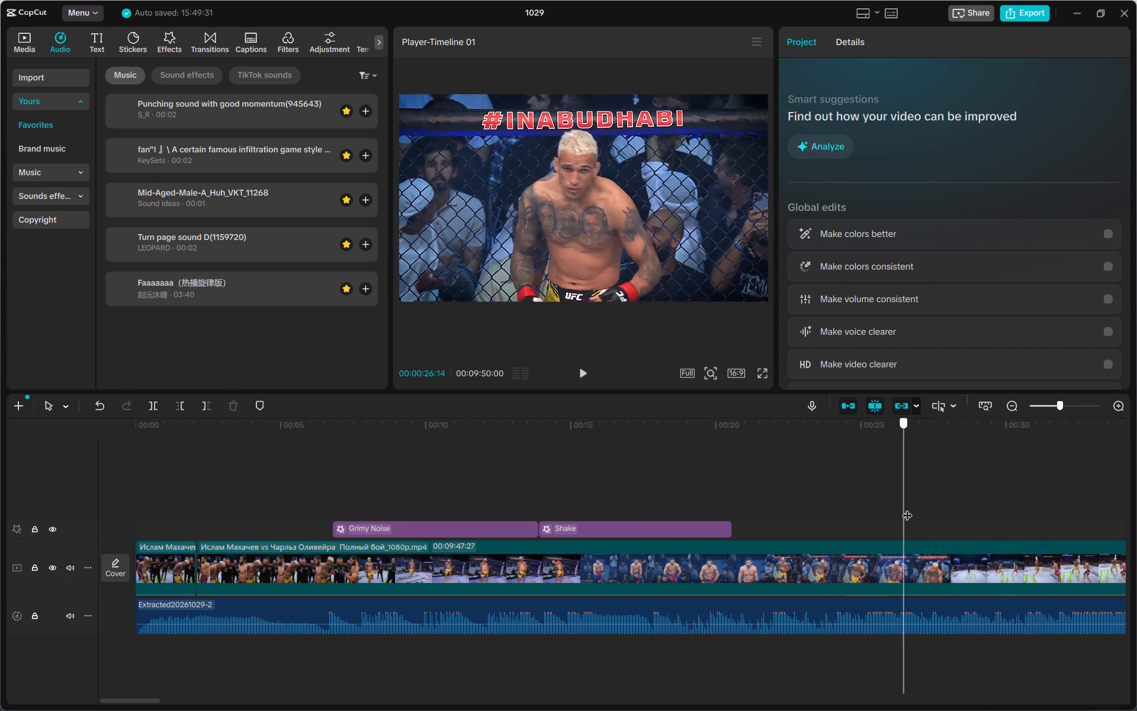
{"action": "left_click_drag", "start_coordinate": [907, 508], "coordinate": [981, 510]}
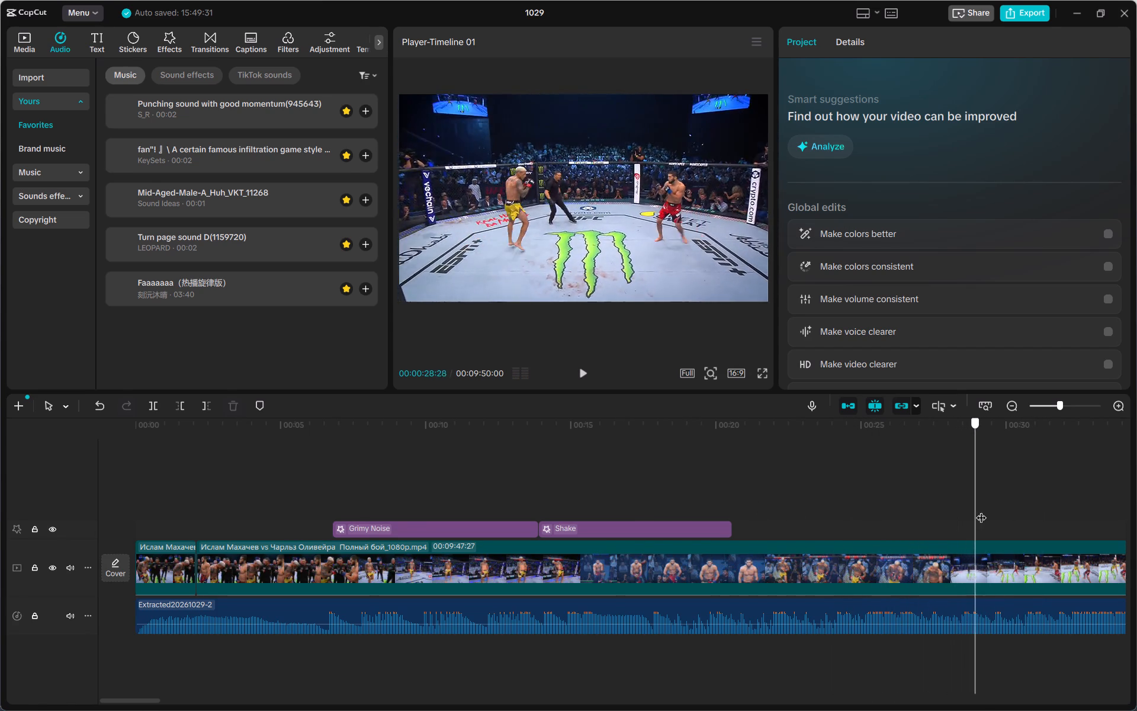
{"action": "left_click_drag", "start_coordinate": [981, 510], "coordinate": [999, 510]}
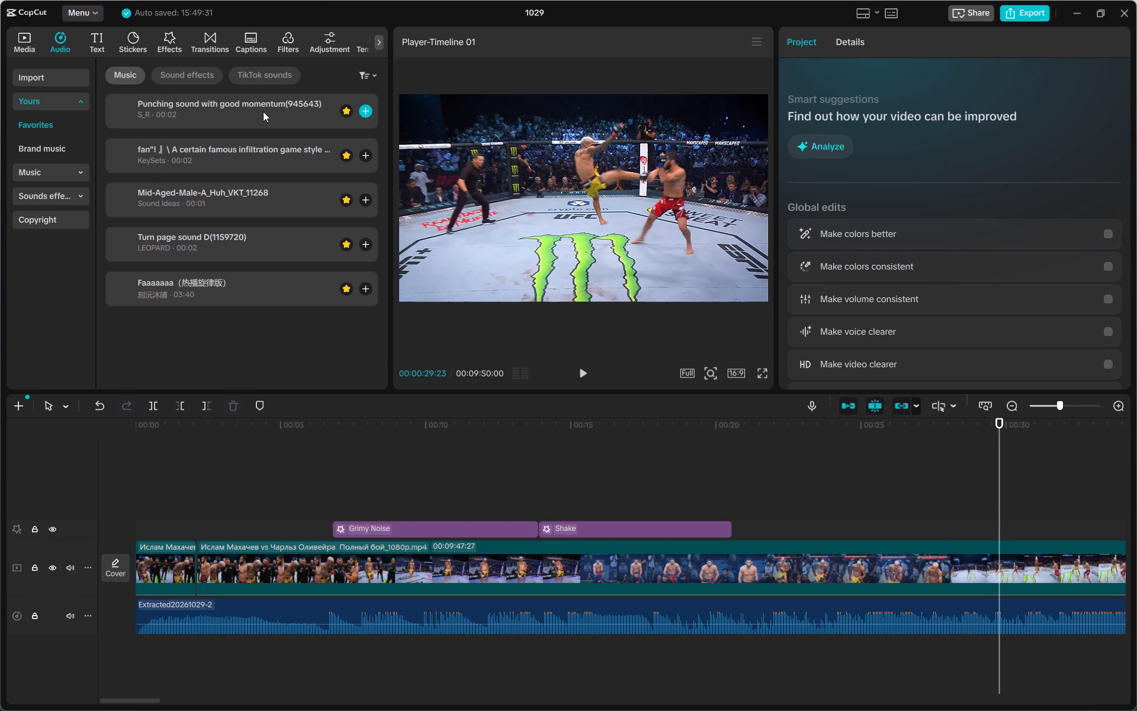
Search the music library for "punching sound" and audition the consecutive punching, boxing and powerful hitting impact sounds.
{"action": "left_click", "coordinate": [293, 107]}
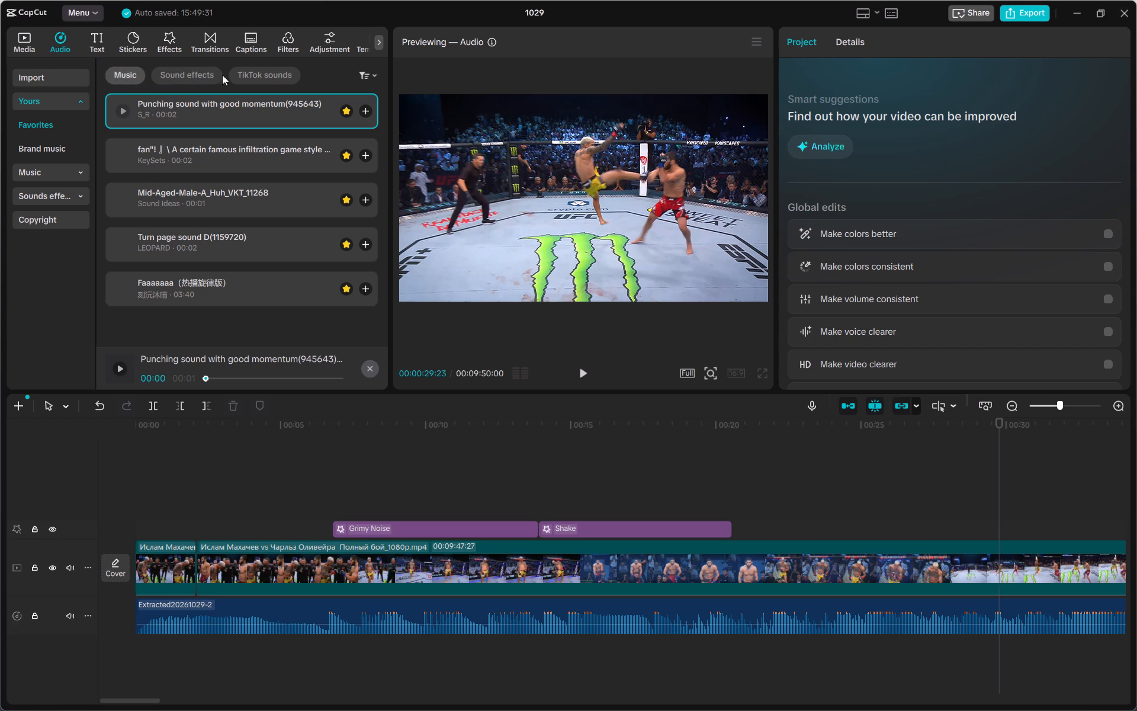
{"action": "left_click", "coordinate": [65, 171]}
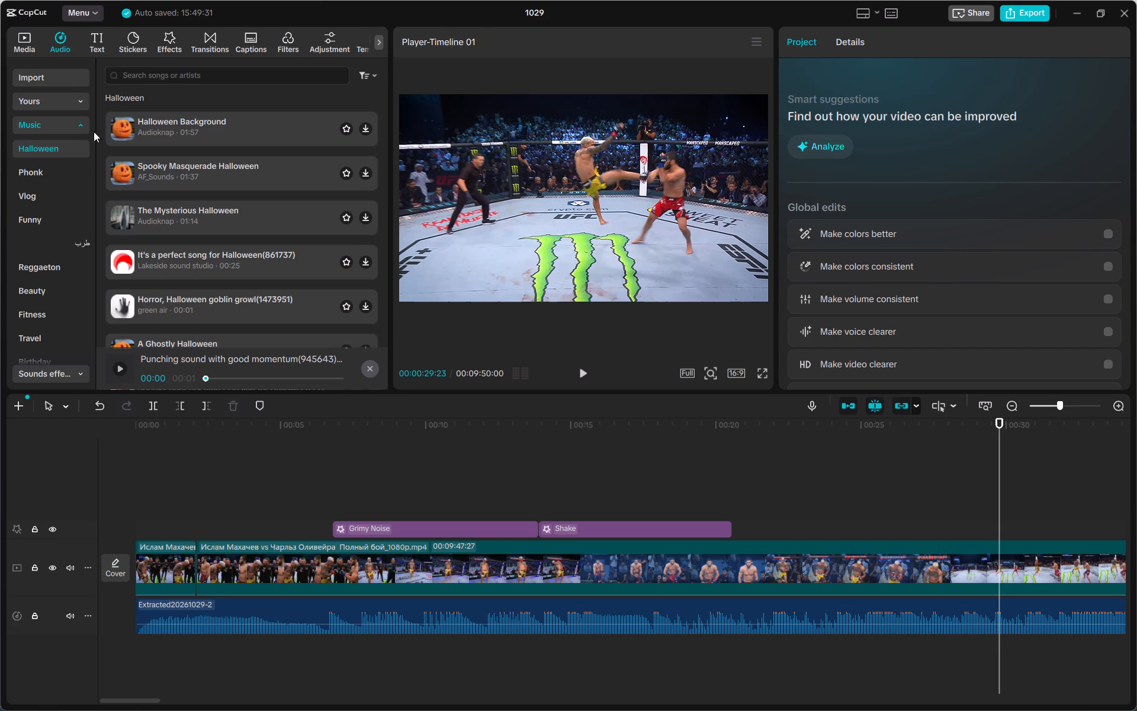
{"action": "left_click", "coordinate": [157, 75]}
{"action": "left_click", "coordinate": [174, 121]}
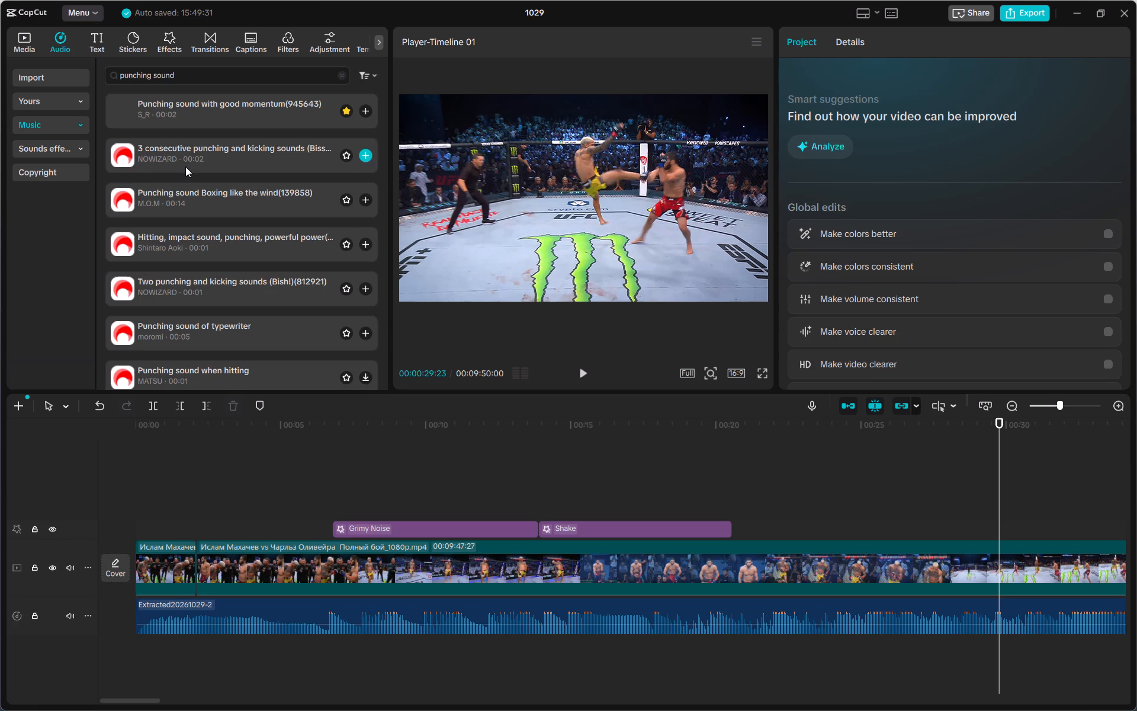
{"action": "left_click", "coordinate": [277, 169]}
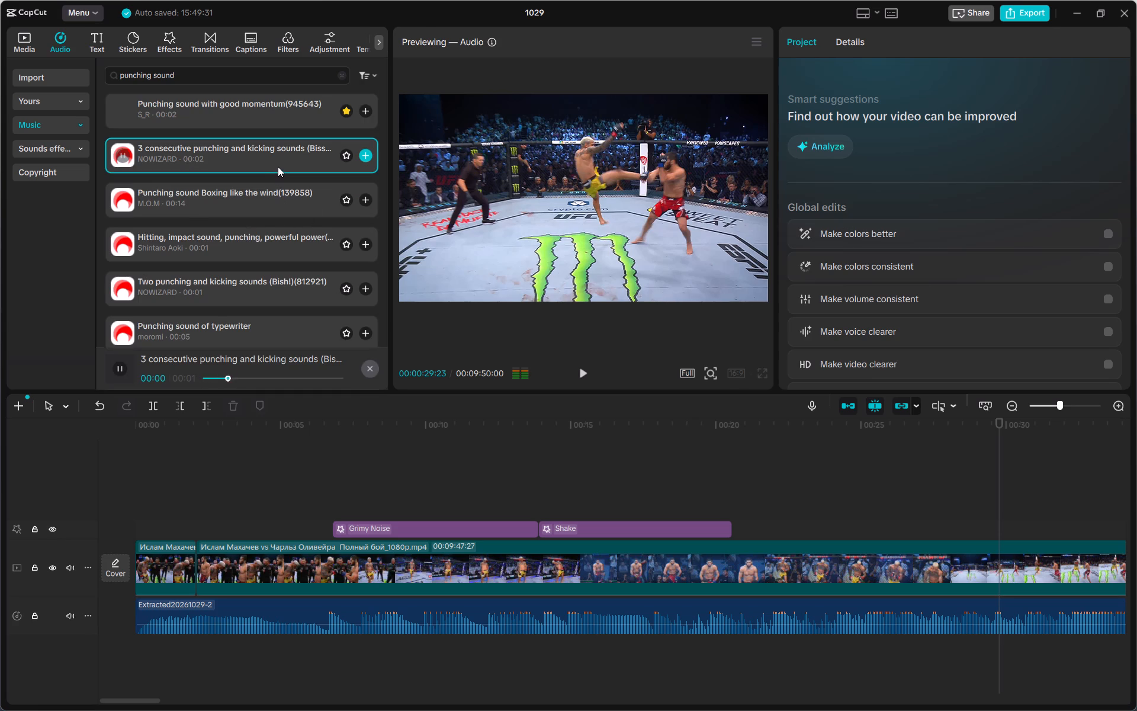
{"action": "left_click", "coordinate": [285, 197]}
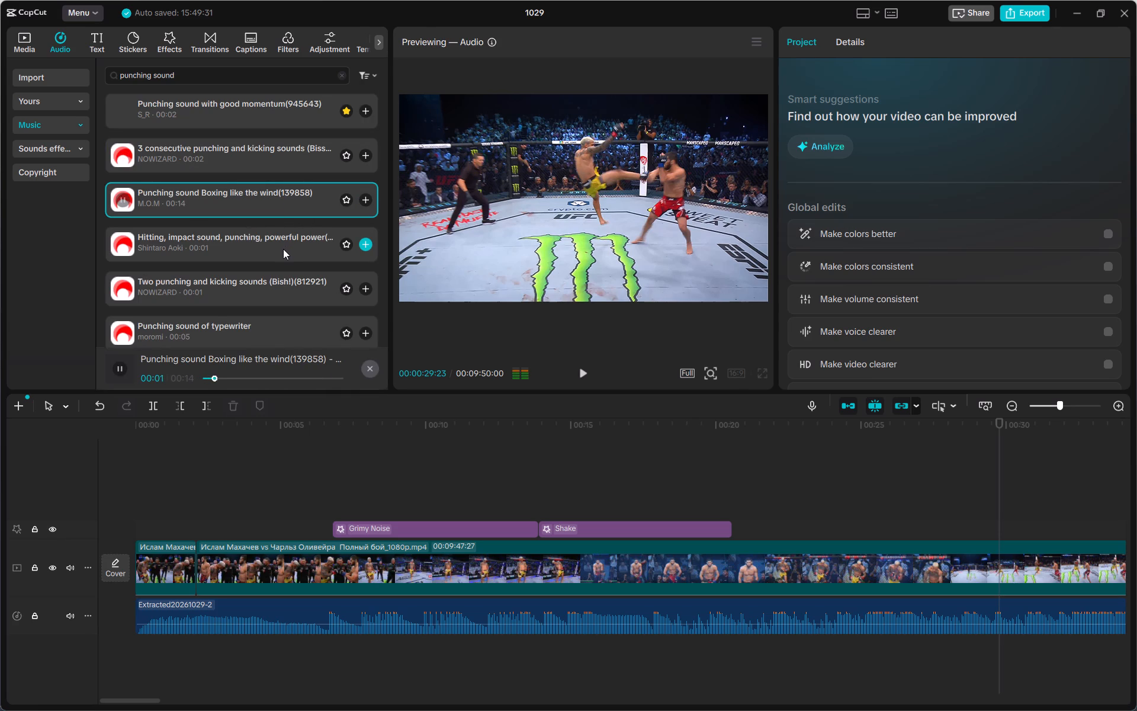
{"action": "left_click", "coordinate": [282, 249]}
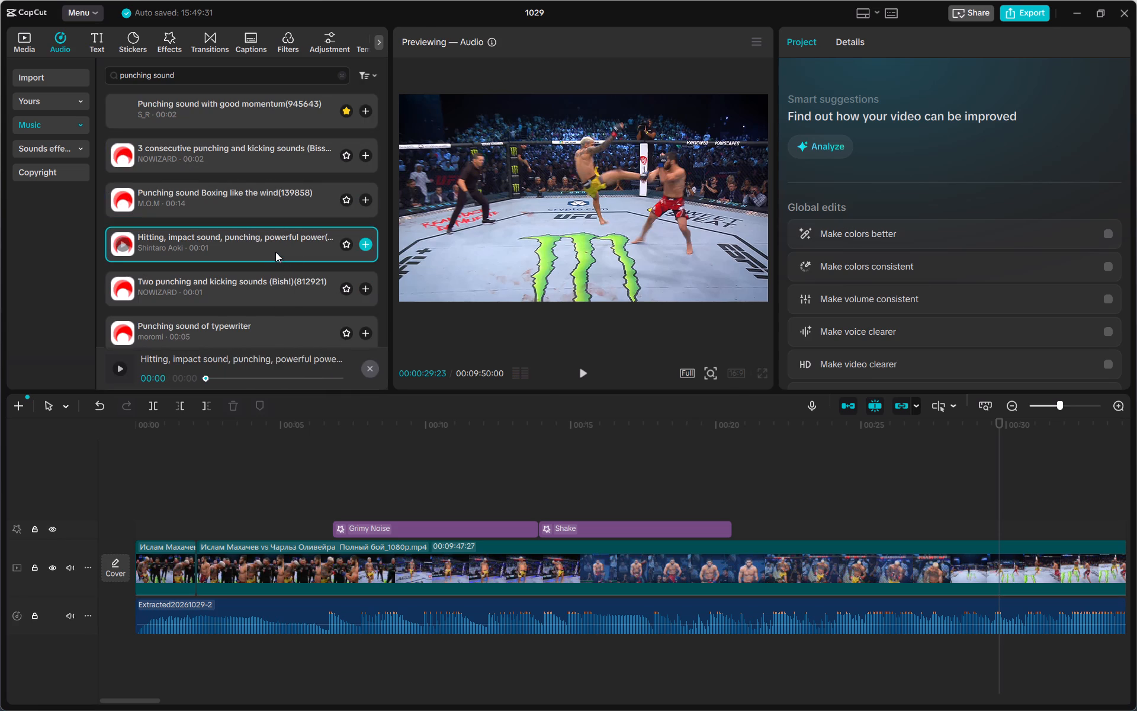
Add the "Hitting, impact sound, punching, powerful power" sound on a new audio track at about 27.1 seconds.
{"action": "left_click_drag", "start_coordinate": [257, 246], "coordinate": [757, 620]}
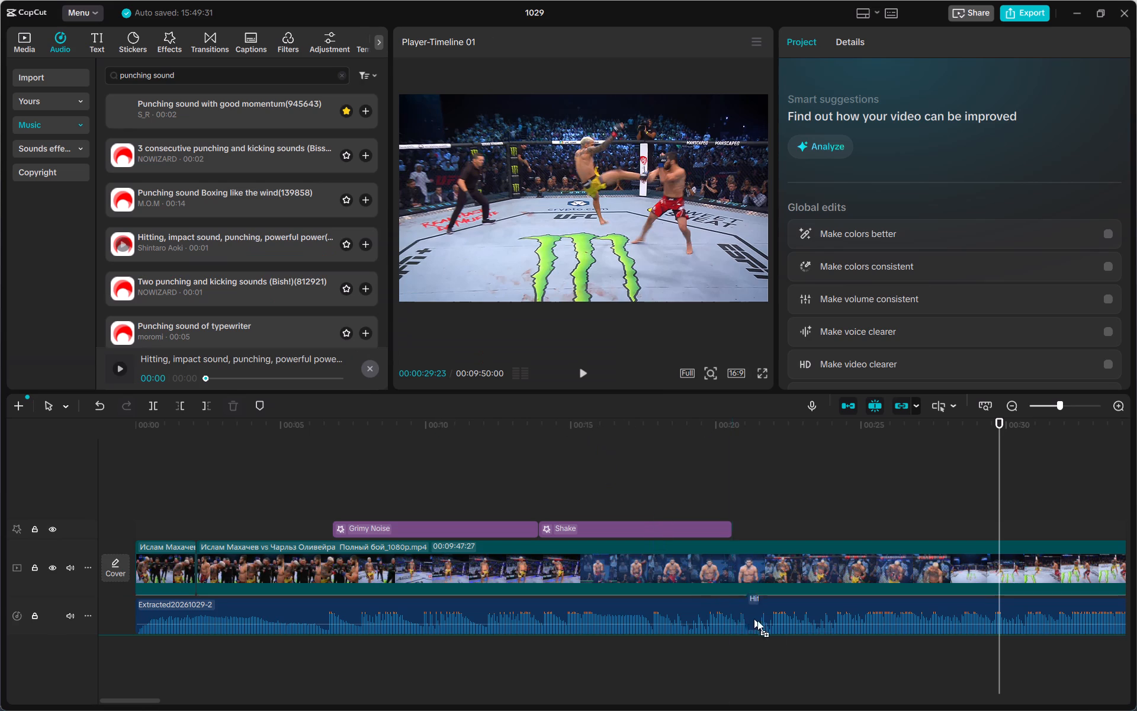
{"action": "left_click_drag", "start_coordinate": [757, 620], "coordinate": [923, 658]}
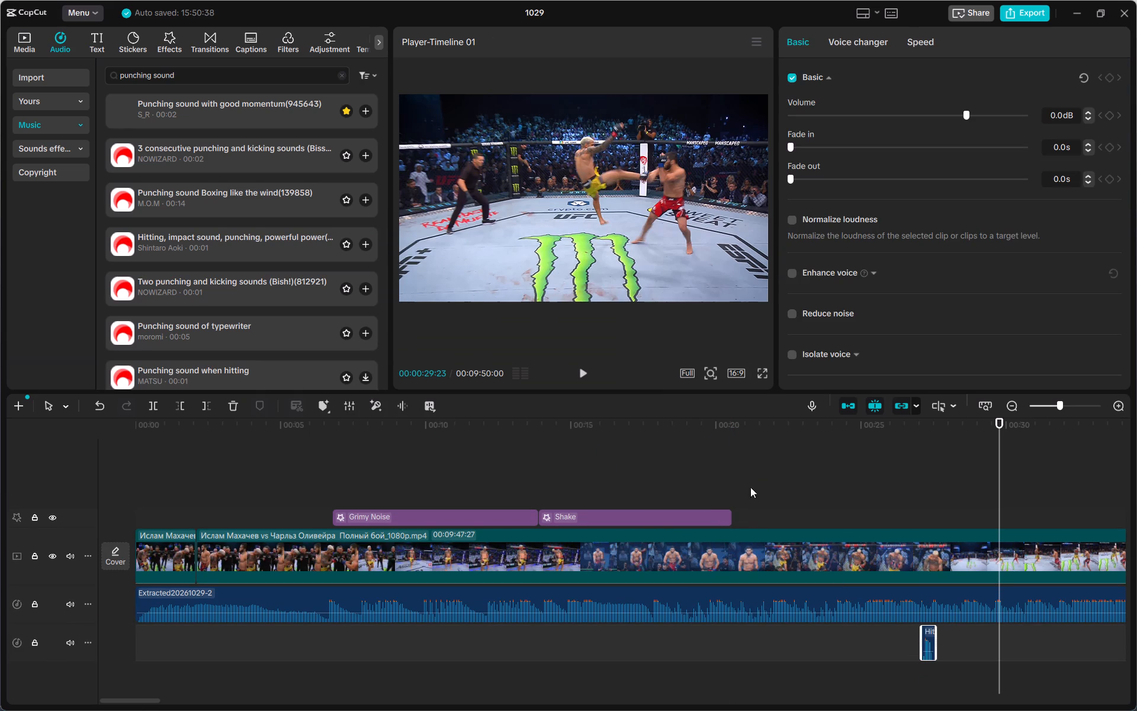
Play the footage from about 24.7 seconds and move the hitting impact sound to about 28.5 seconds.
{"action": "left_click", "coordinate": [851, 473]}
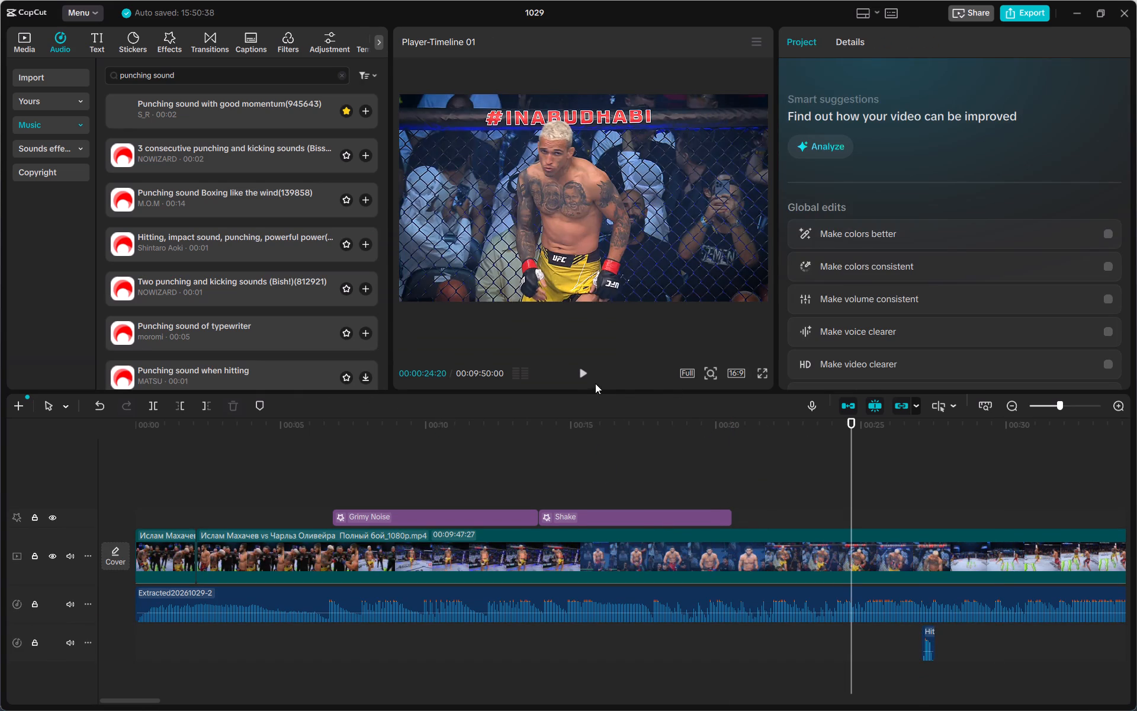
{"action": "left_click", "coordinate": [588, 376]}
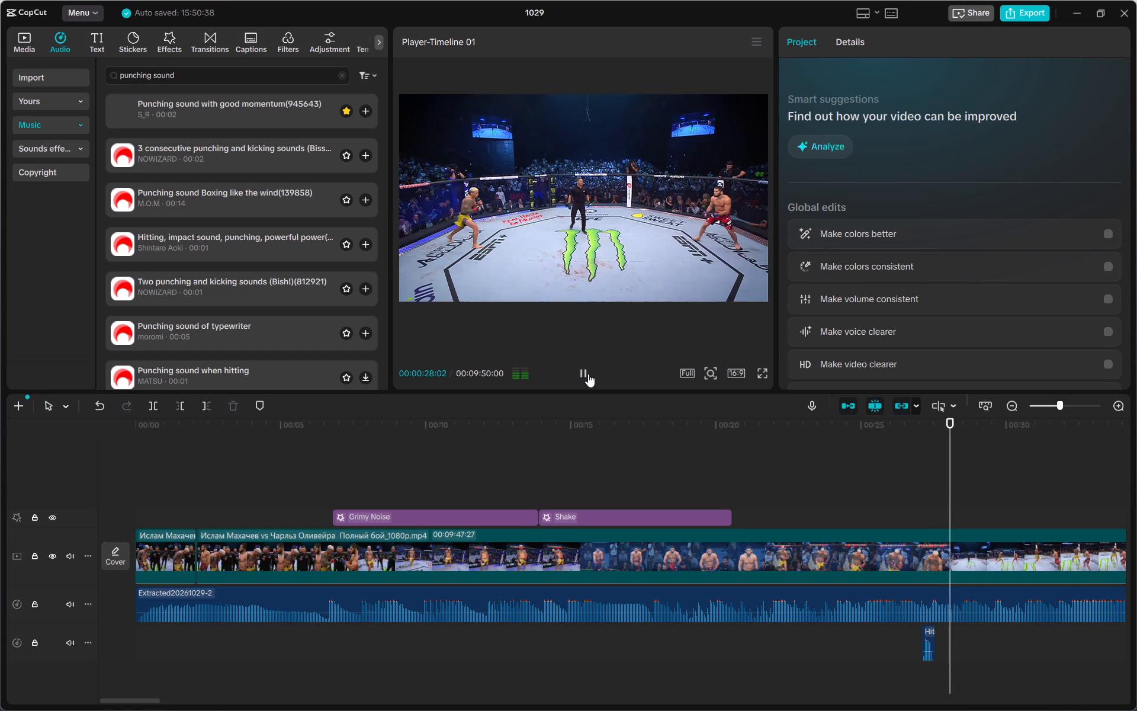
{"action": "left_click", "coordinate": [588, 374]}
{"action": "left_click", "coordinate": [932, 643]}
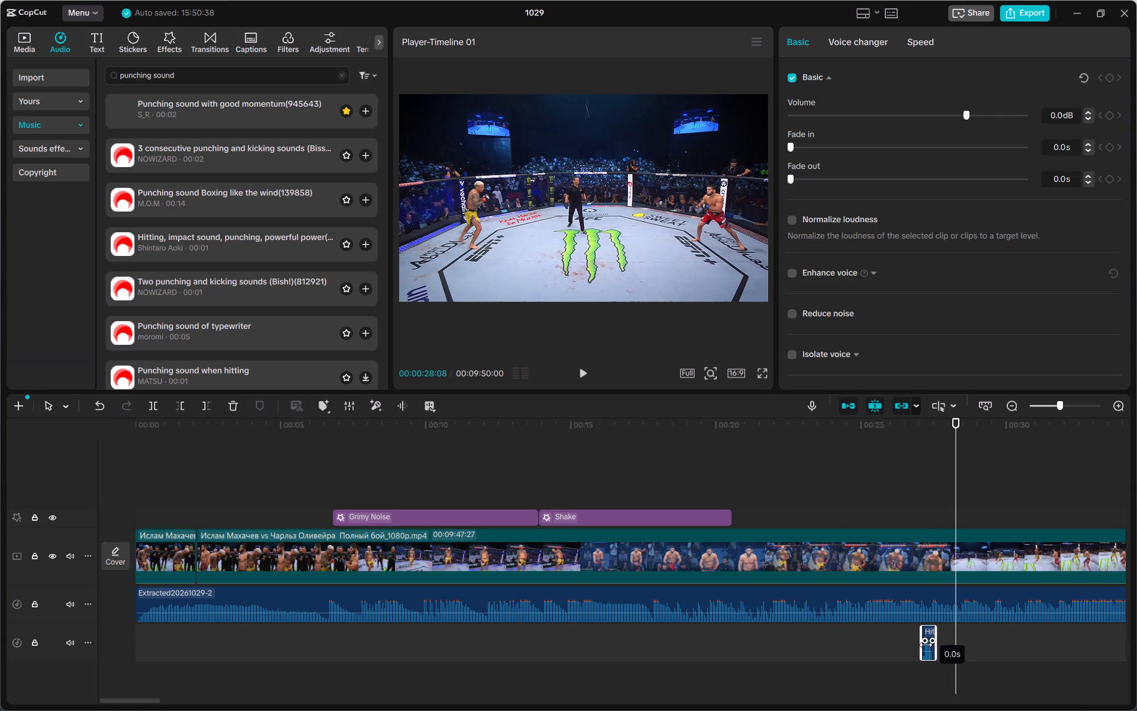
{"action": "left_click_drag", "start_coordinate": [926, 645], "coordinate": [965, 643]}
Locate the first kick at 00:00:29:23, move the hitting impact sound to about 29.8 seconds and raise its volume to 8.8 dB.
{"action": "left_click", "coordinate": [876, 483]}
{"action": "left_click", "coordinate": [582, 376]}
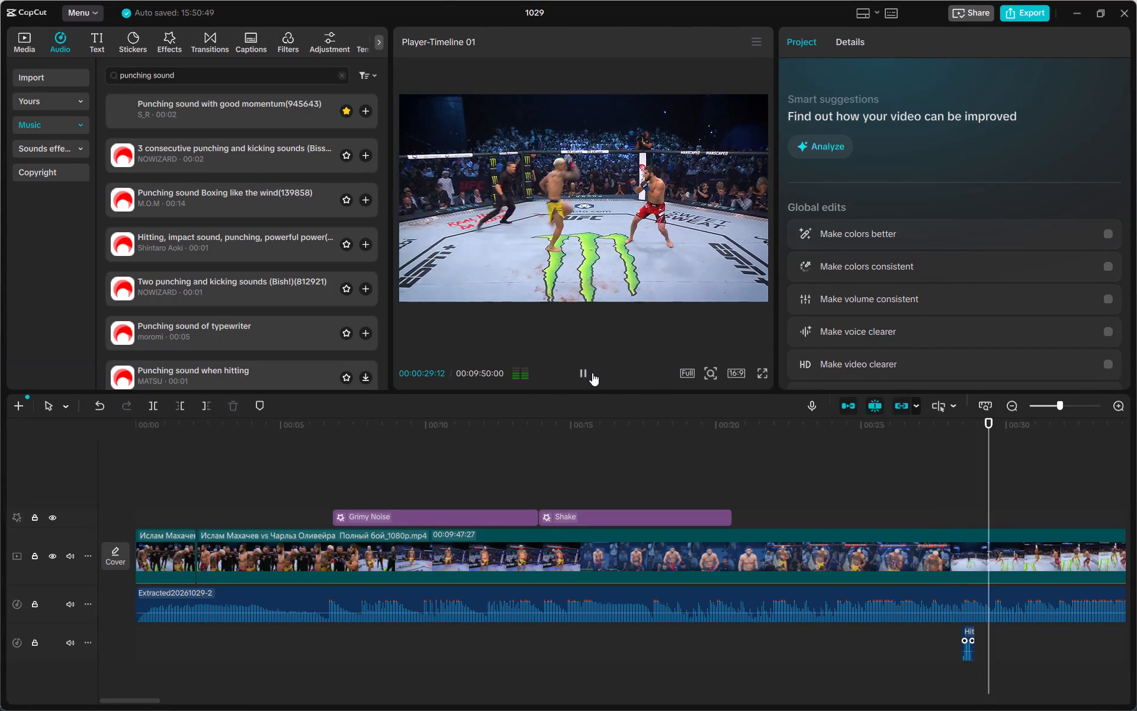
{"action": "left_click", "coordinate": [592, 373]}
{"action": "left_click", "coordinate": [988, 514]}
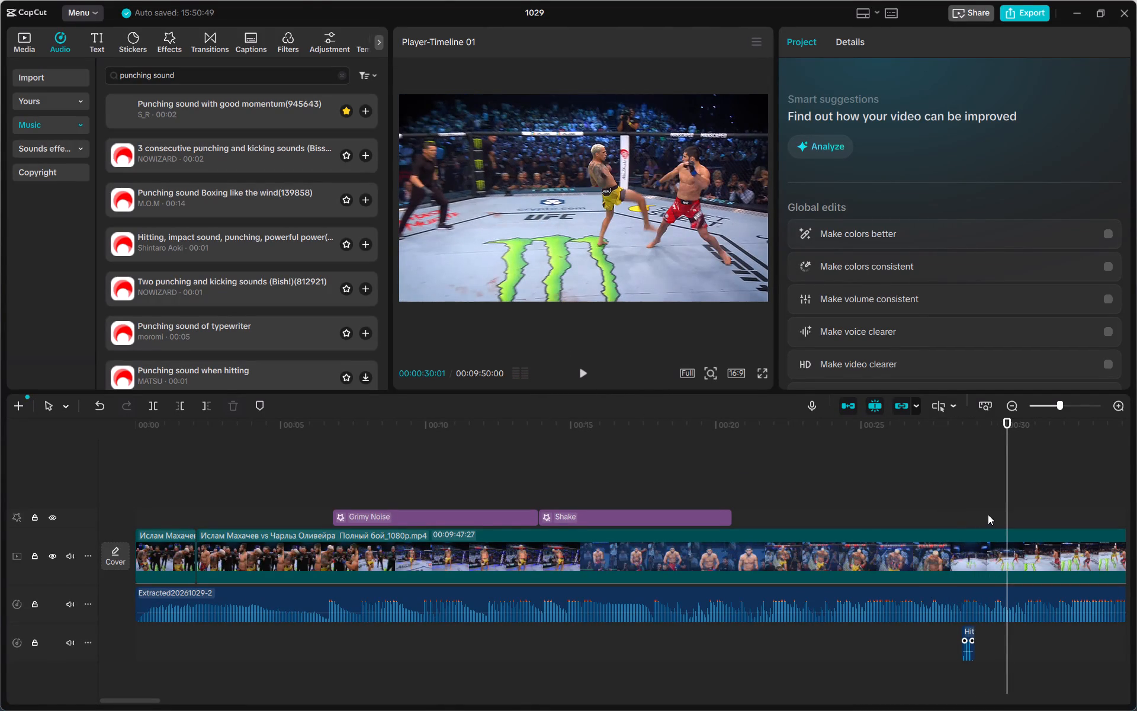
{"action": "left_click_drag", "start_coordinate": [988, 514], "coordinate": [1001, 509]}
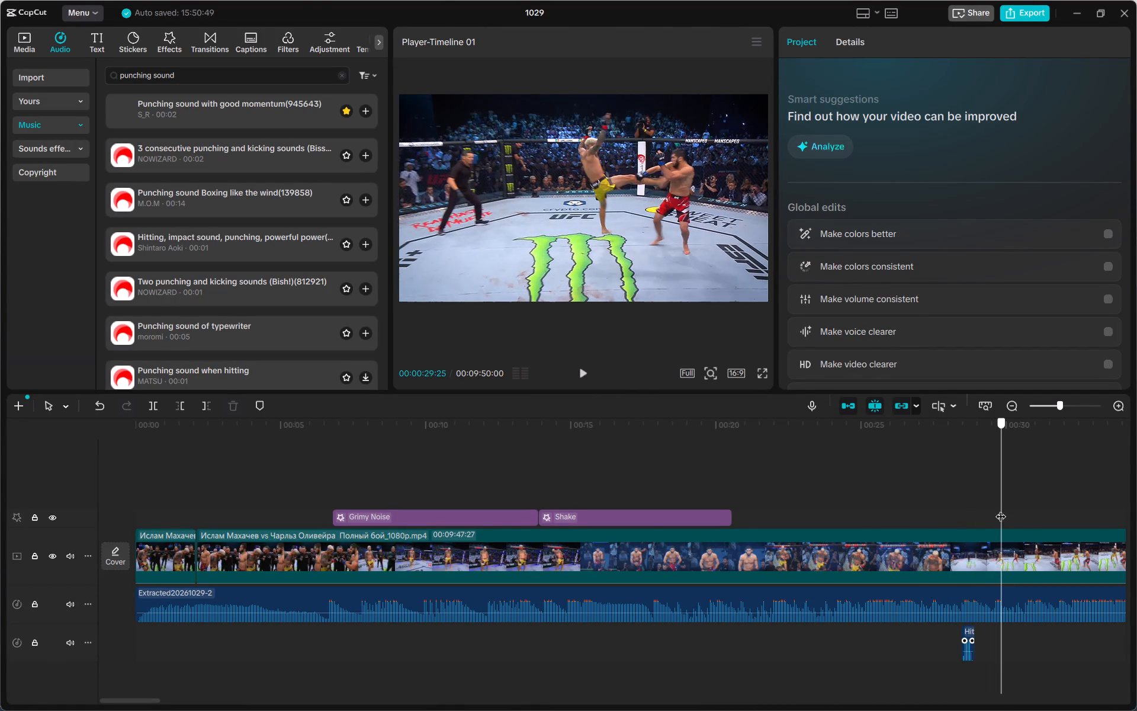
{"action": "left_click_drag", "start_coordinate": [1001, 509], "coordinate": [1000, 509]}
{"action": "left_click", "coordinate": [970, 649]}
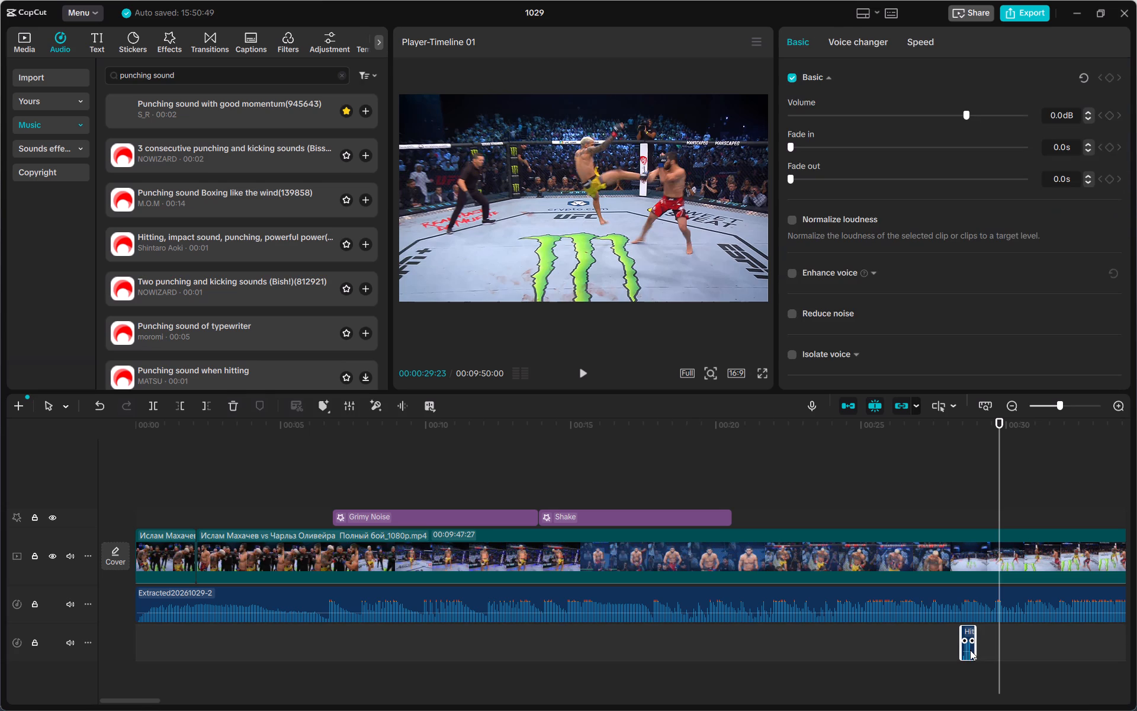
{"action": "left_click_drag", "start_coordinate": [970, 650], "coordinate": [997, 646]}
{"action": "left_click_drag", "start_coordinate": [971, 651], "coordinate": [992, 648]}
{"action": "left_click_drag", "start_coordinate": [968, 649], "coordinate": [1007, 649]}
Play through the first kick and shift the hitting impact sound slightly earlier, to about 29.5 seconds.
{"action": "left_click", "coordinate": [941, 501]}
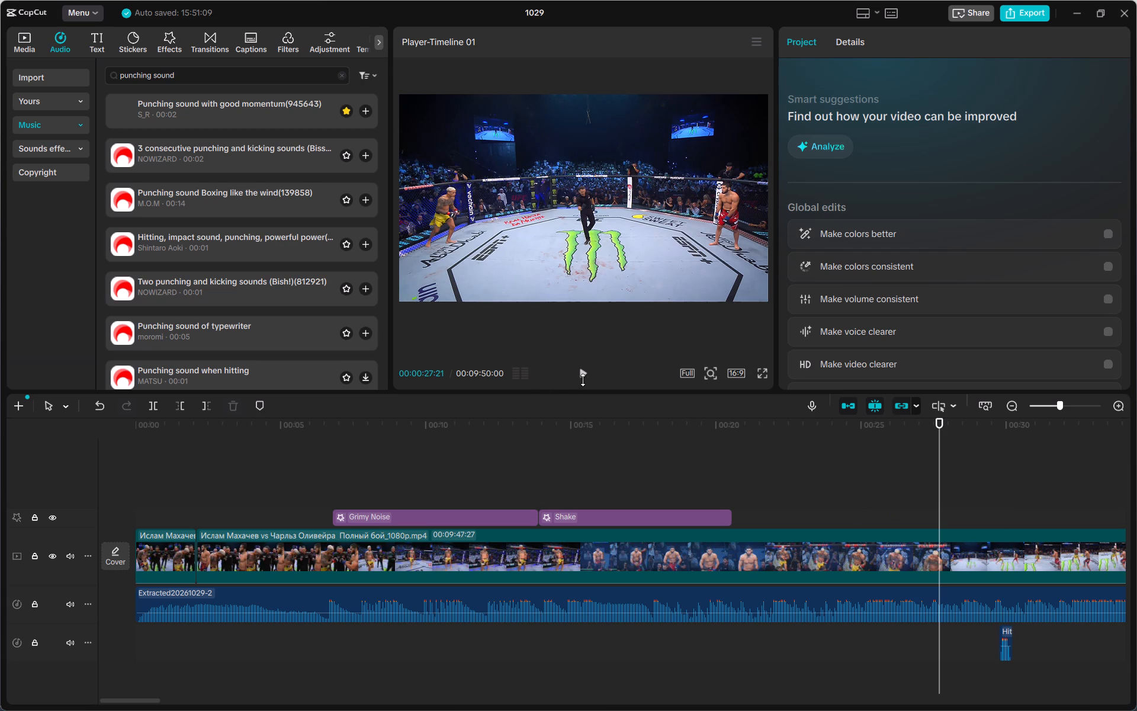
{"action": "left_click", "coordinate": [585, 378]}
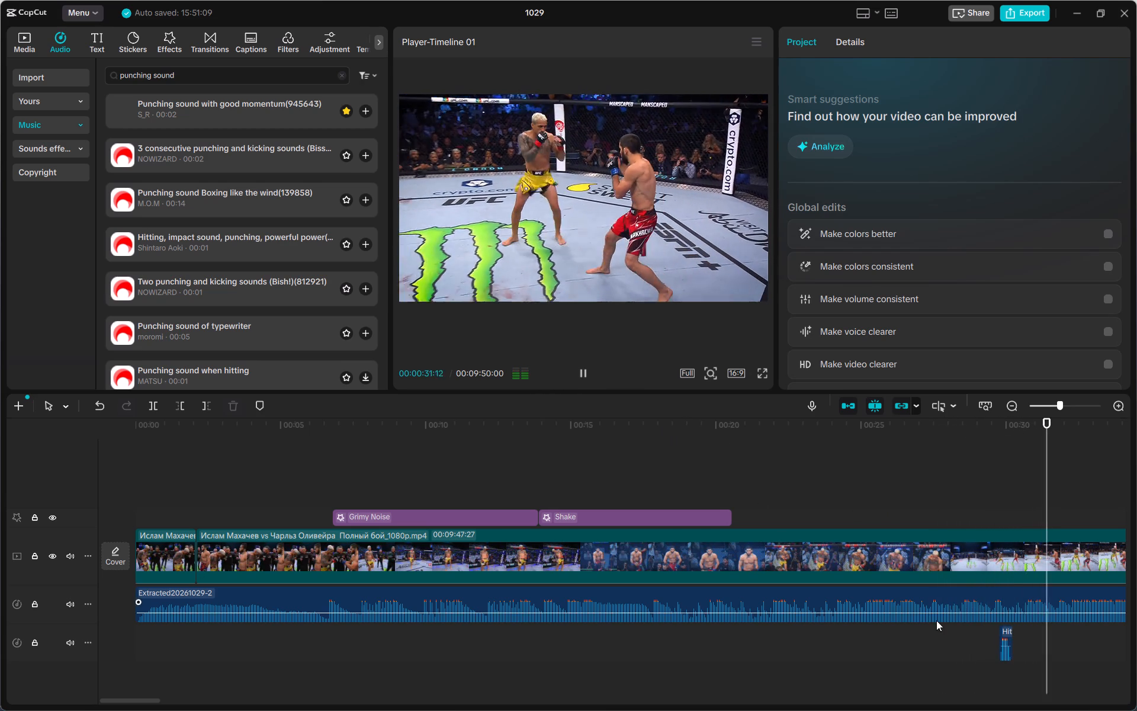
{"action": "left_click", "coordinate": [1003, 649]}
{"action": "left_click_drag", "start_coordinate": [1004, 649], "coordinate": [1001, 649]}
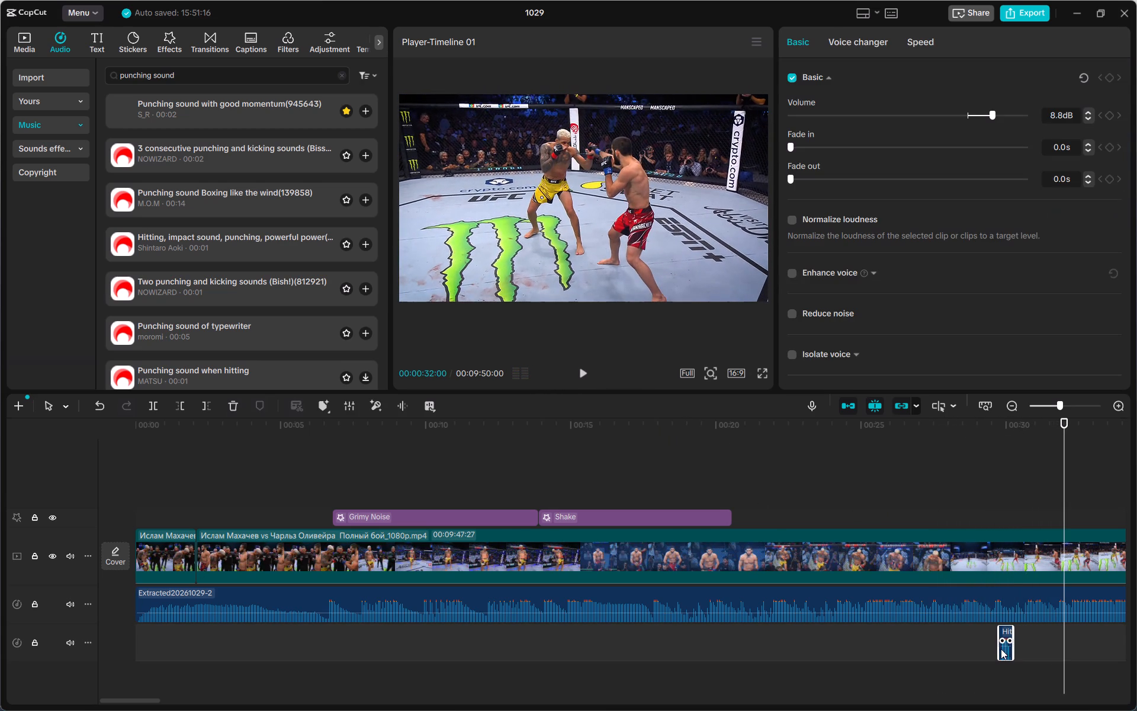
{"action": "left_click_drag", "start_coordinate": [1001, 649], "coordinate": [997, 649]}
{"action": "left_click", "coordinate": [966, 510]}
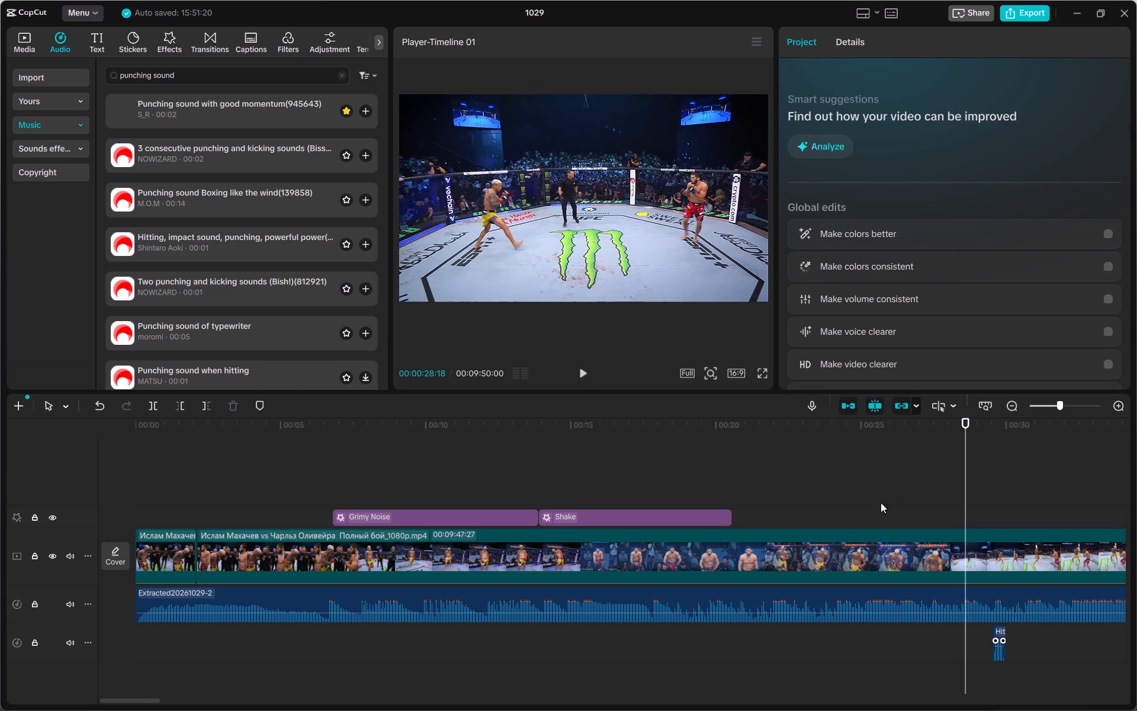
{"action": "left_click", "coordinate": [583, 376]}
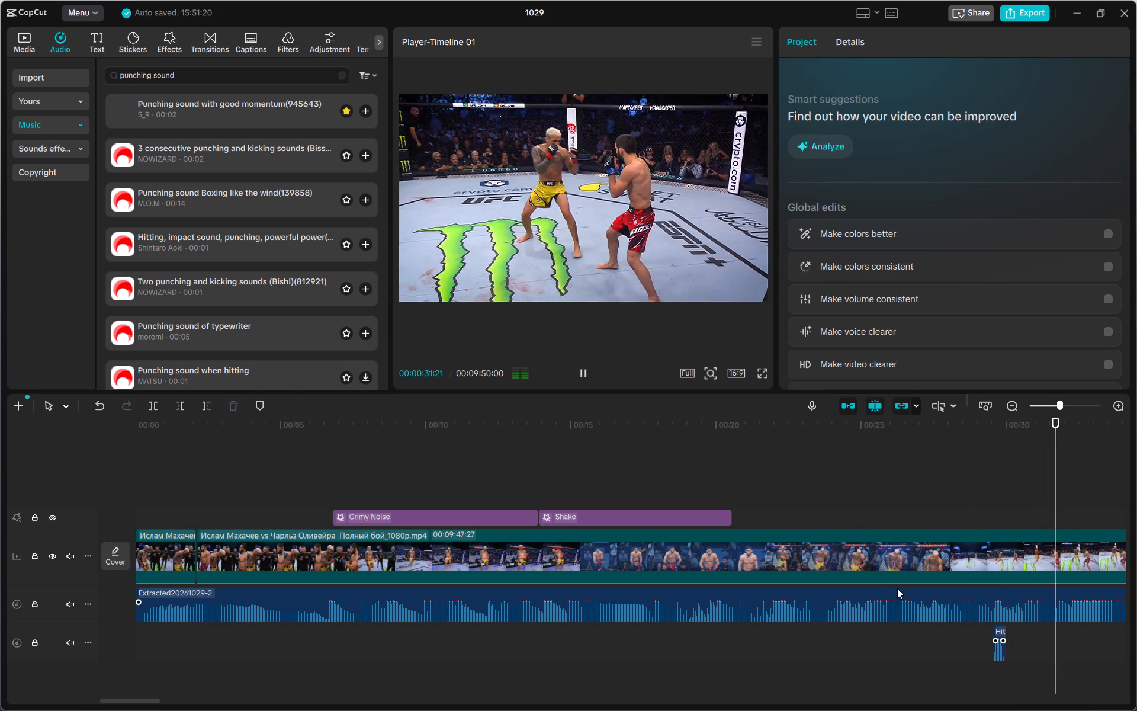
{"action": "left_click", "coordinate": [896, 491]}
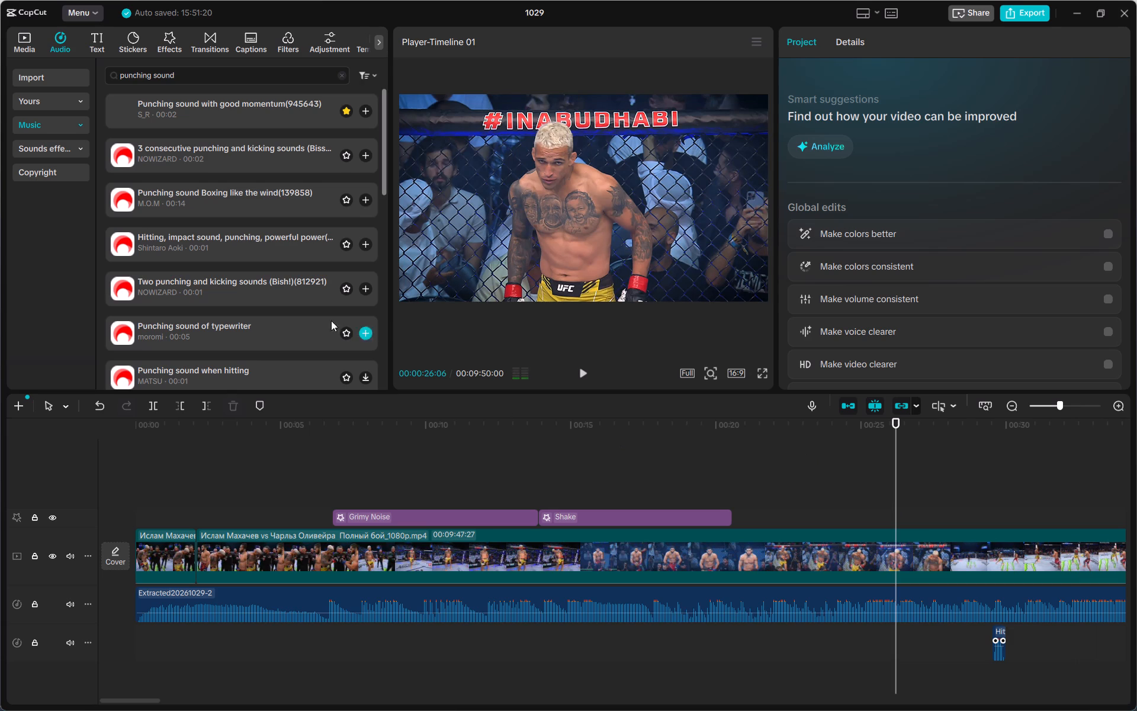
Audition the consecutive punching, powerful hitting, two punching and kicking, and typewriter sounds in the music results.
{"action": "left_click", "coordinate": [214, 153]}
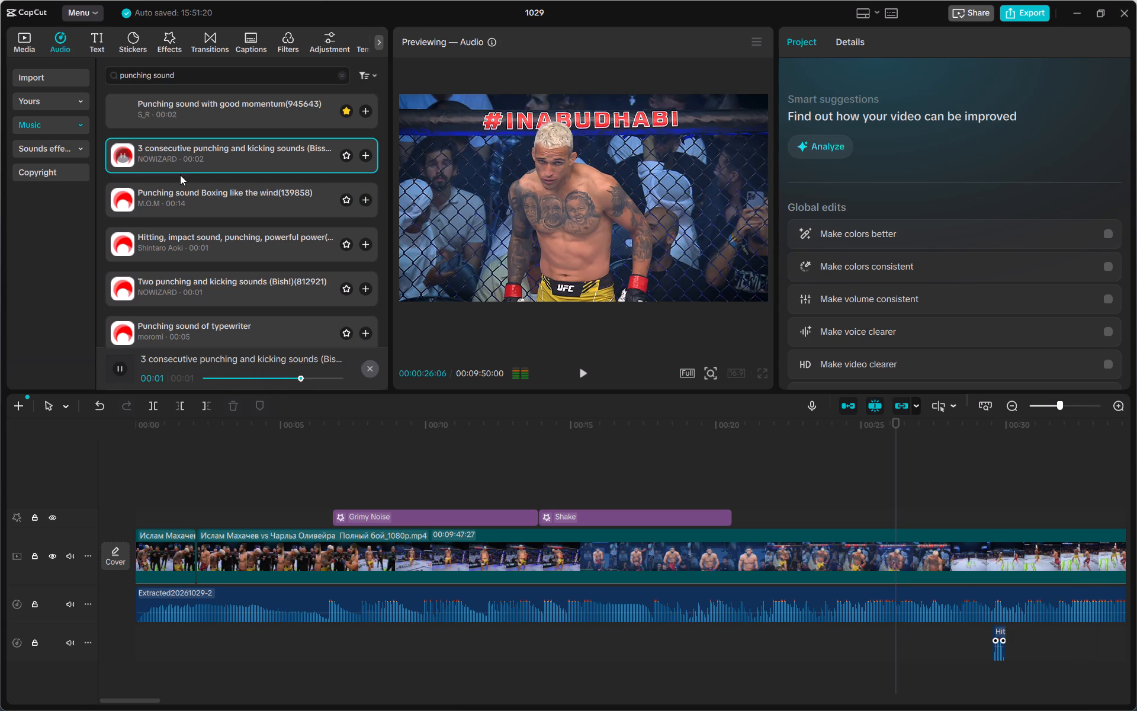
{"action": "left_click", "coordinate": [186, 186]}
{"action": "left_click", "coordinate": [220, 242]}
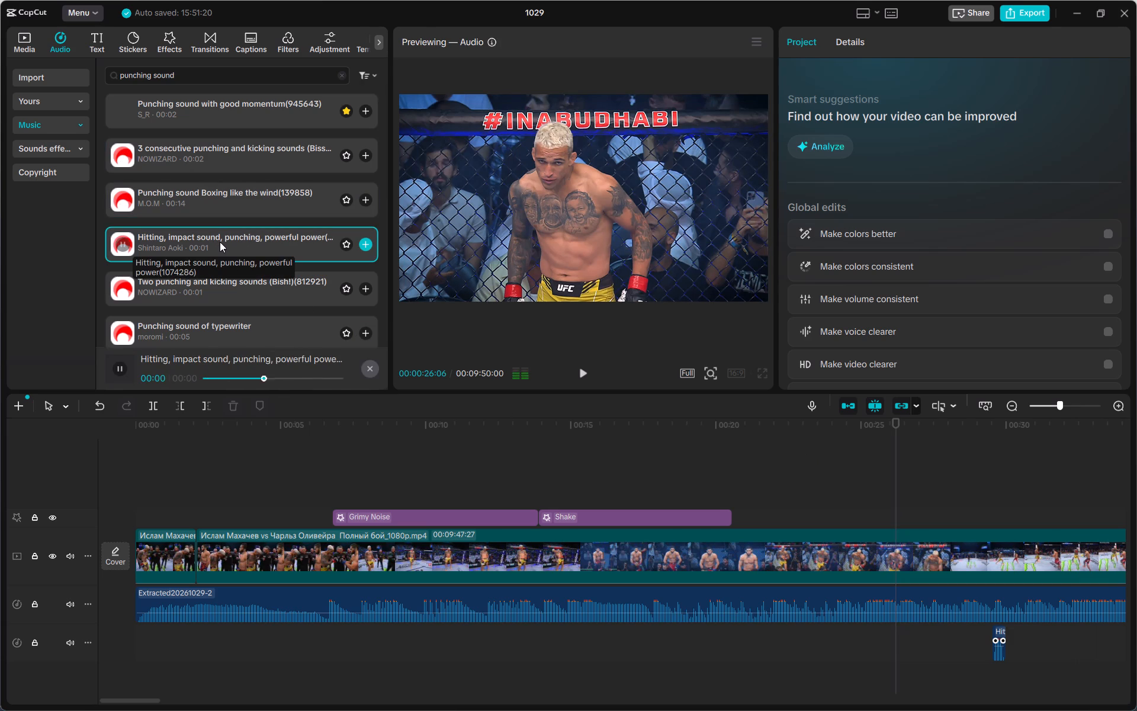
{"action": "left_click", "coordinate": [235, 287]}
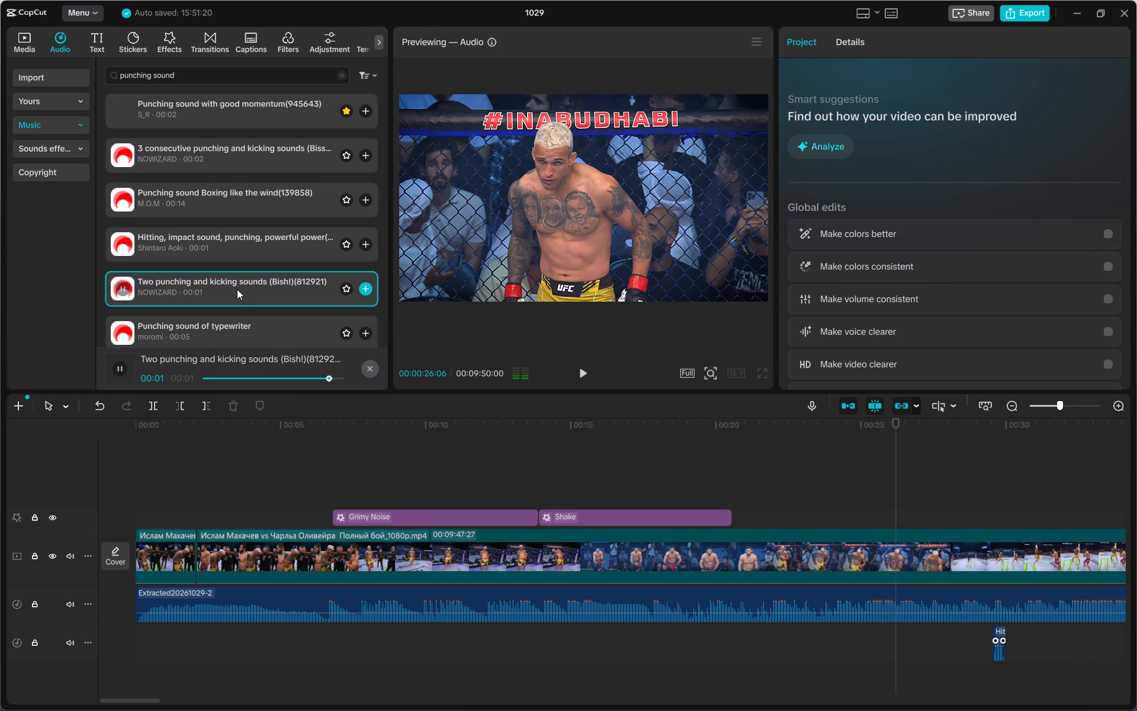
{"action": "left_click", "coordinate": [237, 334]}
{"action": "scroll", "coordinate": [237, 280], "scroll_direction": "down", "scroll_amount": 1}
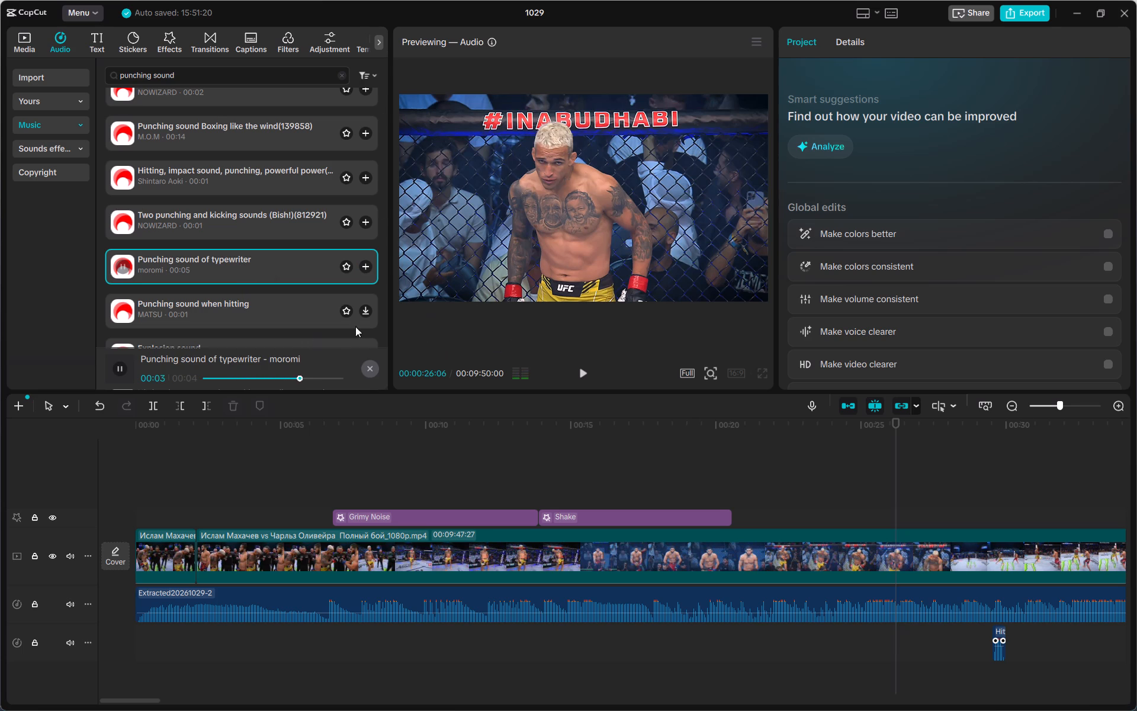
Scrub through the footage after the first kick and add a timeline marker at 00:00:32:25.
{"action": "left_click", "coordinate": [926, 492]}
{"action": "left_click_drag", "start_coordinate": [926, 492], "coordinate": [1084, 499]}
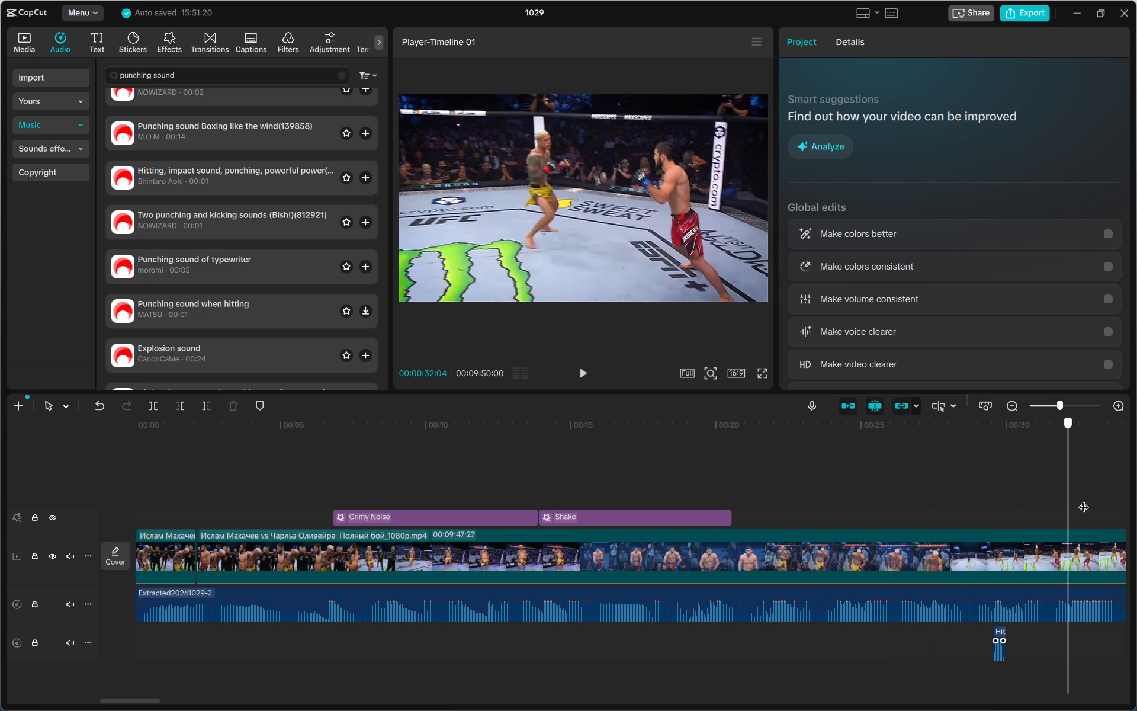
{"action": "left_click_drag", "start_coordinate": [1084, 499], "coordinate": [778, 499]}
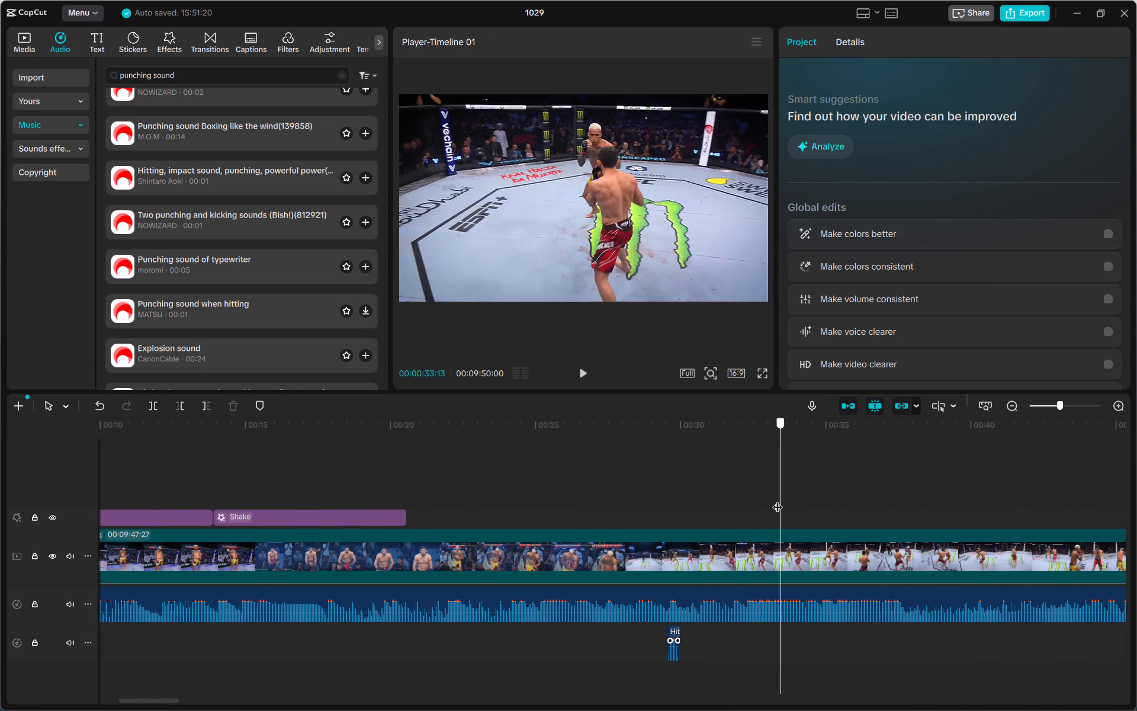
{"action": "left_click_drag", "start_coordinate": [778, 499], "coordinate": [685, 491]}
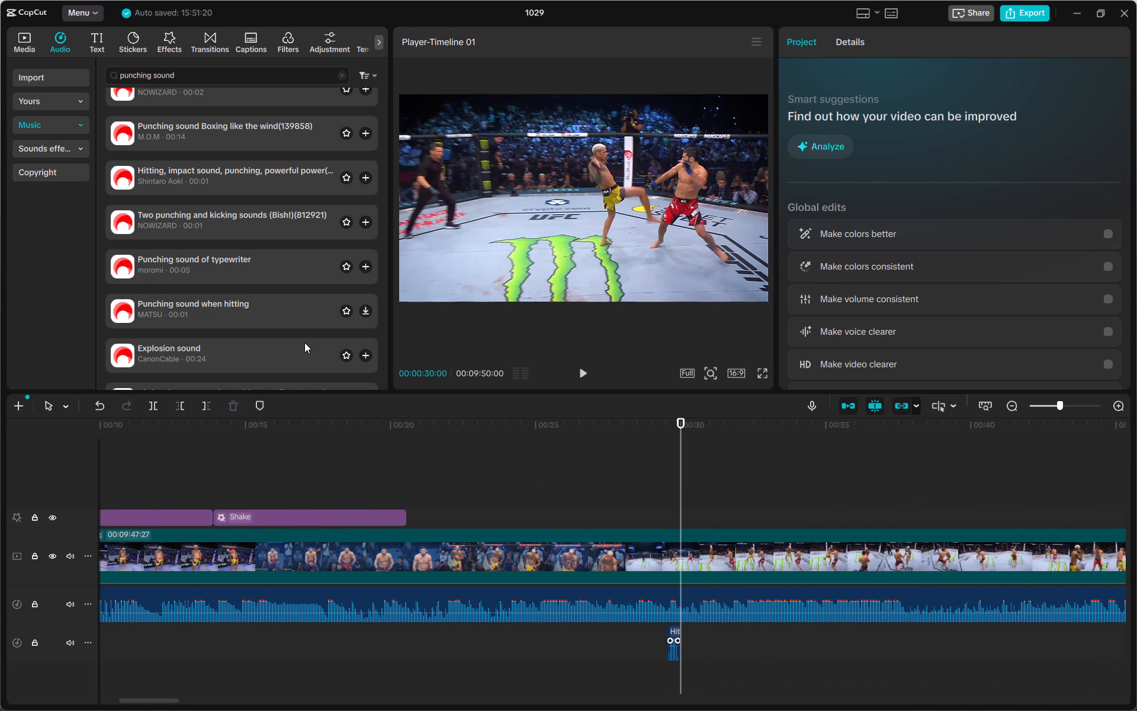
{"action": "left_click", "coordinate": [628, 492]}
{"action": "left_click_drag", "start_coordinate": [628, 492], "coordinate": [743, 502]}
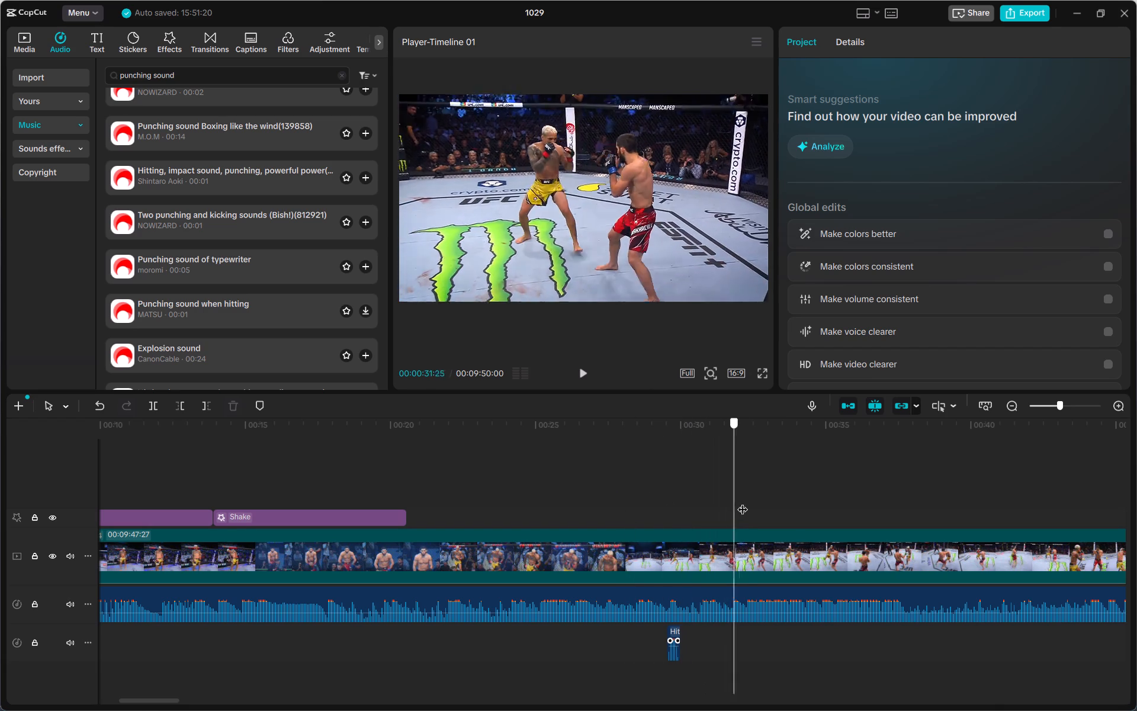
{"action": "left_click_drag", "start_coordinate": [743, 502], "coordinate": [763, 505]}
{"action": "left_click", "coordinate": [256, 403]}
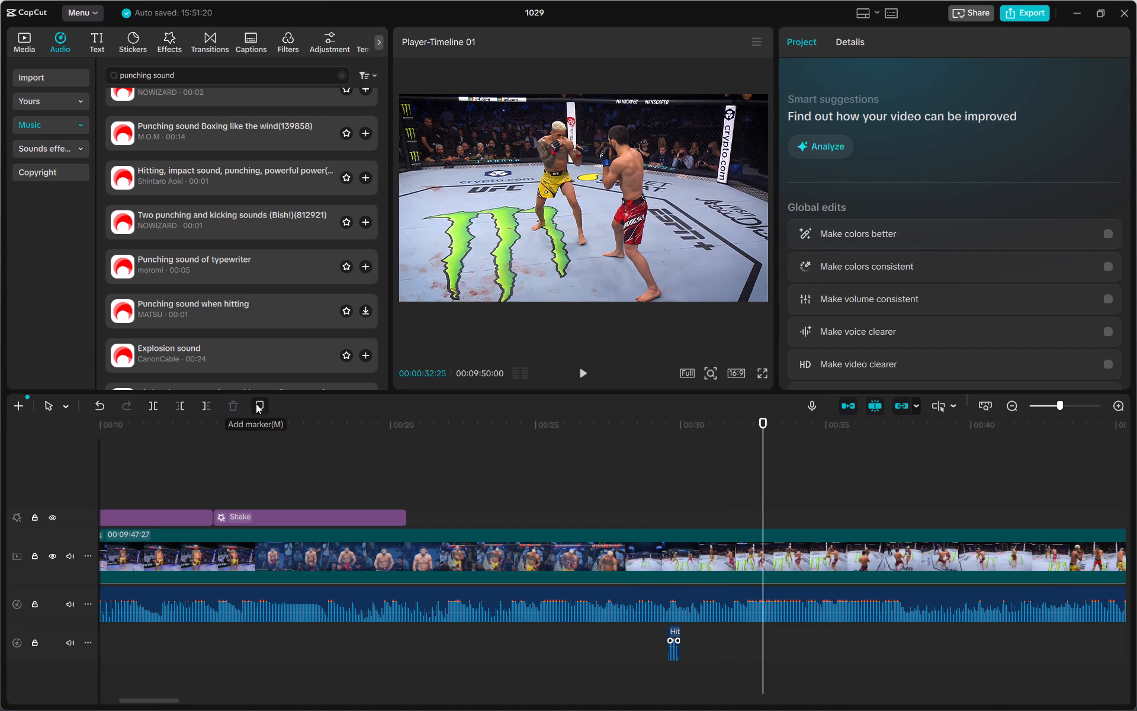
Scrub and play the footage between about 29 and 33 seconds to examine the timing of the next strike.
{"action": "left_click", "coordinate": [617, 474]}
{"action": "left_click_drag", "start_coordinate": [618, 475], "coordinate": [721, 488]}
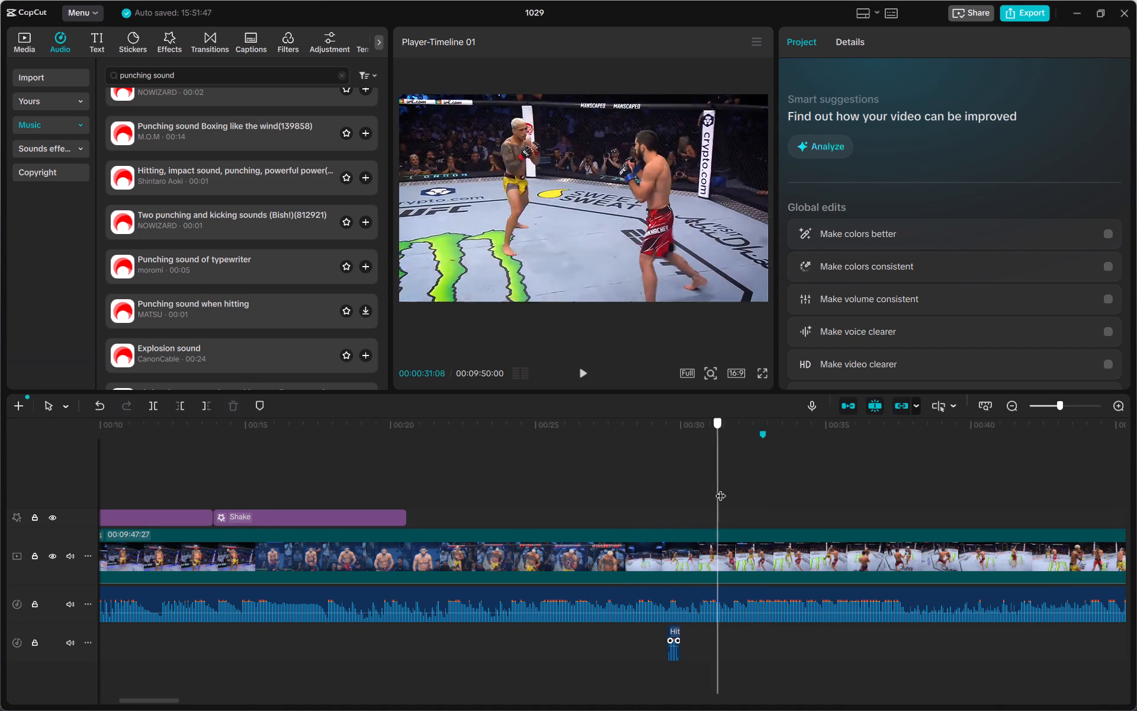
{"action": "left_click_drag", "start_coordinate": [721, 488], "coordinate": [740, 496]}
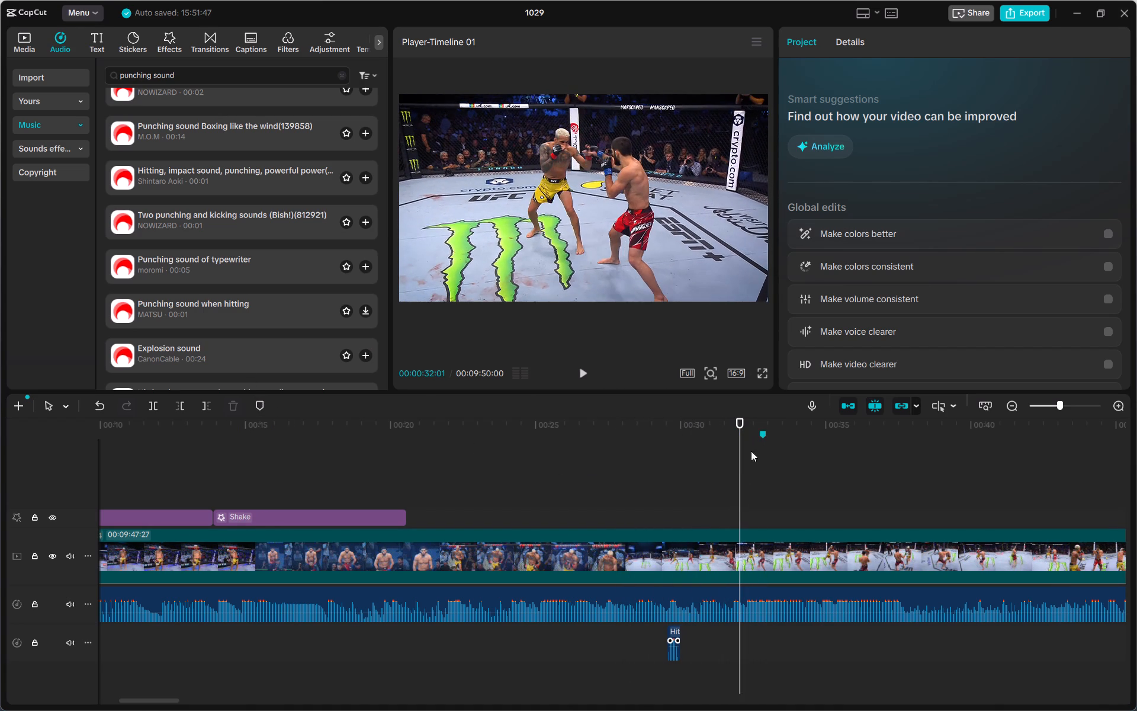
{"action": "left_click", "coordinate": [757, 434]}
{"action": "left_click", "coordinate": [764, 434]}
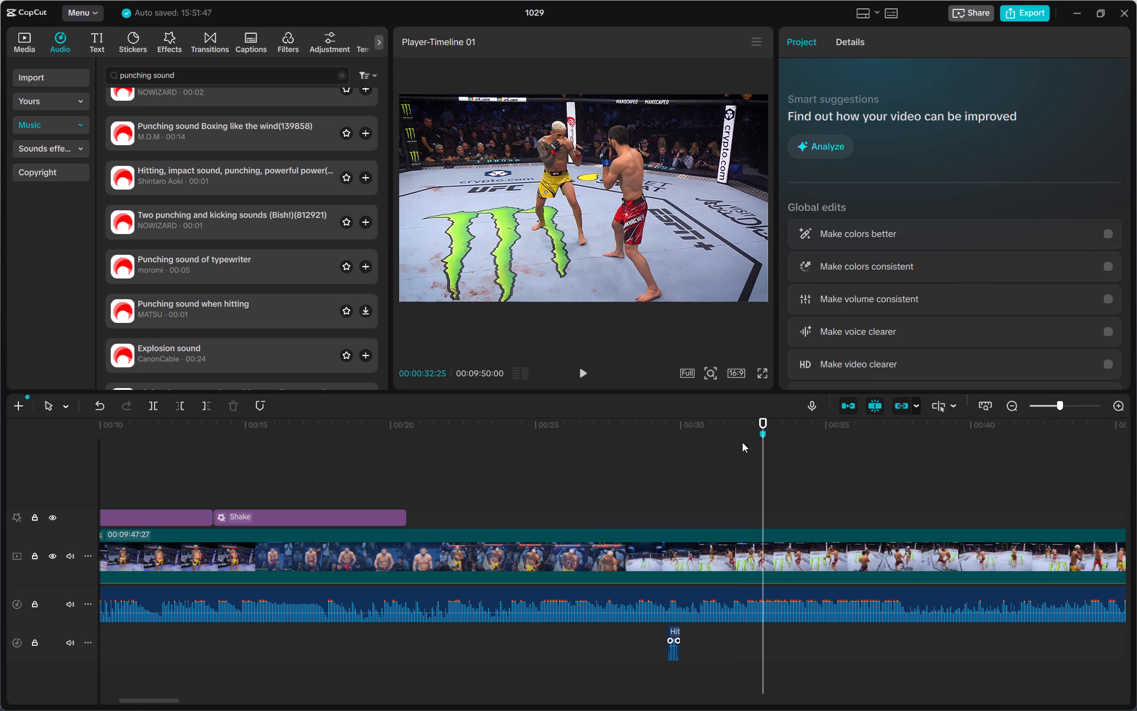
{"action": "left_click", "coordinate": [767, 435]}
{"action": "left_click", "coordinate": [767, 434]}
{"action": "double_click", "coordinate": [762, 425]}
{"action": "left_click_drag", "start_coordinate": [762, 425], "coordinate": [660, 507]}
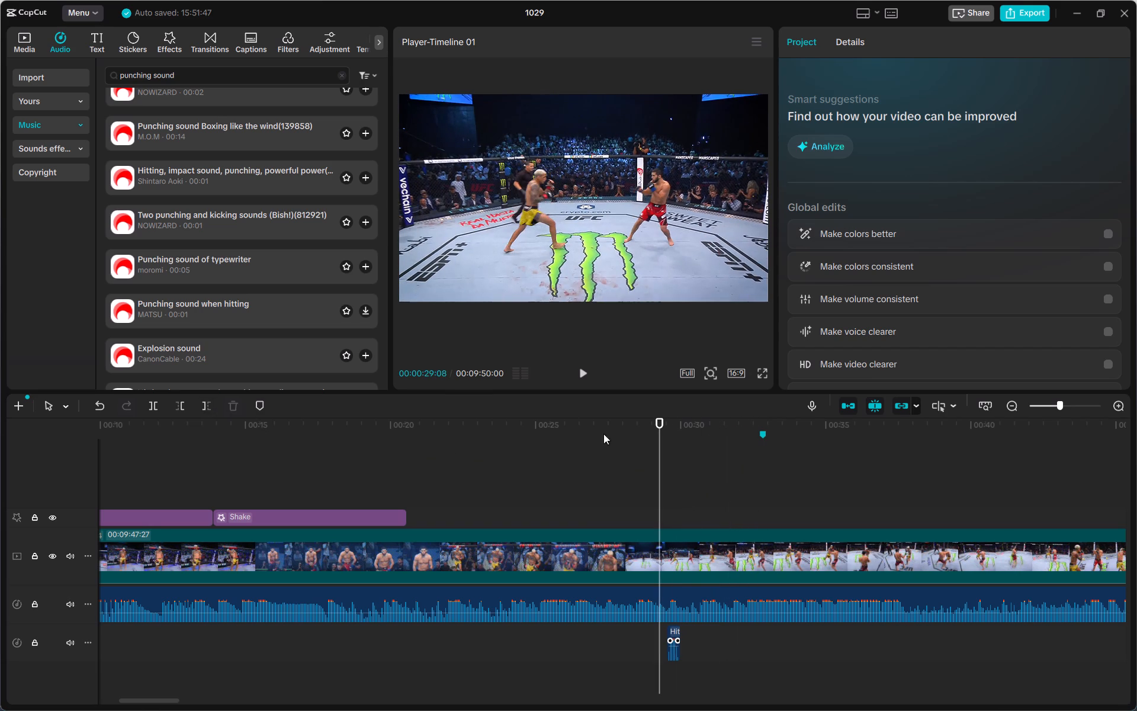
{"action": "left_click", "coordinate": [580, 373]}
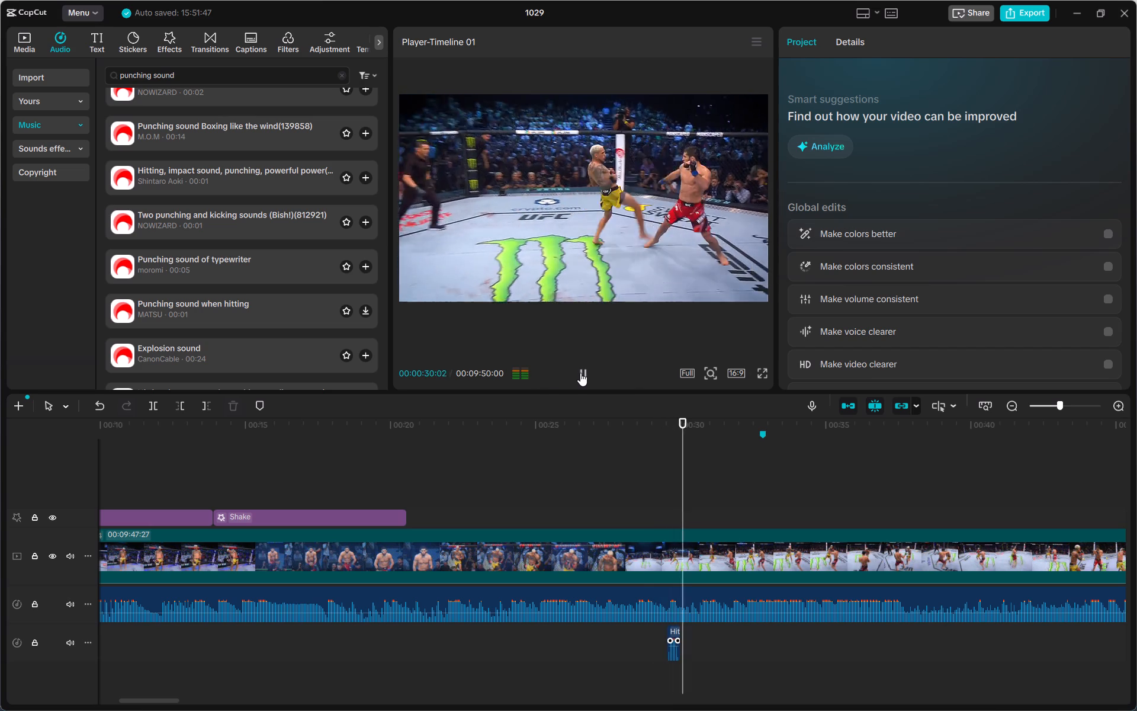
{"action": "left_click", "coordinate": [580, 373]}
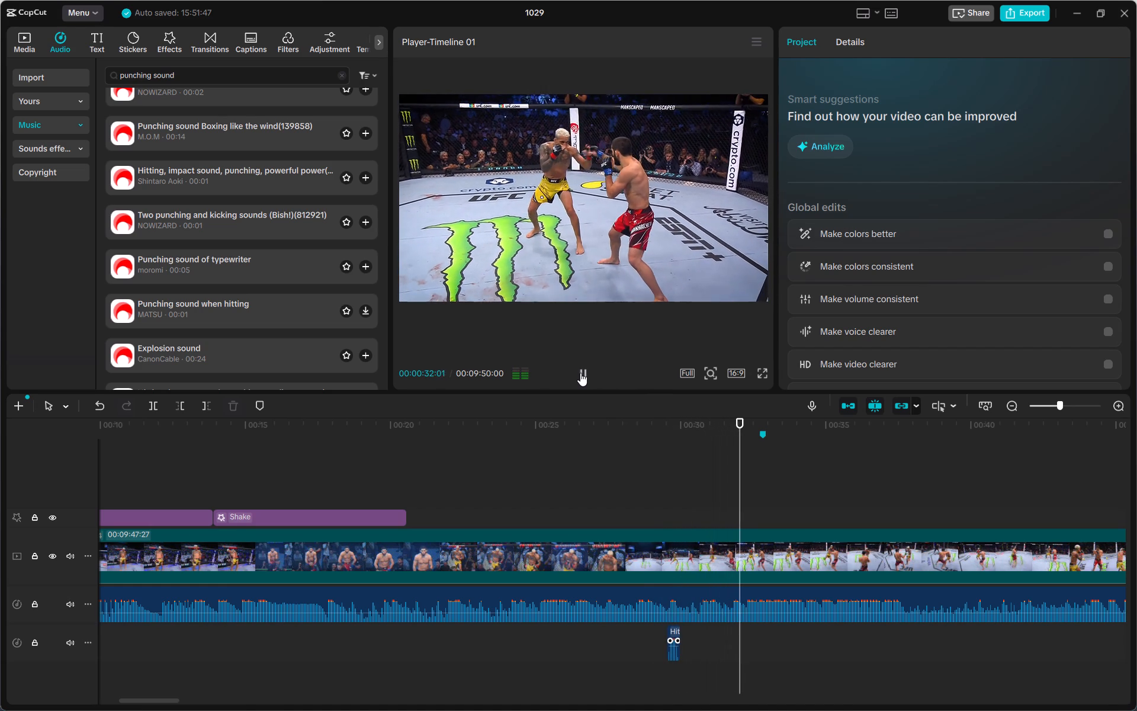
Add the "Punching sound of typewriter" to the hitting sound's audio track at 00:00:31:28 and play it back.
{"action": "left_click", "coordinate": [730, 510]}
{"action": "left_click_drag", "start_coordinate": [730, 510], "coordinate": [718, 508]}
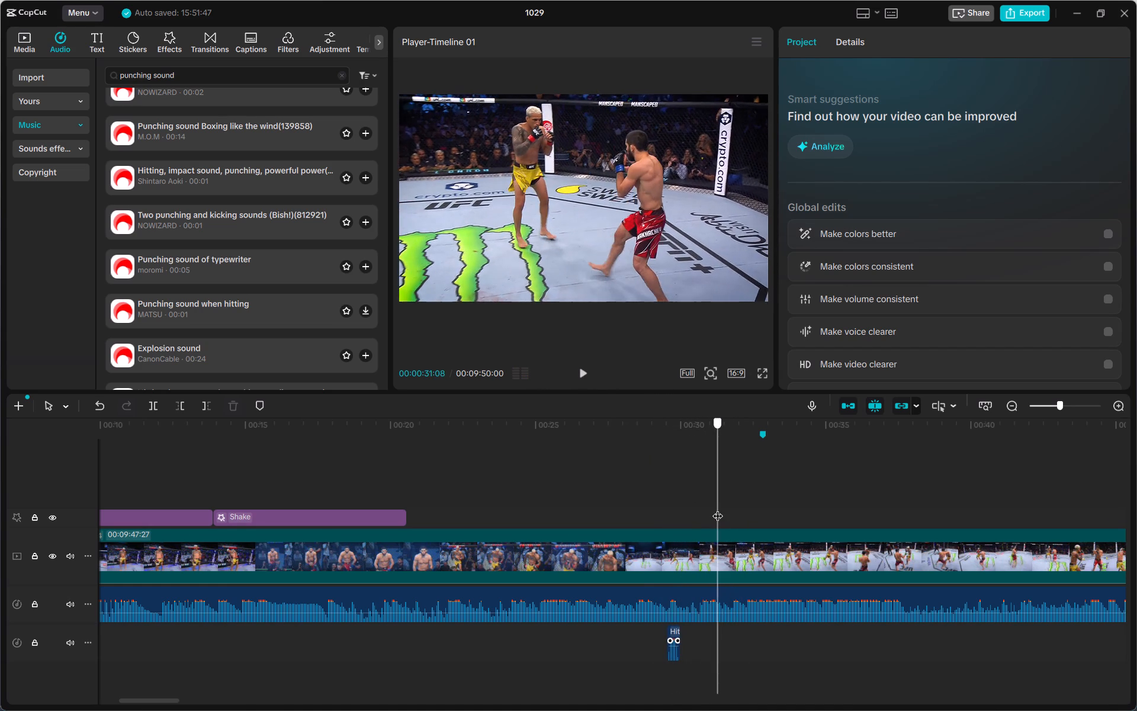
{"action": "left_click_drag", "start_coordinate": [718, 508], "coordinate": [737, 505]}
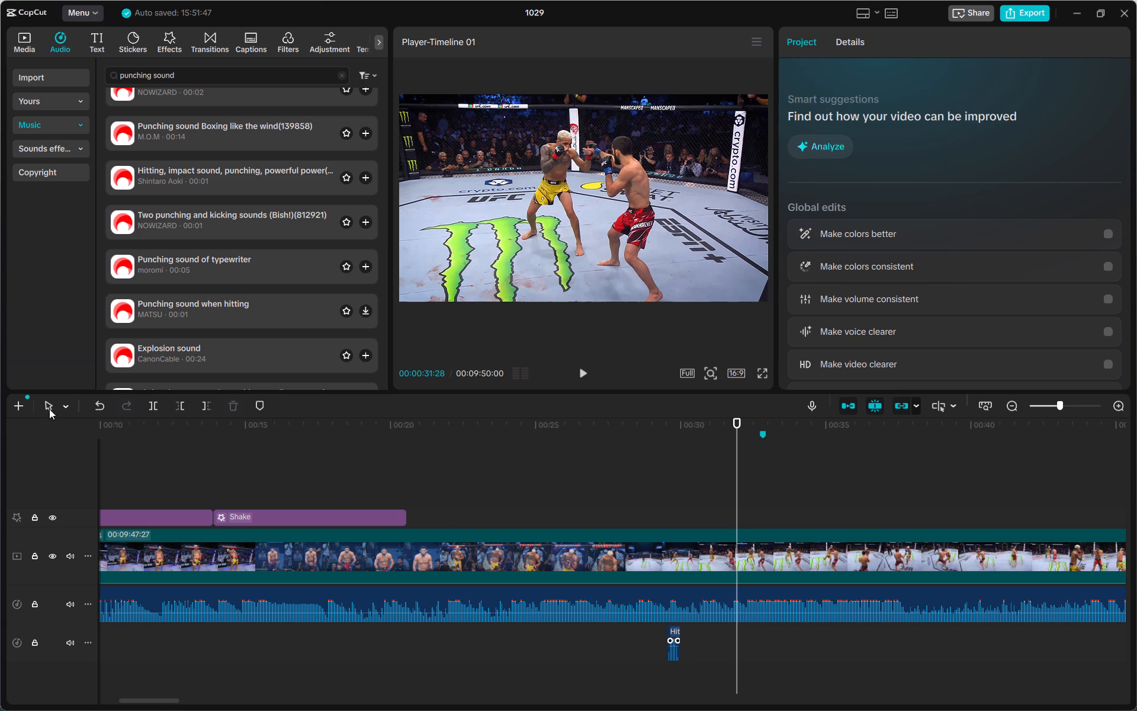
{"action": "left_click", "coordinate": [190, 269]}
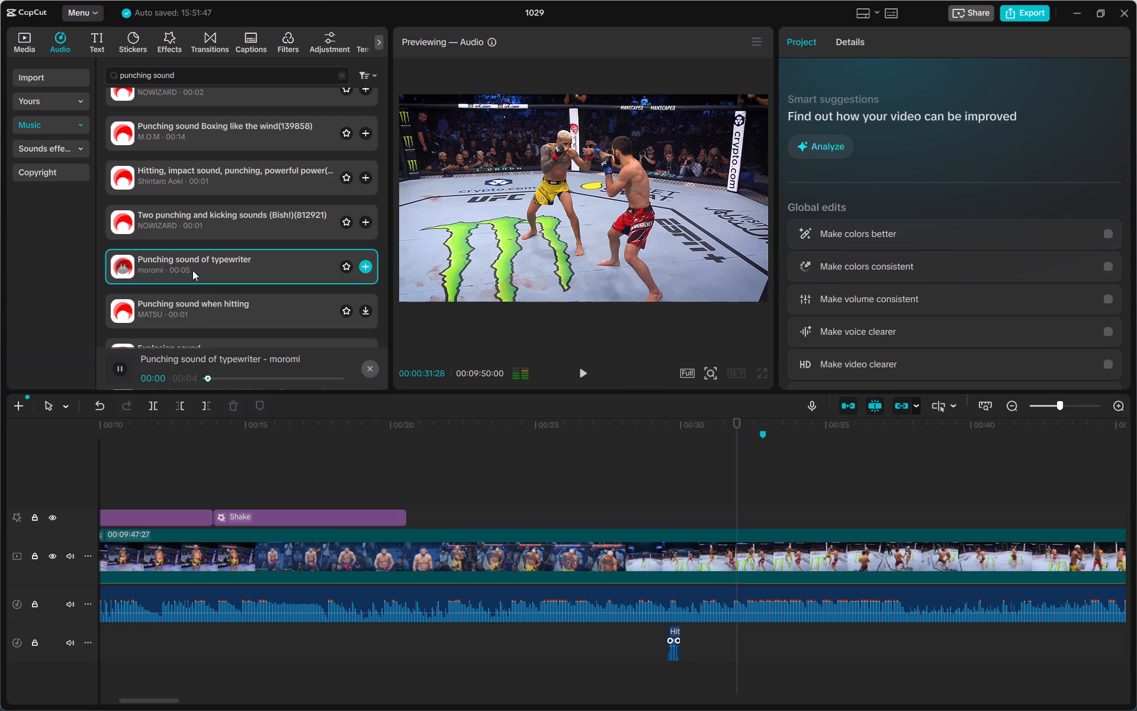
{"action": "left_click_drag", "start_coordinate": [216, 264], "coordinate": [659, 555]}
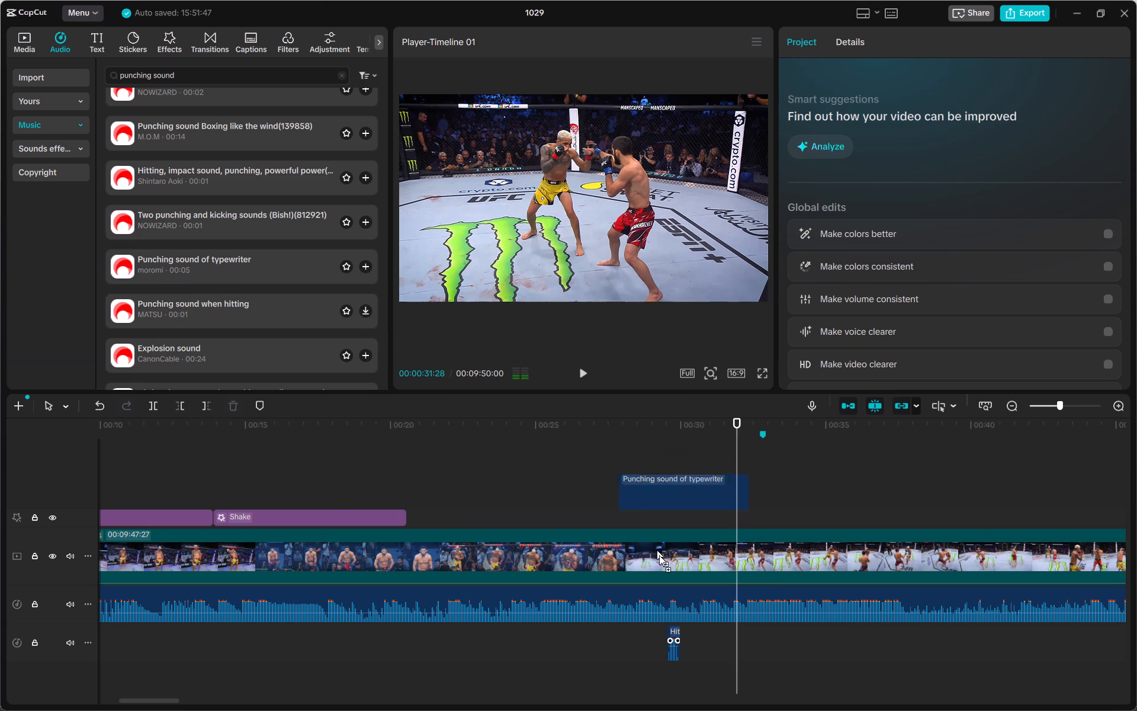
{"action": "left_click_drag", "start_coordinate": [659, 555], "coordinate": [741, 641]}
{"action": "left_click", "coordinate": [628, 486]}
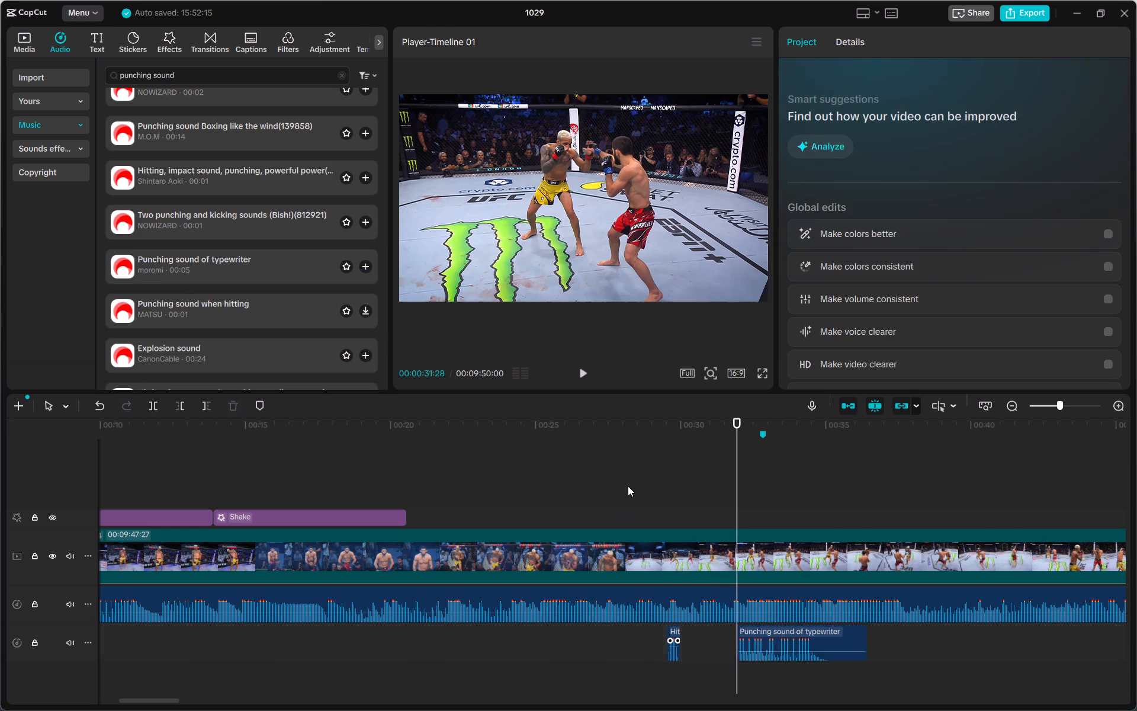
{"action": "left_click", "coordinate": [585, 373]}
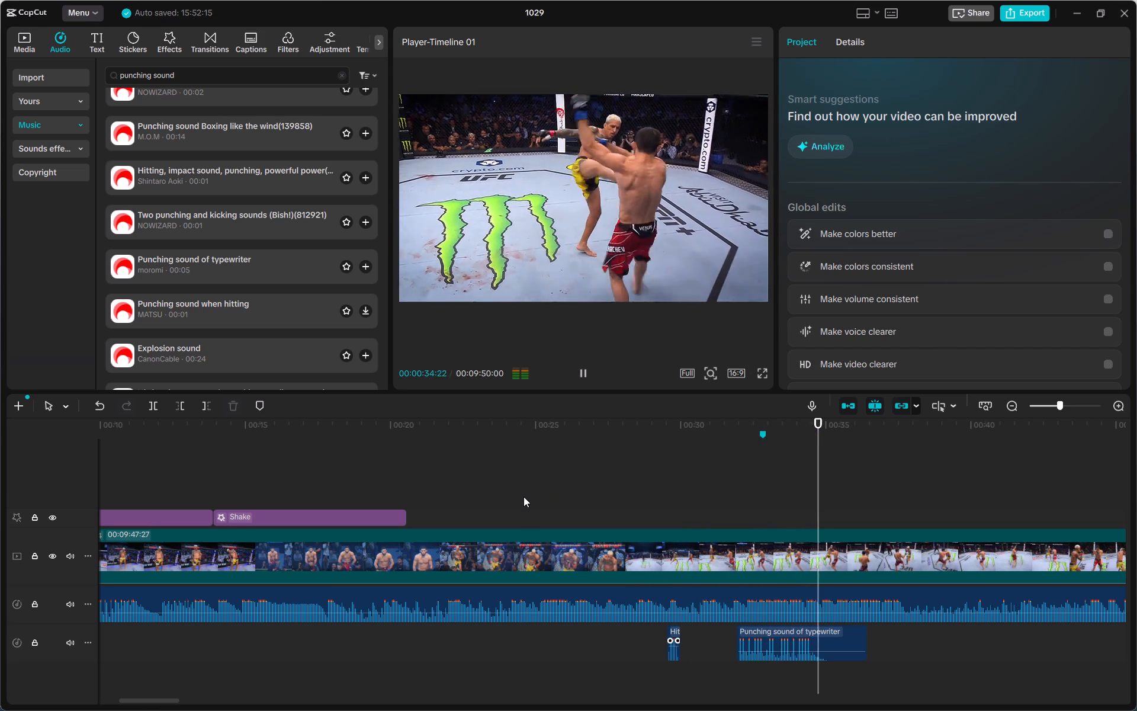
Add the "Hitting, impact sound, punching, powerful power" sound on a new audio track at about 34 seconds and check it in playback.
{"action": "left_click", "coordinate": [672, 471]}
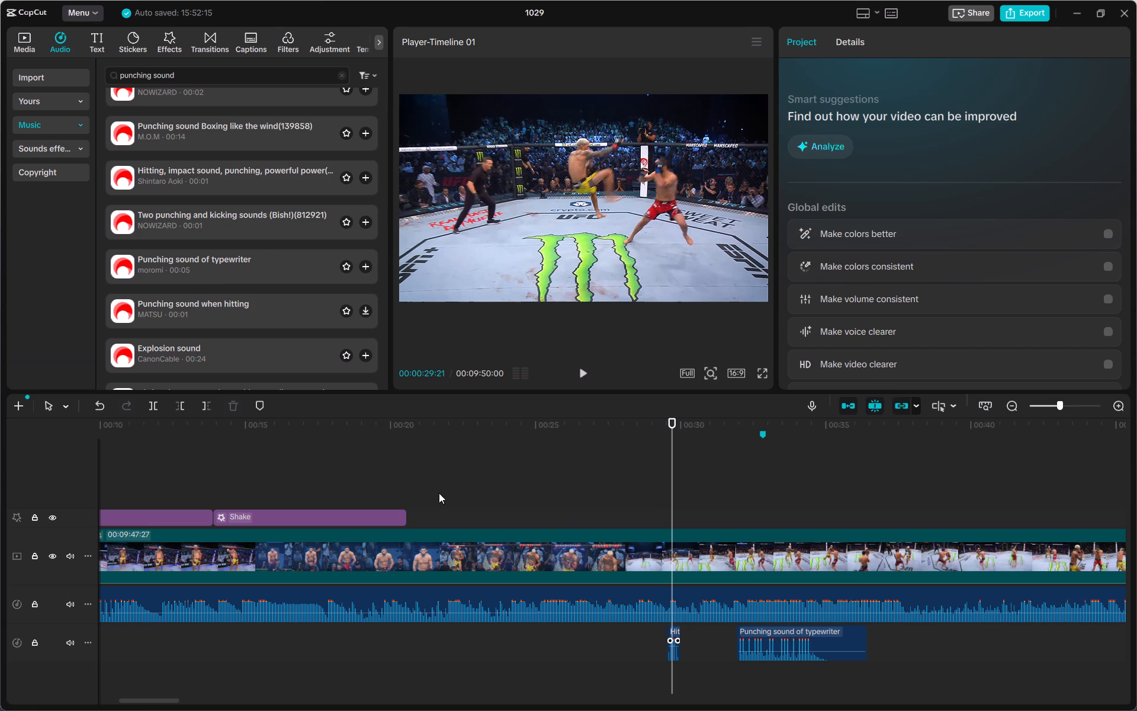
{"action": "left_click", "coordinate": [236, 185]}
{"action": "left_click_drag", "start_coordinate": [245, 177], "coordinate": [805, 680]}
{"action": "left_click", "coordinate": [582, 377]}
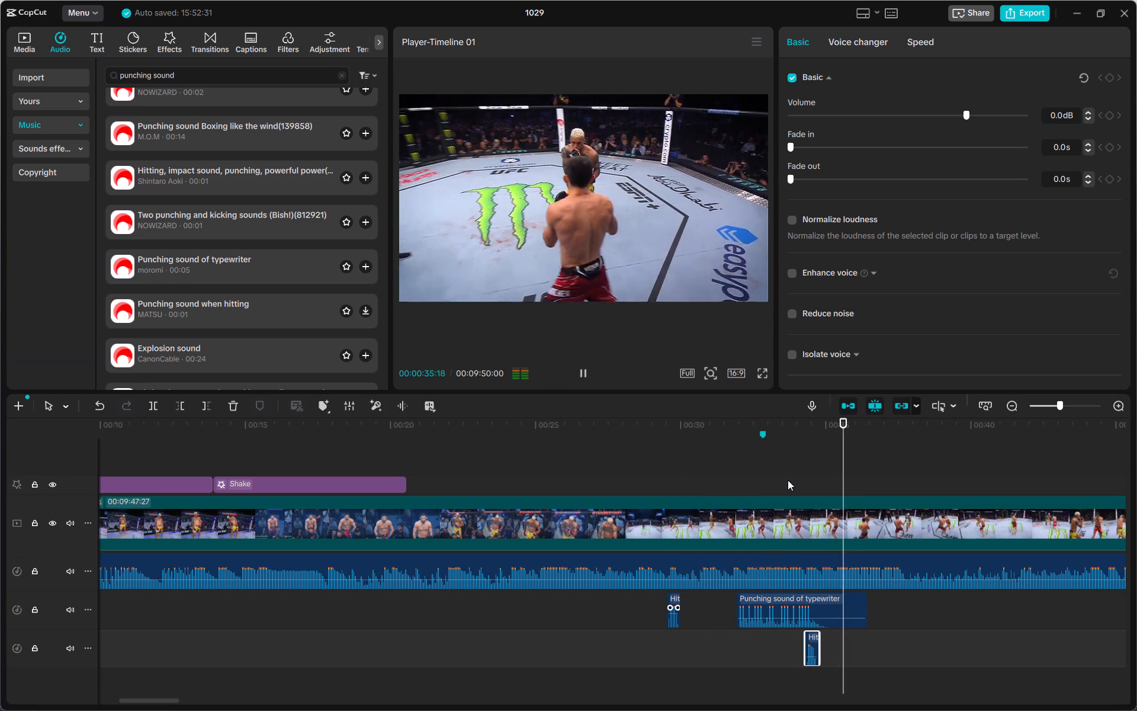
{"action": "left_click", "coordinate": [807, 473]}
{"action": "left_click_drag", "start_coordinate": [799, 469], "coordinate": [791, 469]}
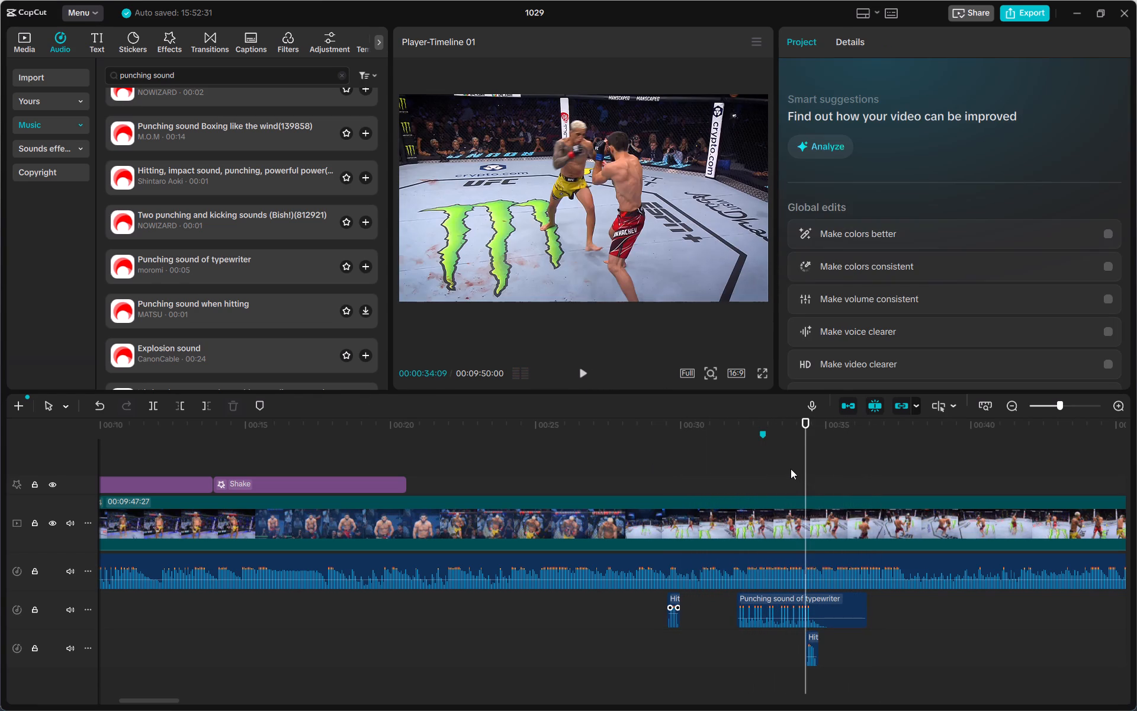
{"action": "left_click_drag", "start_coordinate": [791, 469], "coordinate": [790, 469]}
{"action": "left_click", "coordinate": [584, 382]}
{"action": "left_click", "coordinate": [583, 377]}
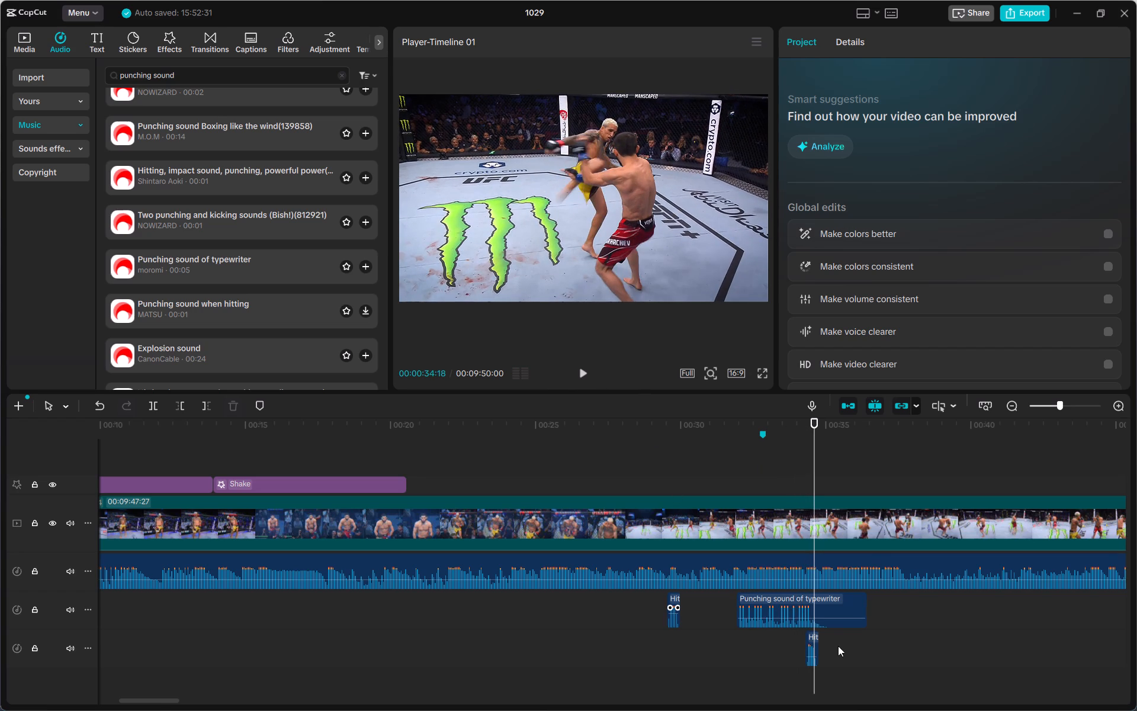
Move the new hitting sound later to about 34.8 seconds and play back the kick to check its timing.
{"action": "left_click_drag", "start_coordinate": [810, 655], "coordinate": [811, 655]}
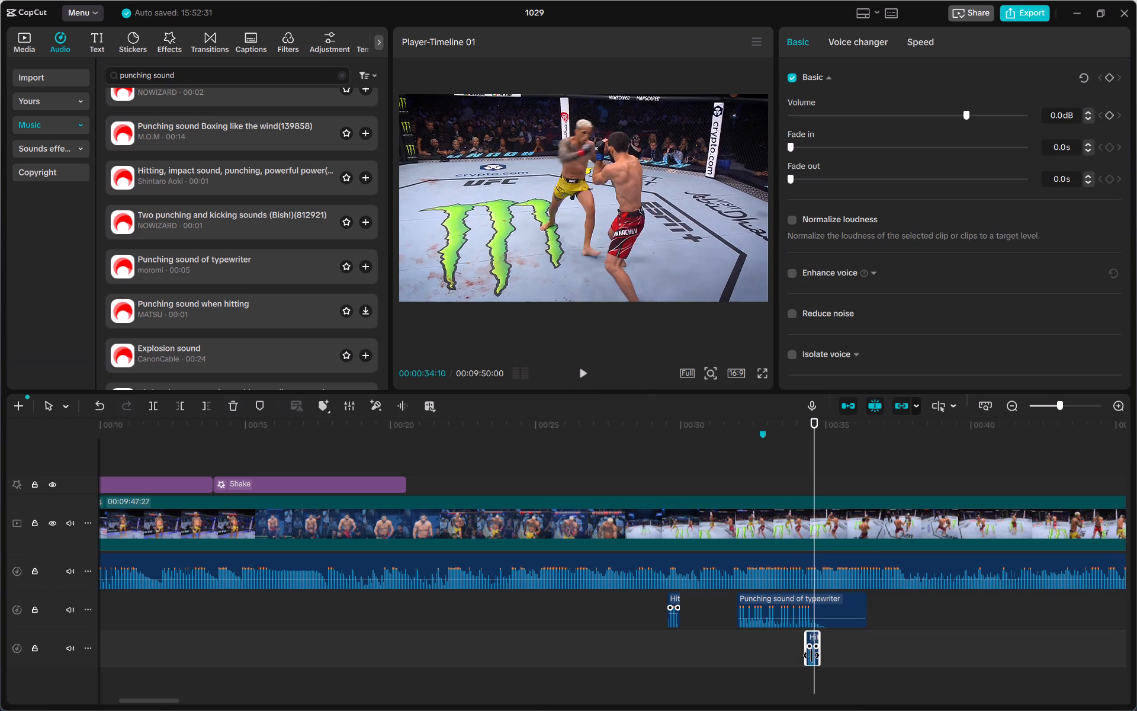
{"action": "left_click_drag", "start_coordinate": [811, 655], "coordinate": [801, 655]}
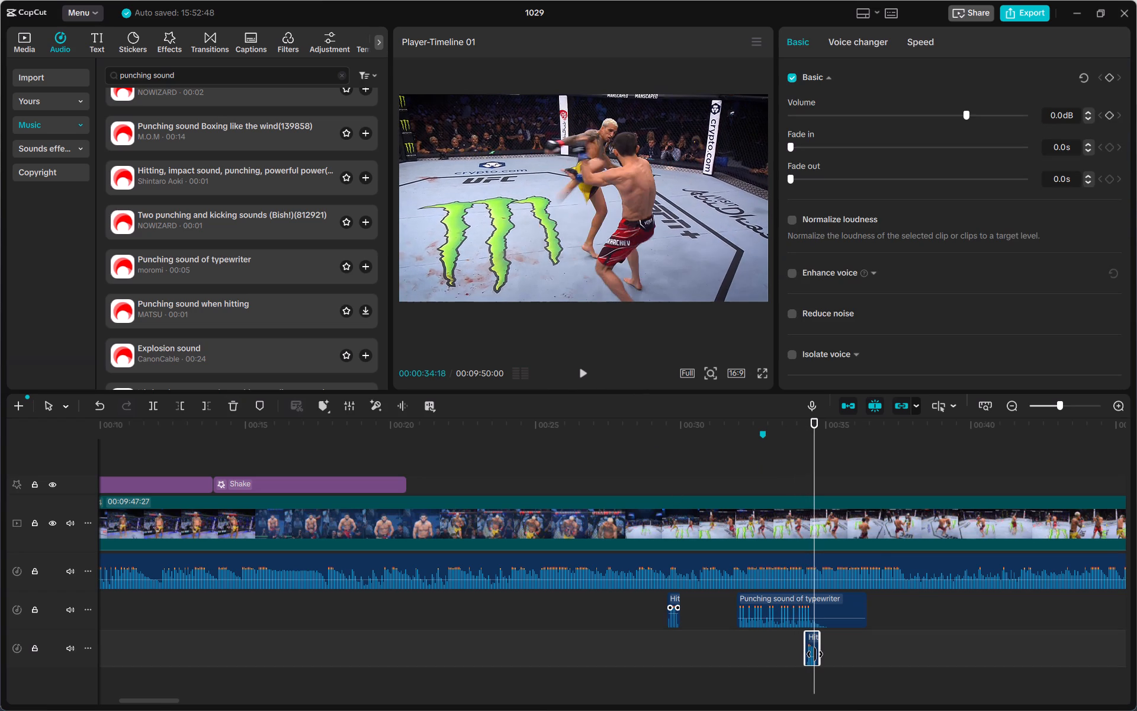
{"action": "left_click_drag", "start_coordinate": [814, 654], "coordinate": [819, 654]}
{"action": "left_click_drag", "start_coordinate": [819, 654], "coordinate": [823, 654]}
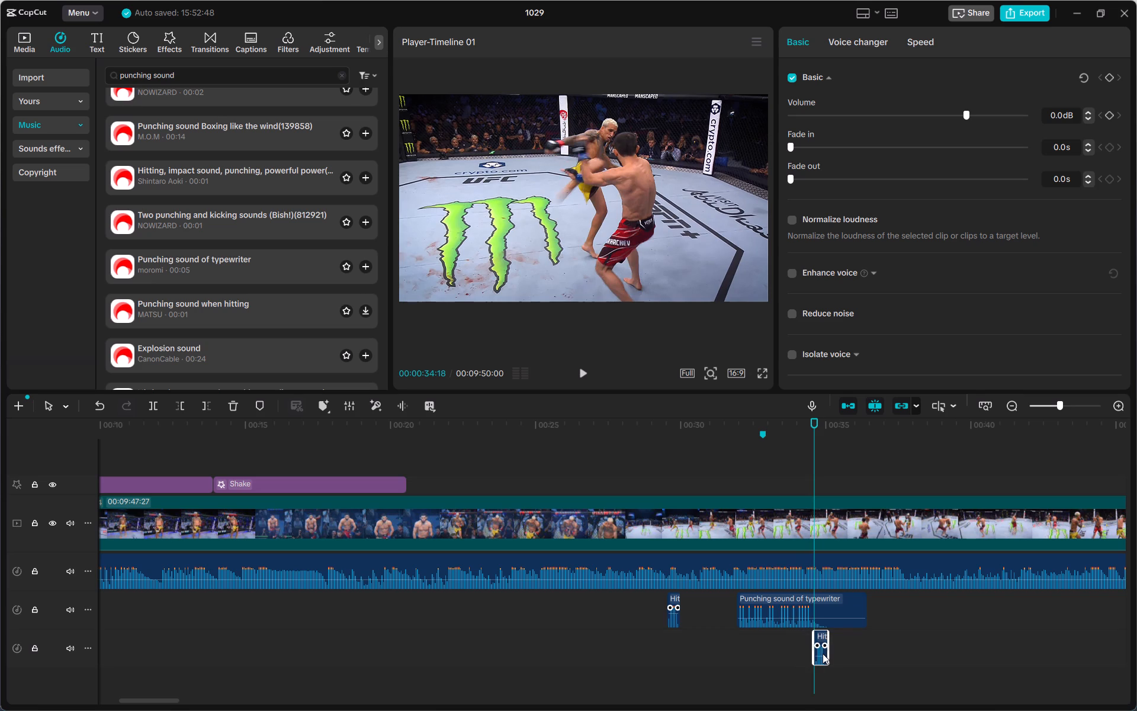
{"action": "left_click_drag", "start_coordinate": [823, 654], "coordinate": [828, 654]}
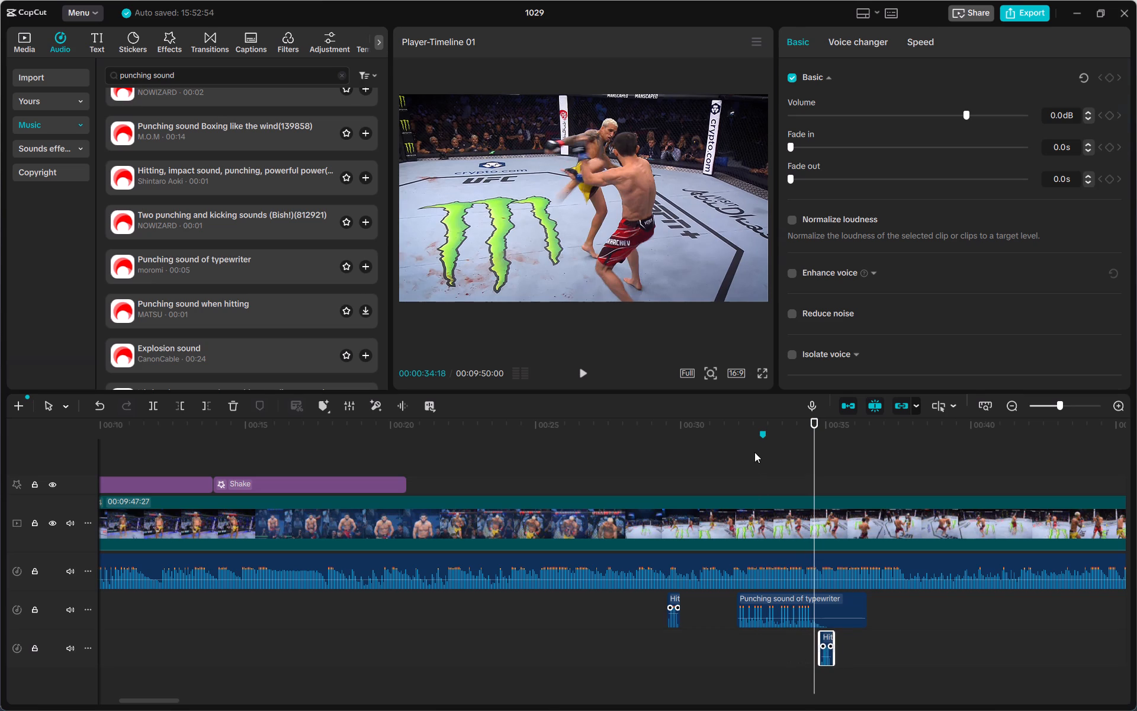
{"action": "left_click", "coordinate": [754, 452]}
{"action": "left_click", "coordinate": [583, 375]}
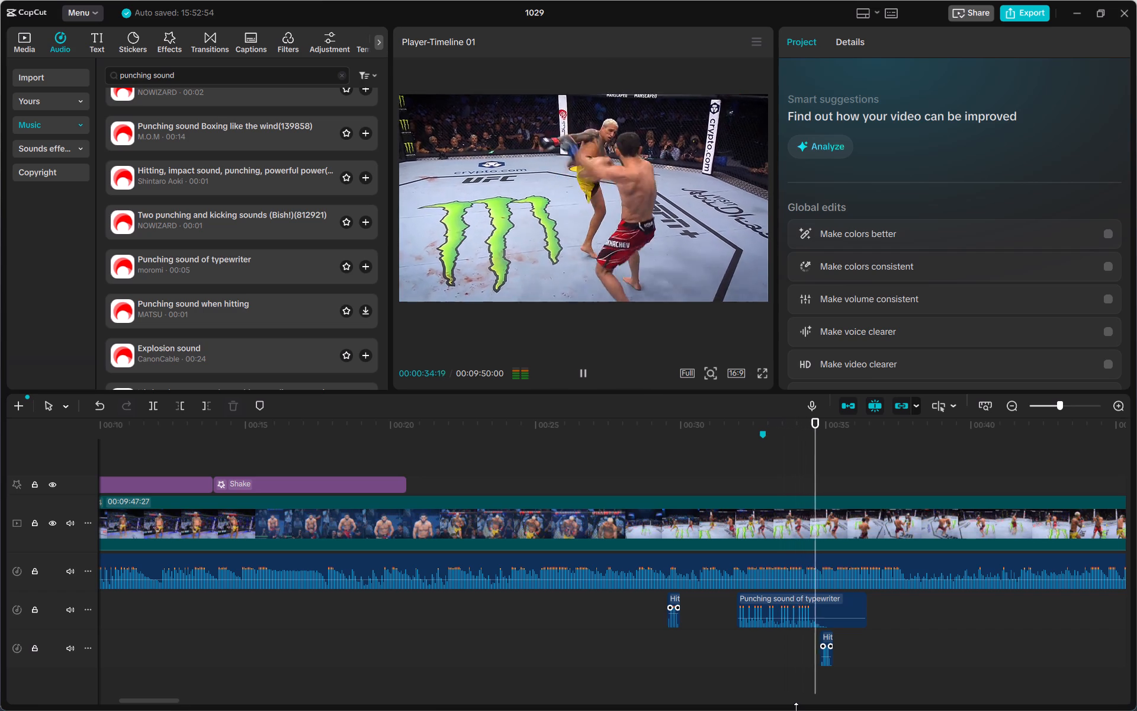
{"action": "left_click", "coordinate": [787, 465]}
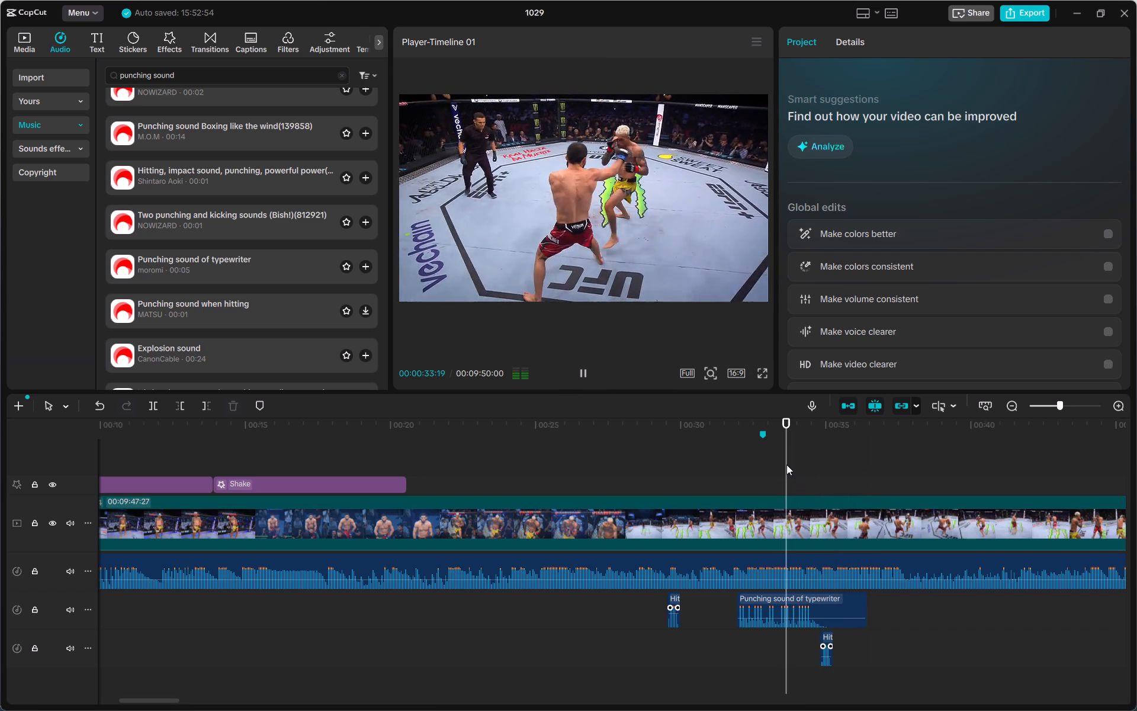
{"action": "left_click", "coordinate": [579, 378]}
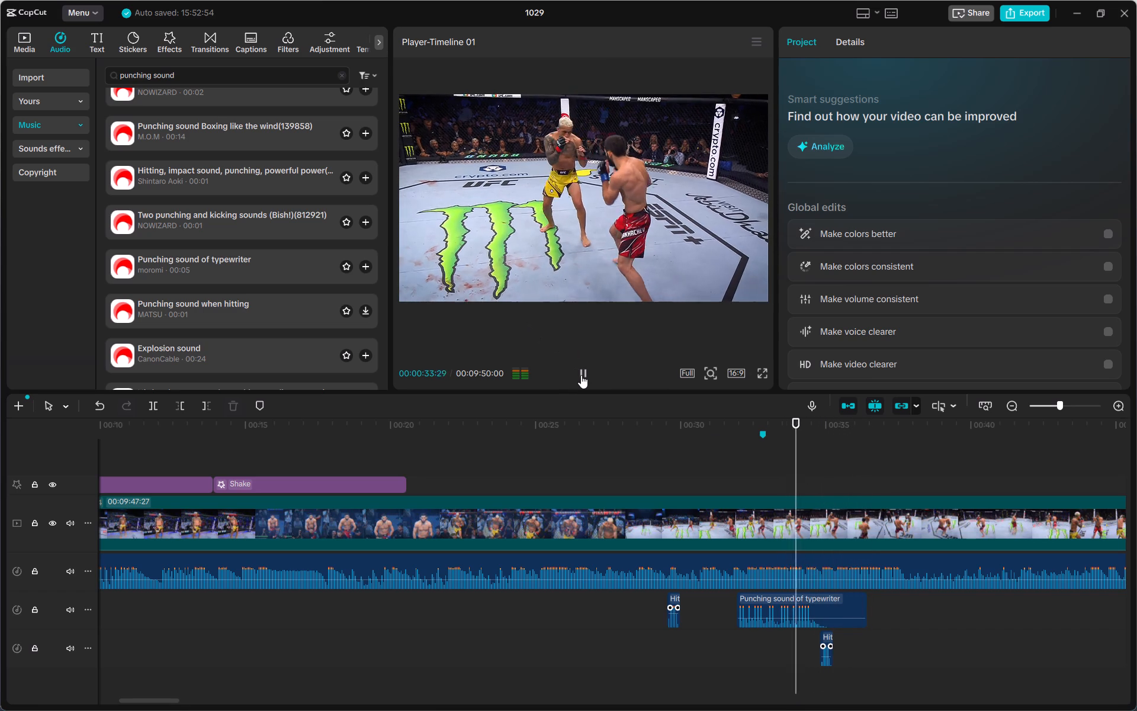
{"action": "left_click", "coordinate": [581, 375]}
{"action": "left_click", "coordinate": [581, 374]}
{"action": "left_click", "coordinate": [581, 374]}
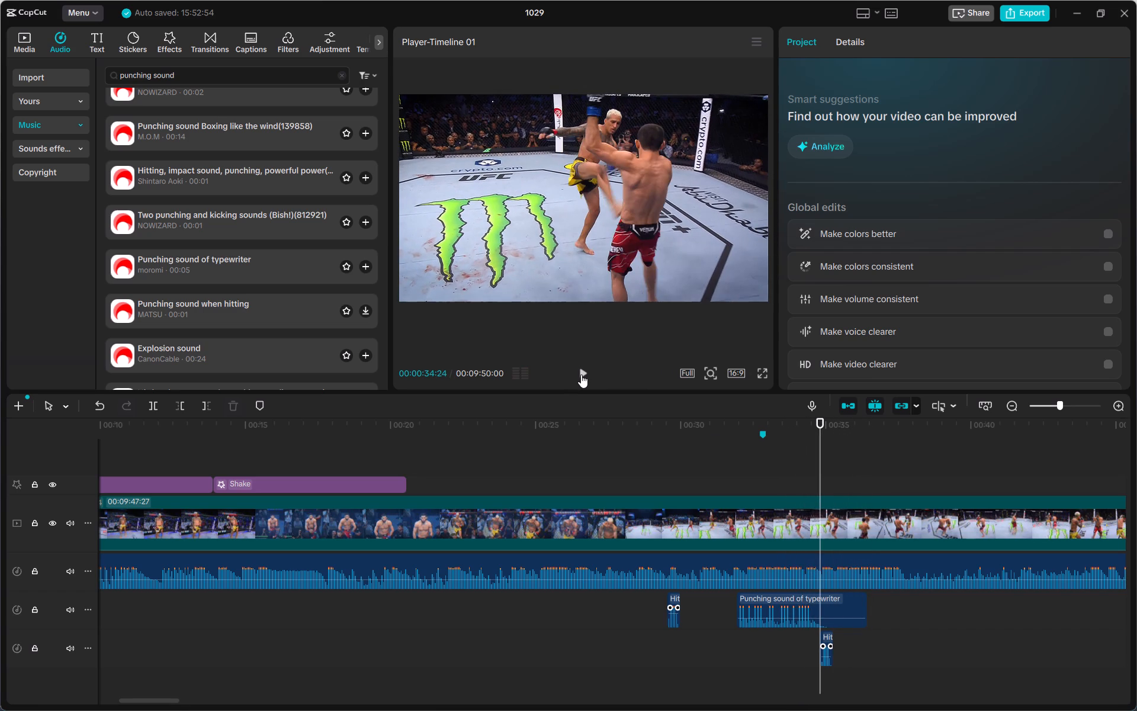
{"action": "left_click", "coordinate": [581, 374]}
{"action": "left_click", "coordinate": [581, 374]}
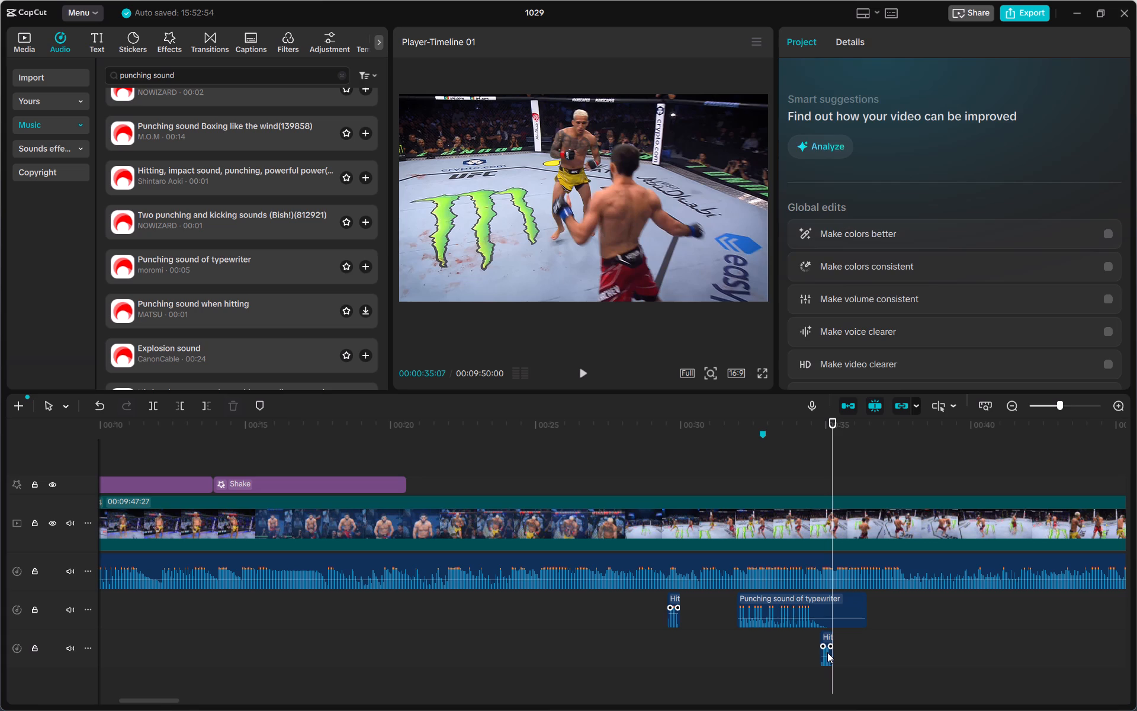
Shift the second hitting sound slightly earlier, just after 00:00:34:18, and play it back from the timeline marker.
{"action": "left_click", "coordinate": [827, 652]}
{"action": "left_click_drag", "start_coordinate": [826, 652], "coordinate": [820, 652]}
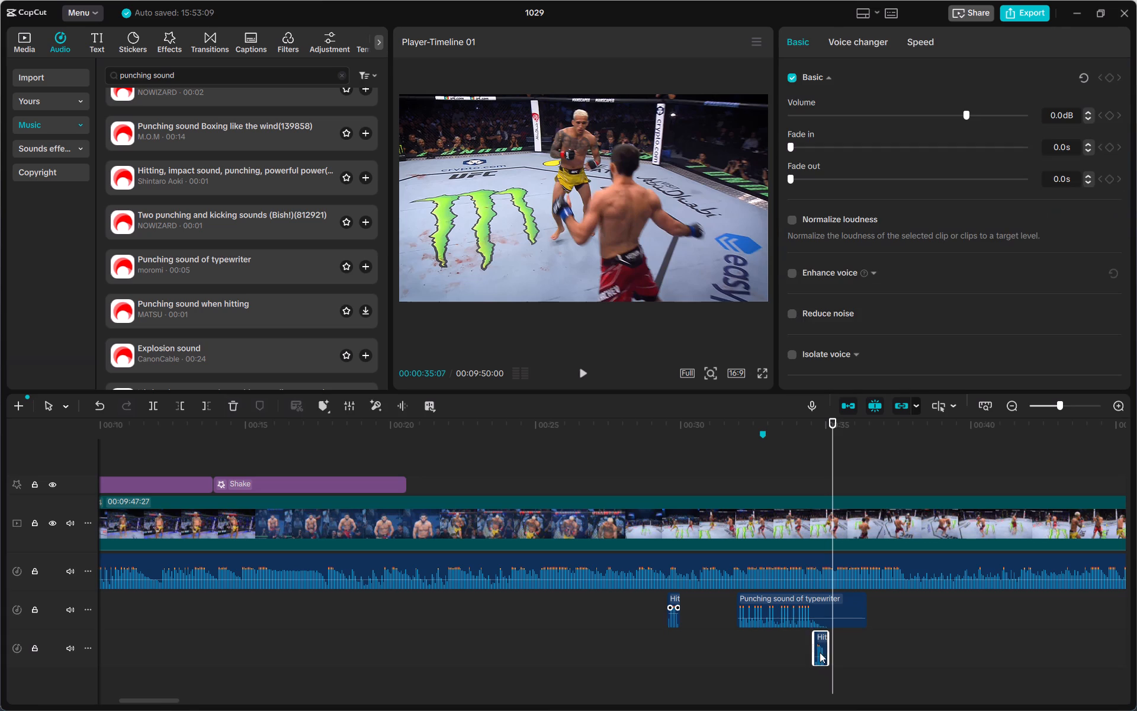
{"action": "left_click", "coordinate": [767, 473]}
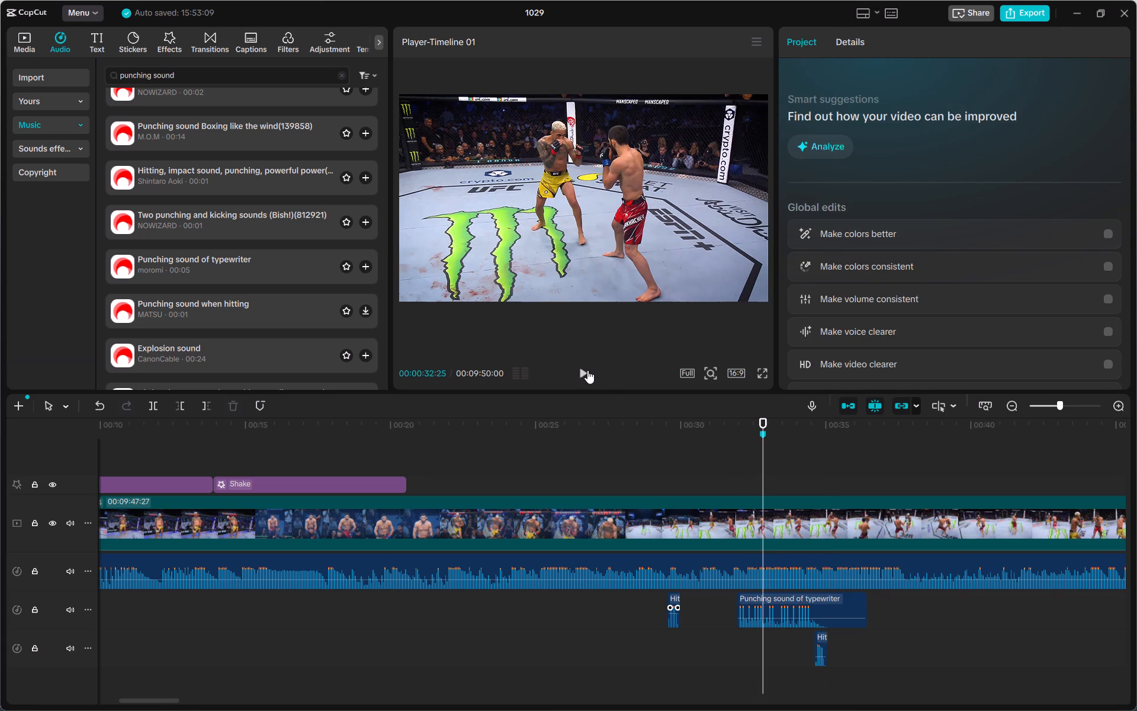
{"action": "left_click", "coordinate": [587, 370]}
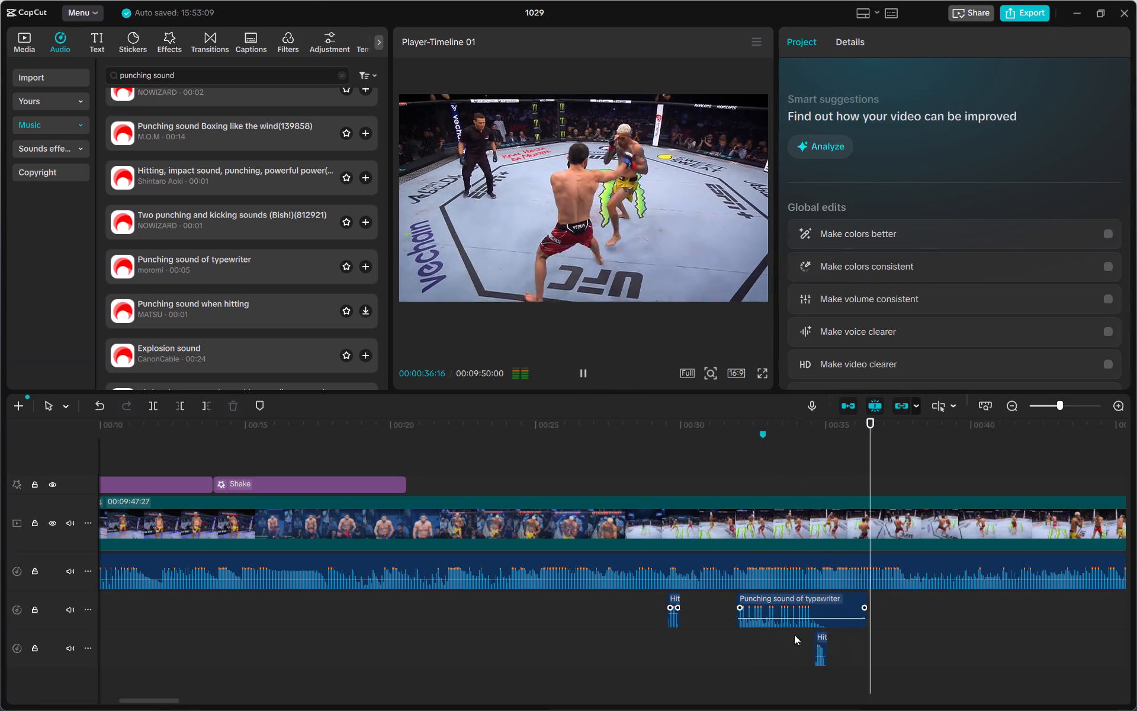
Scrub the kick between about 33 and 35 seconds, nudge the hitting sound slightly earlier onto the impact, and play it back.
{"action": "left_click", "coordinate": [785, 451]}
{"action": "left_click_drag", "start_coordinate": [798, 461], "coordinate": [774, 460]}
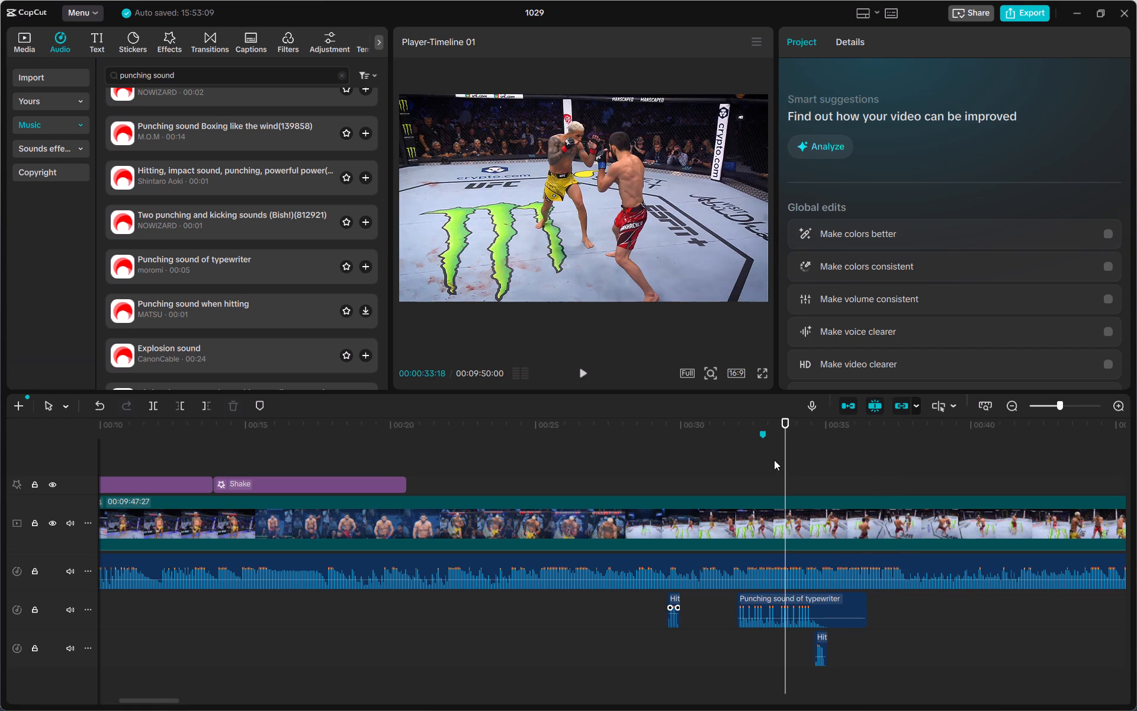
{"action": "left_click_drag", "start_coordinate": [774, 460], "coordinate": [772, 460]}
{"action": "left_click_drag", "start_coordinate": [772, 460], "coordinate": [820, 466]}
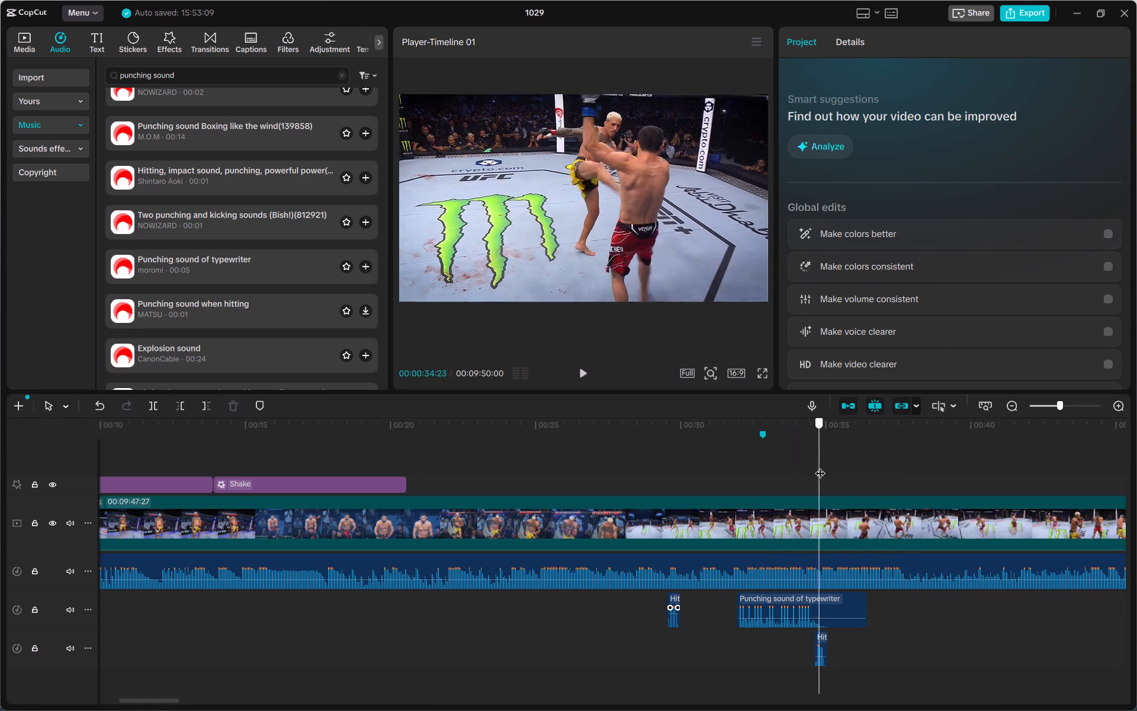
{"action": "left_click_drag", "start_coordinate": [820, 466], "coordinate": [817, 466]}
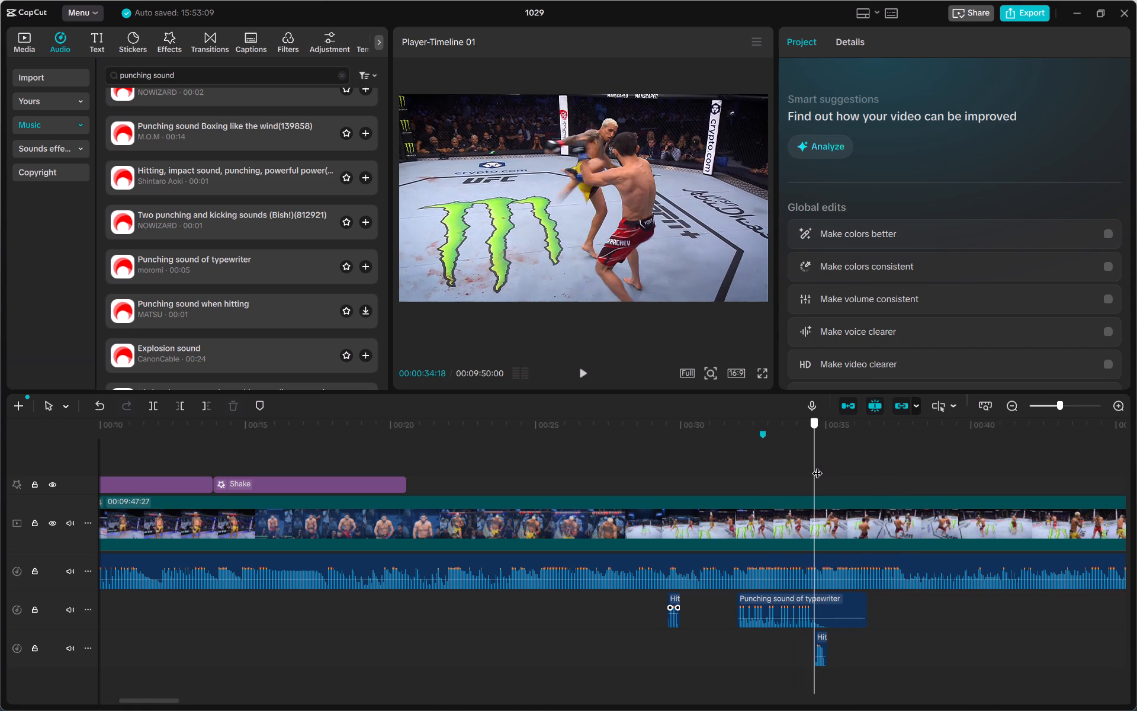
{"action": "left_click_drag", "start_coordinate": [817, 466], "coordinate": [815, 465]}
{"action": "left_click_drag", "start_coordinate": [815, 465], "coordinate": [819, 465]}
{"action": "left_click", "coordinate": [821, 648]}
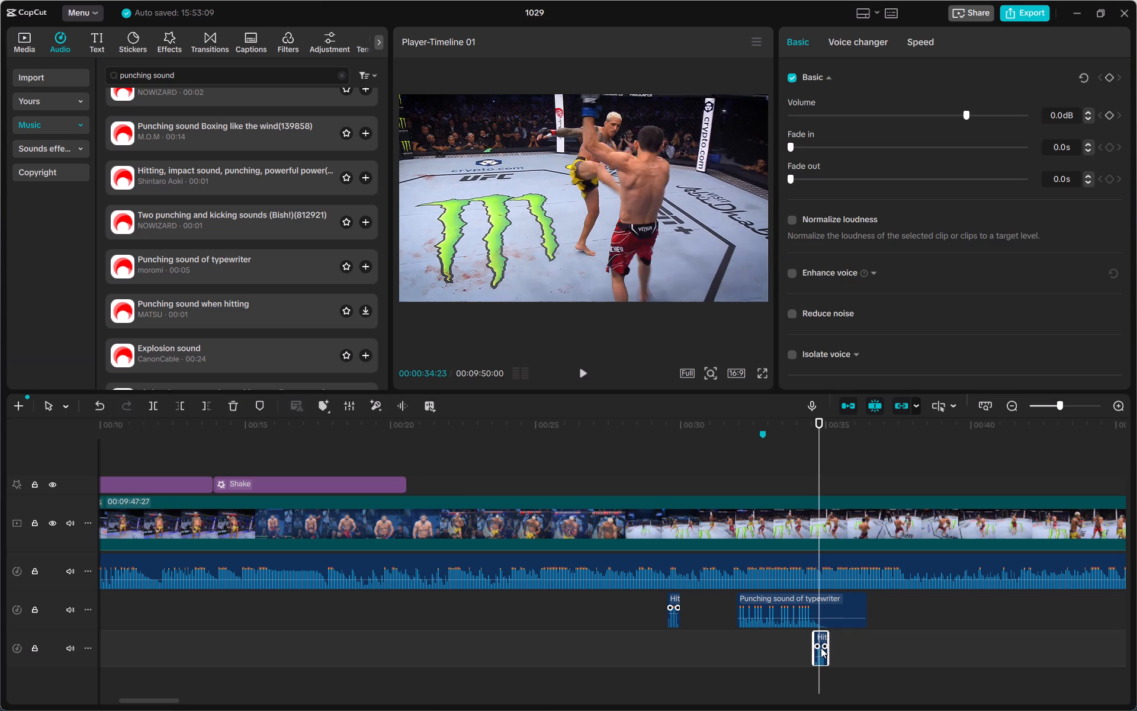
{"action": "left_click", "coordinate": [821, 648]}
{"action": "left_click", "coordinate": [774, 449]}
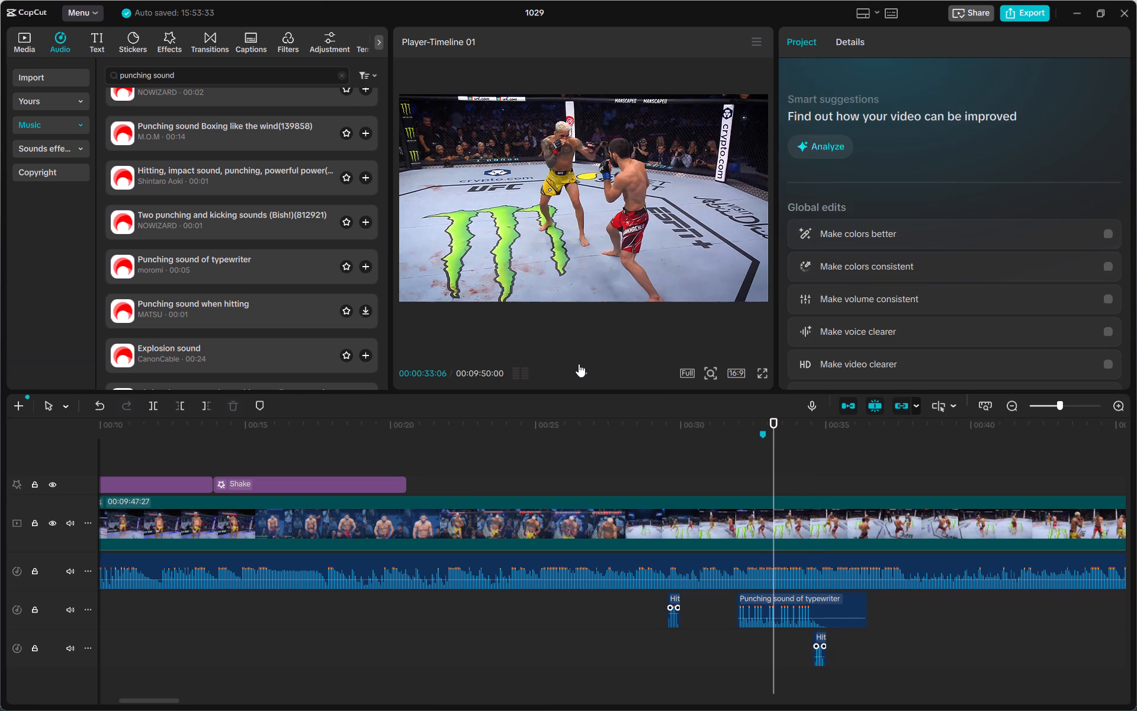
{"action": "left_click", "coordinate": [578, 364]}
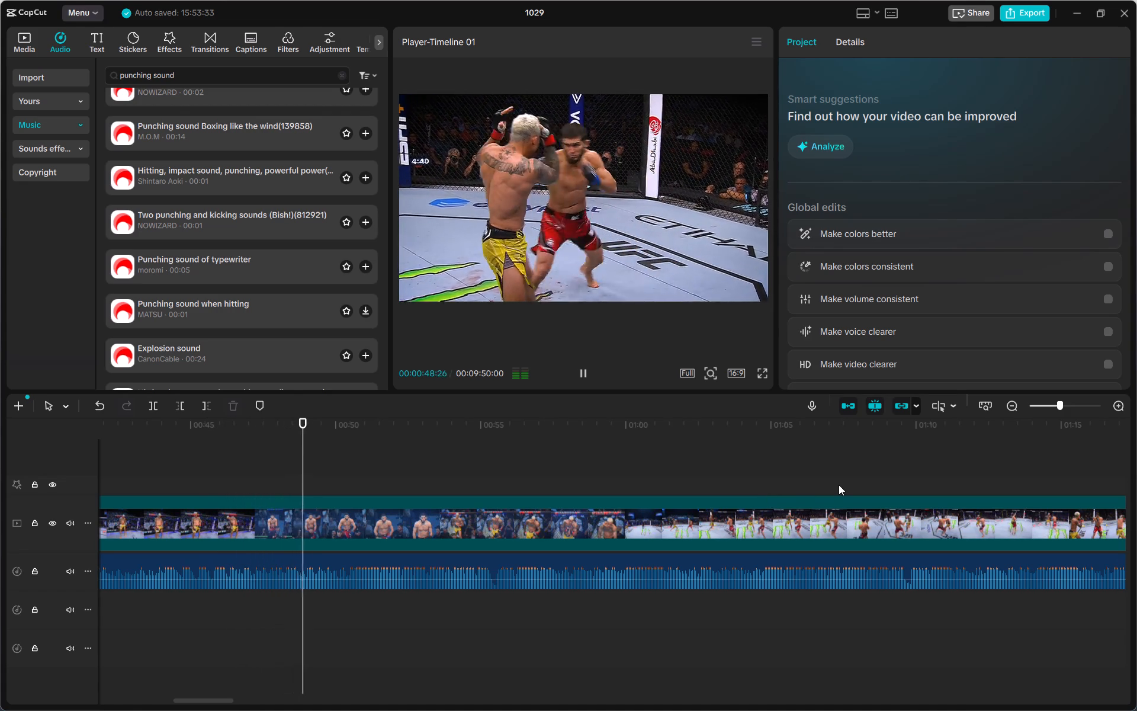
Scrub and play the footage between about 36 and 44 seconds to look for the next strike.
{"action": "left_click", "coordinate": [269, 435]}
{"action": "left_click_drag", "start_coordinate": [269, 438], "coordinate": [122, 450]}
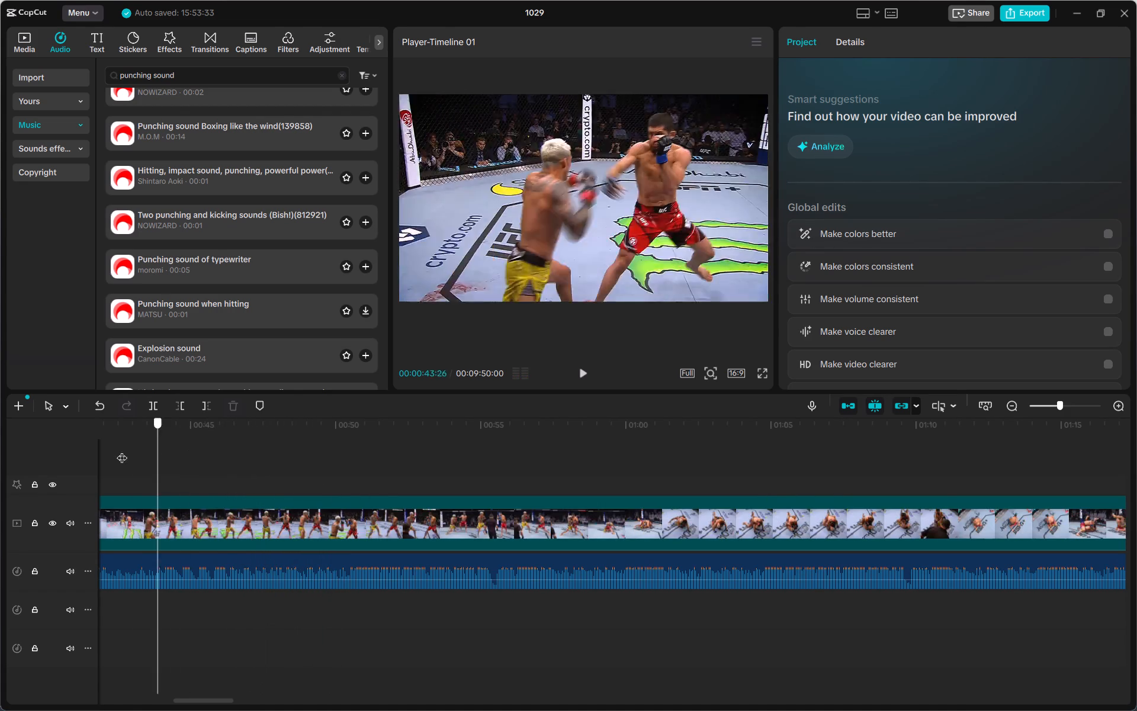
{"action": "left_click_drag", "start_coordinate": [122, 450], "coordinate": [343, 463]}
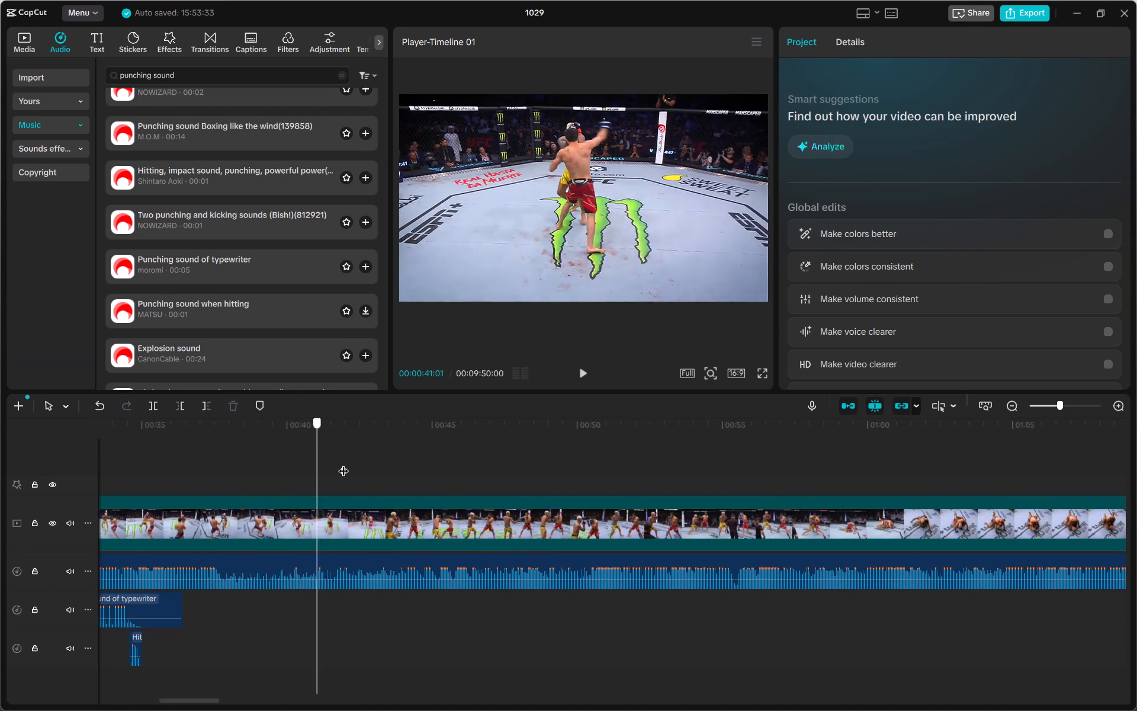
{"action": "left_click_drag", "start_coordinate": [343, 463], "coordinate": [344, 463]}
{"action": "left_click", "coordinate": [586, 371]}
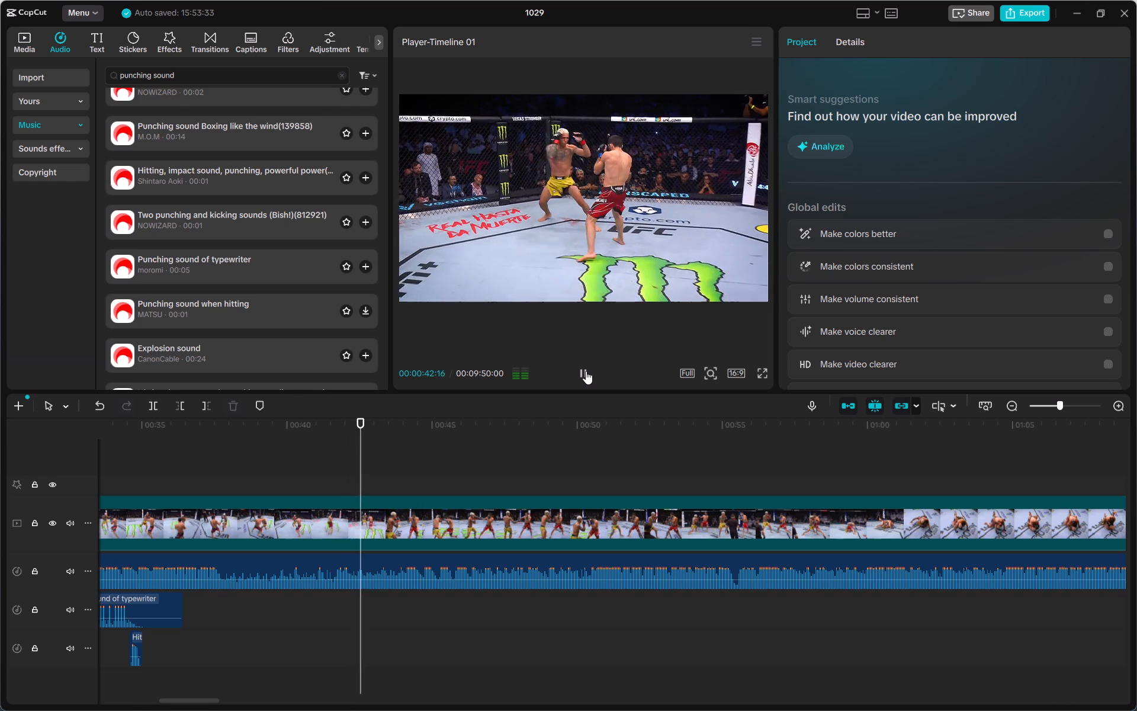
{"action": "left_click", "coordinate": [289, 489]}
{"action": "left_click_drag", "start_coordinate": [276, 491], "coordinate": [198, 492]}
{"action": "double_click", "coordinate": [196, 484]}
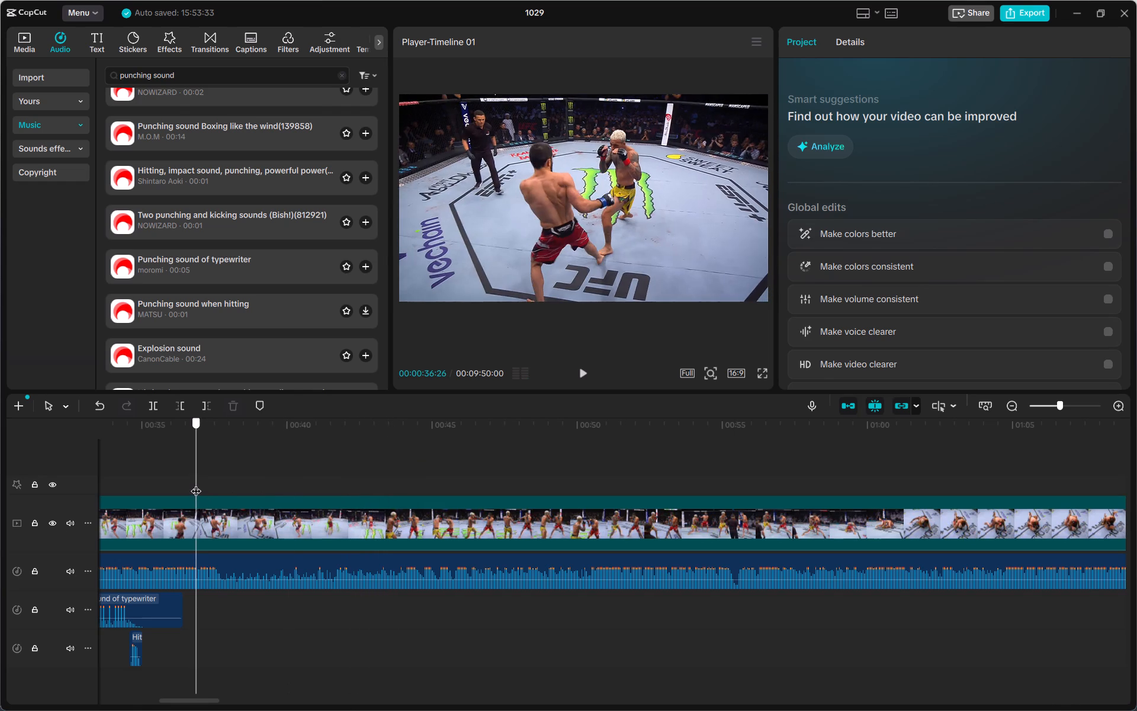
Step through the footage from about 36 seconds to find the next punch and add a timeline marker at 00:00:37:26.
{"action": "left_click", "coordinate": [583, 371]}
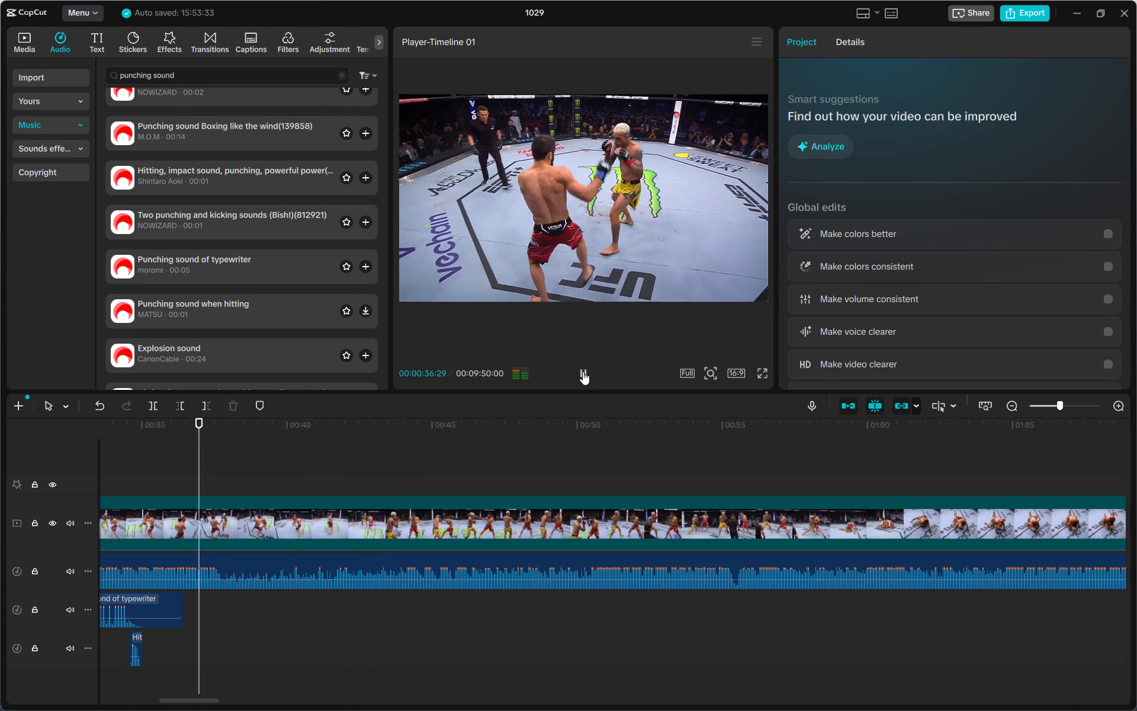
{"action": "left_click", "coordinate": [583, 371]}
{"action": "left_click", "coordinate": [187, 477]}
{"action": "left_click_drag", "start_coordinate": [186, 476], "coordinate": [163, 476]}
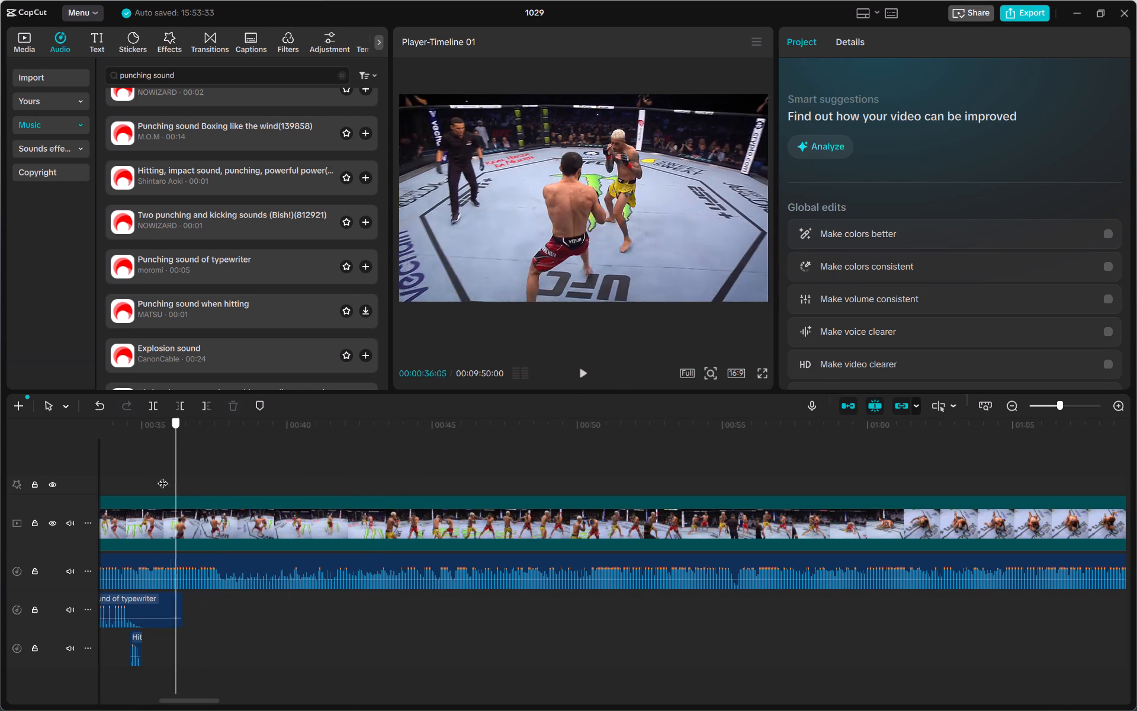
{"action": "left_click_drag", "start_coordinate": [163, 476], "coordinate": [140, 475]}
{"action": "left_click", "coordinate": [586, 374]}
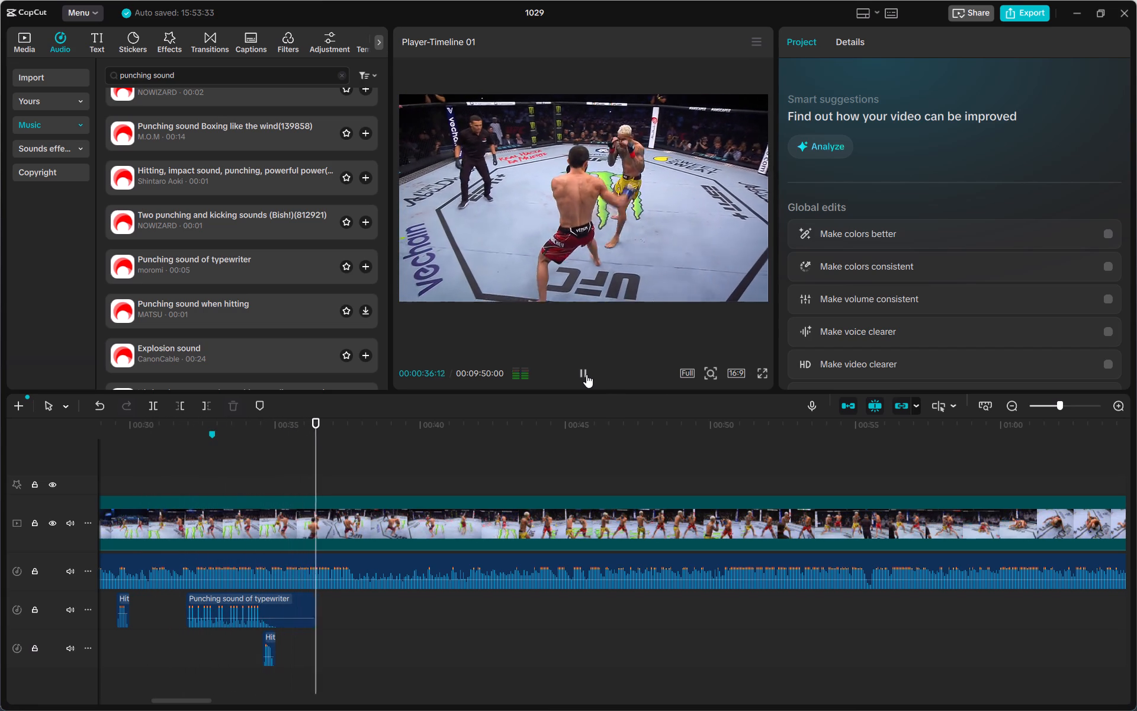
{"action": "left_click", "coordinate": [586, 374]}
{"action": "double_click", "coordinate": [586, 374]}
{"action": "left_click", "coordinate": [586, 374]}
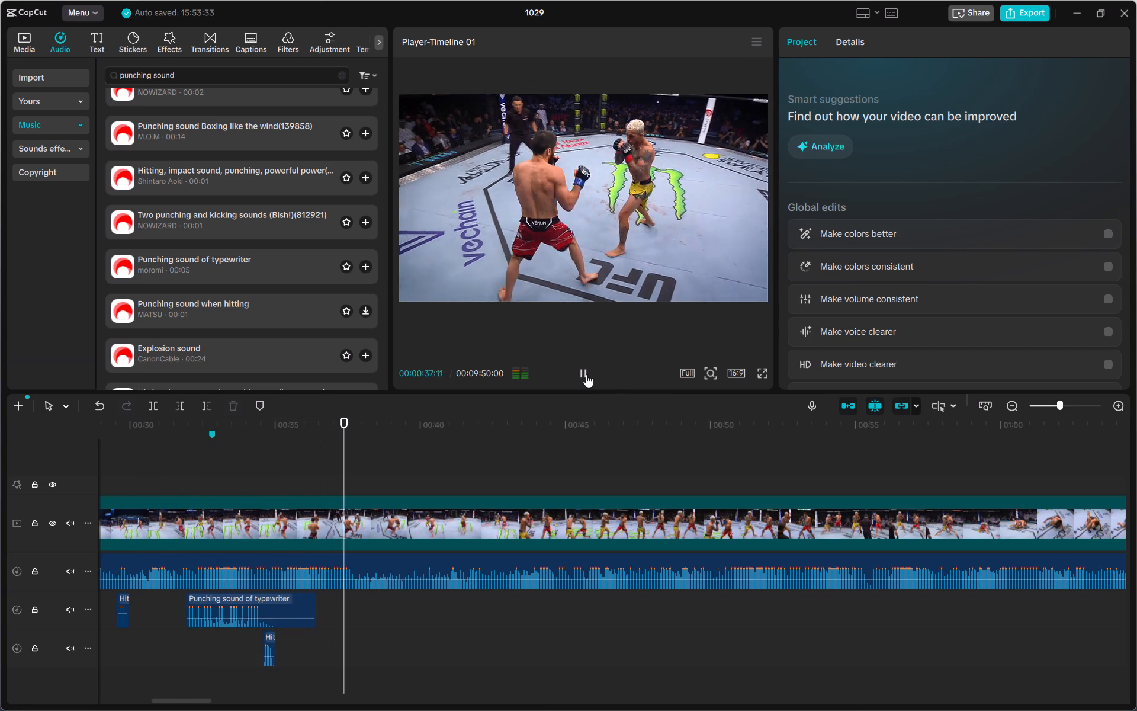
{"action": "left_click", "coordinate": [586, 374]}
{"action": "double_click", "coordinate": [586, 374]}
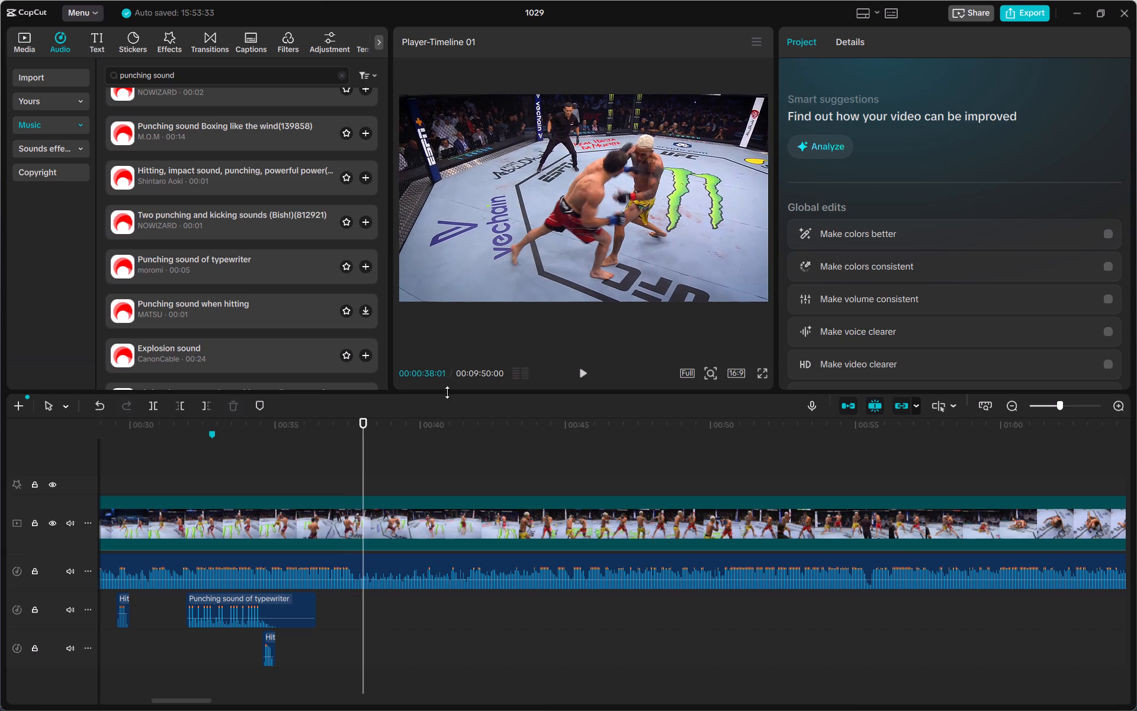
{"action": "left_click", "coordinate": [358, 480]}
{"action": "double_click", "coordinate": [579, 379]}
{"action": "double_click", "coordinate": [363, 483]}
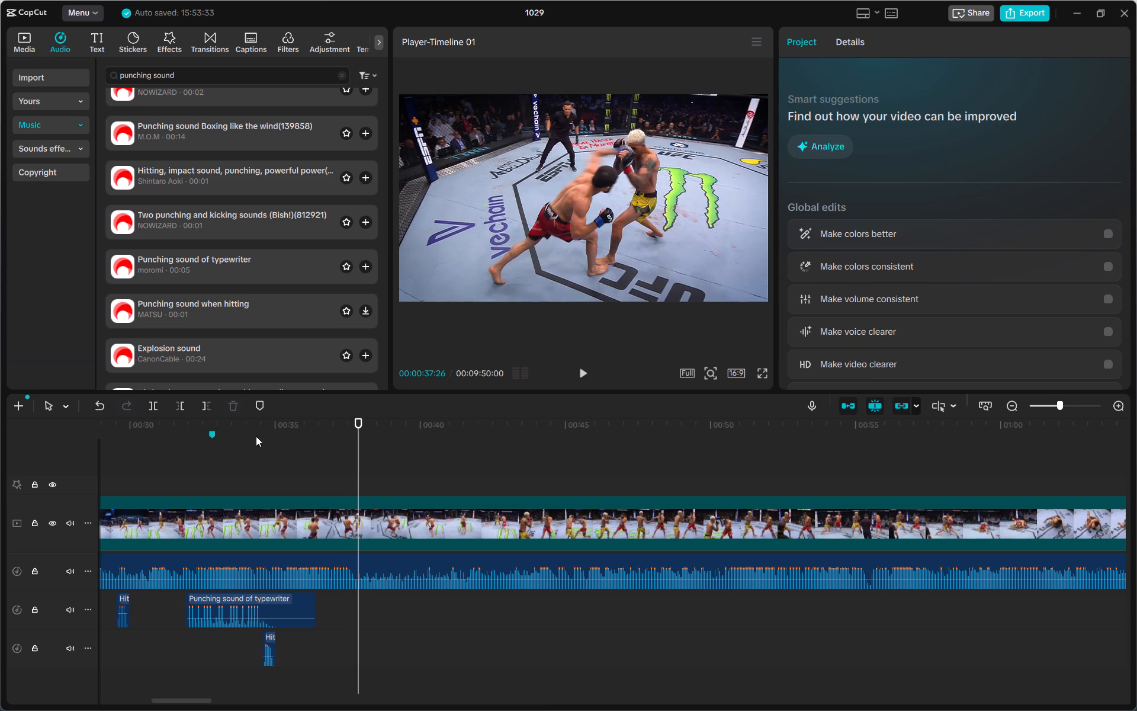
{"action": "left_click", "coordinate": [259, 406]}
Find the follow-up punch just after the new marker and add another timeline marker at 00:00:38:06.
{"action": "left_click", "coordinate": [582, 377]}
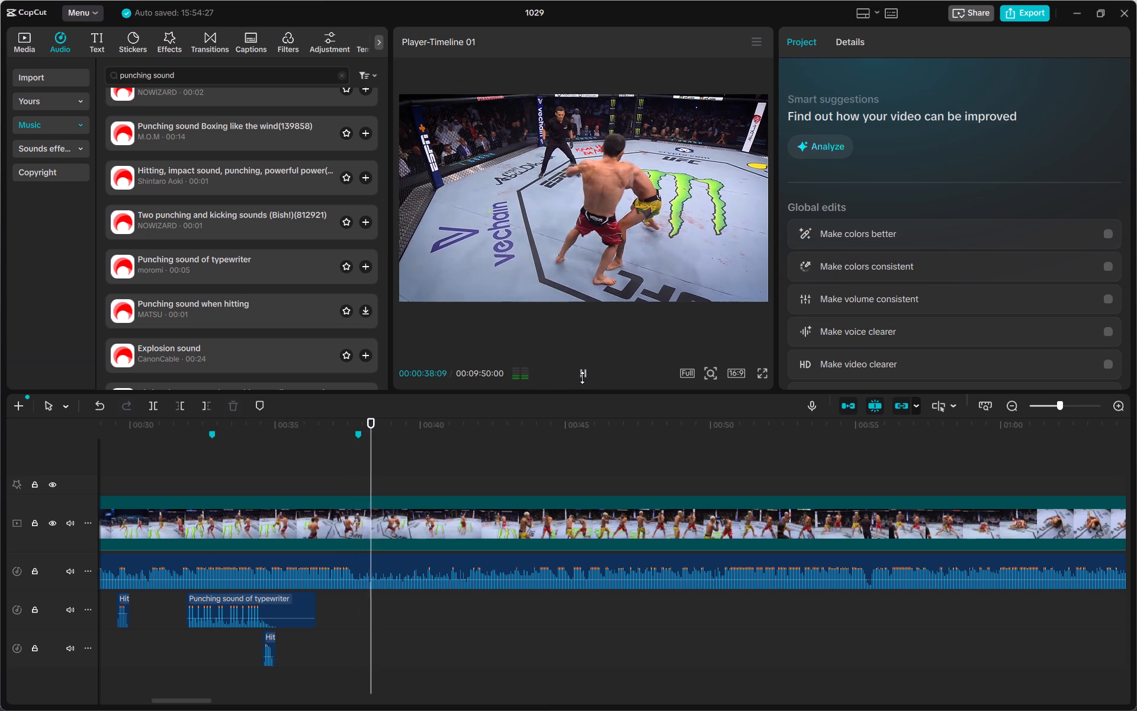
{"action": "left_click", "coordinate": [582, 377]}
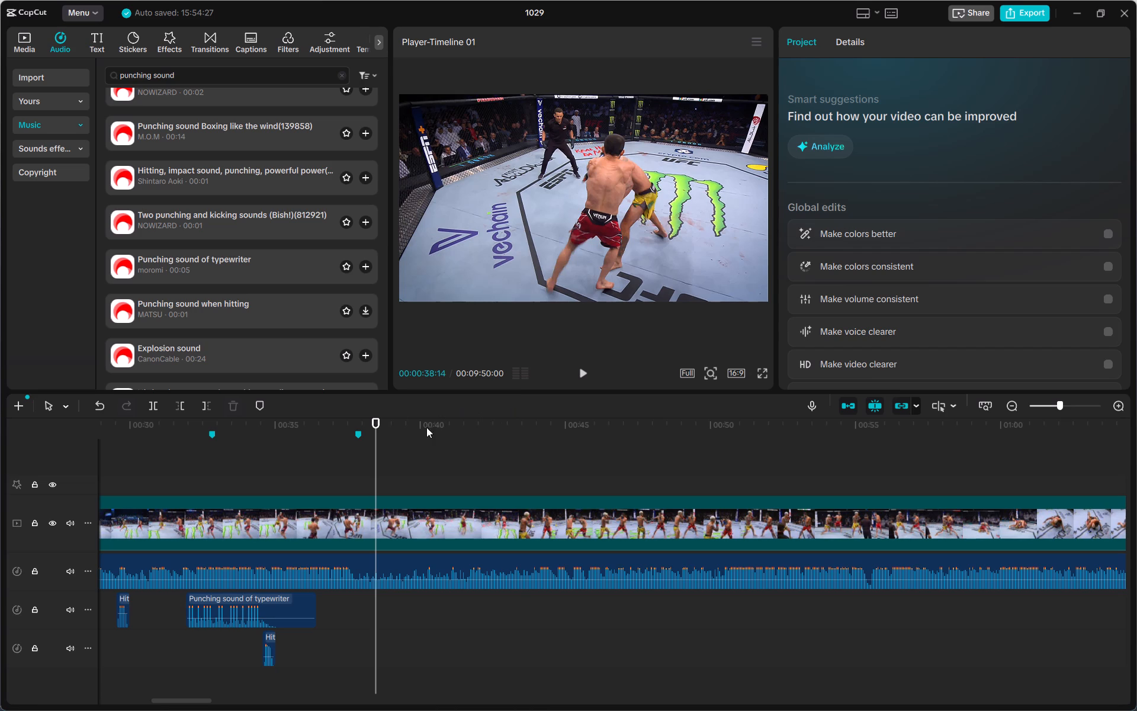
{"action": "left_click_drag", "start_coordinate": [375, 485], "coordinate": [367, 483]}
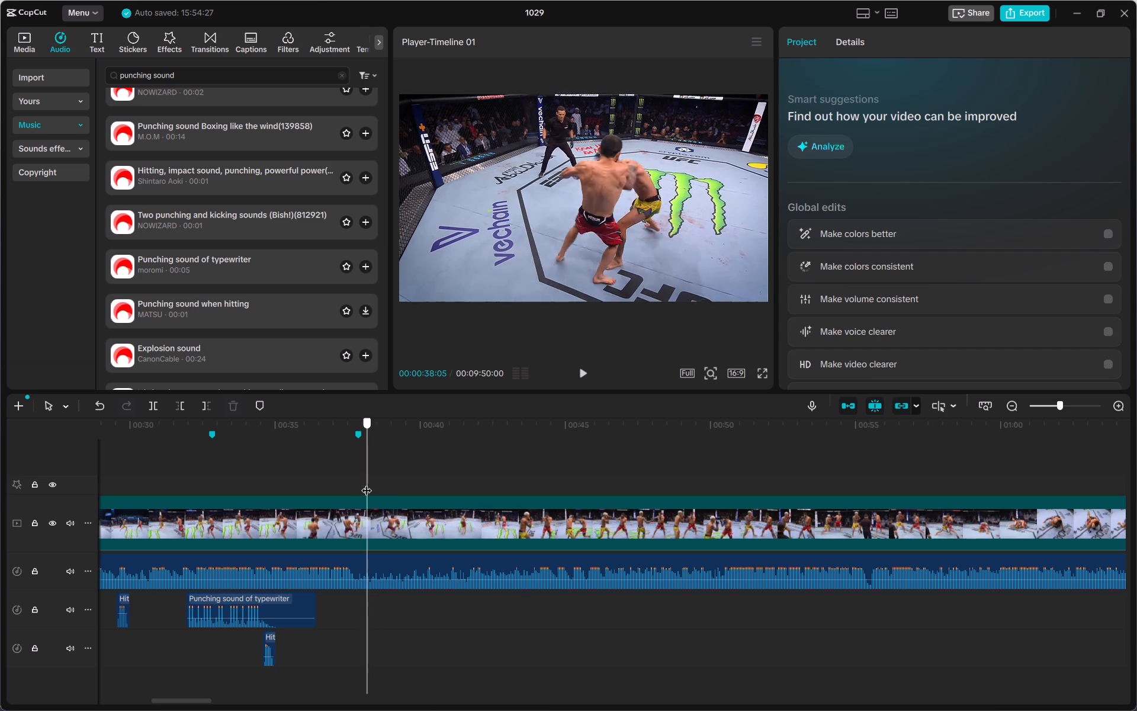
{"action": "left_click_drag", "start_coordinate": [367, 483], "coordinate": [358, 479]}
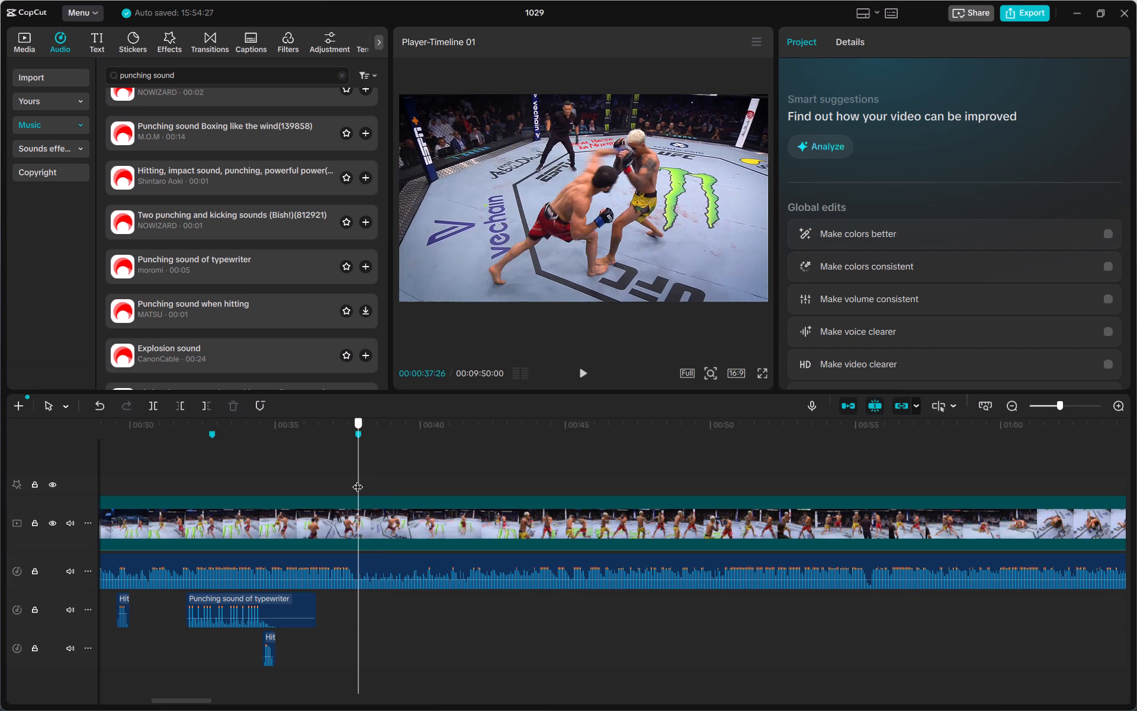
{"action": "left_click_drag", "start_coordinate": [358, 479], "coordinate": [368, 477]}
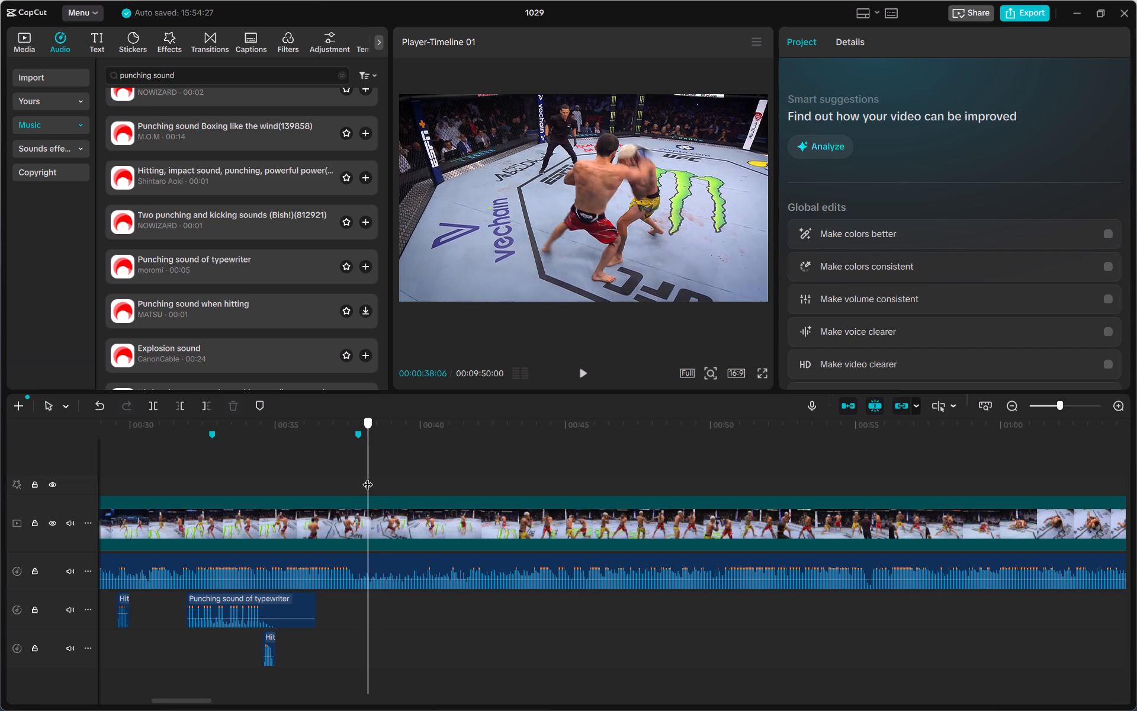
{"action": "left_click_drag", "start_coordinate": [368, 477], "coordinate": [375, 475]}
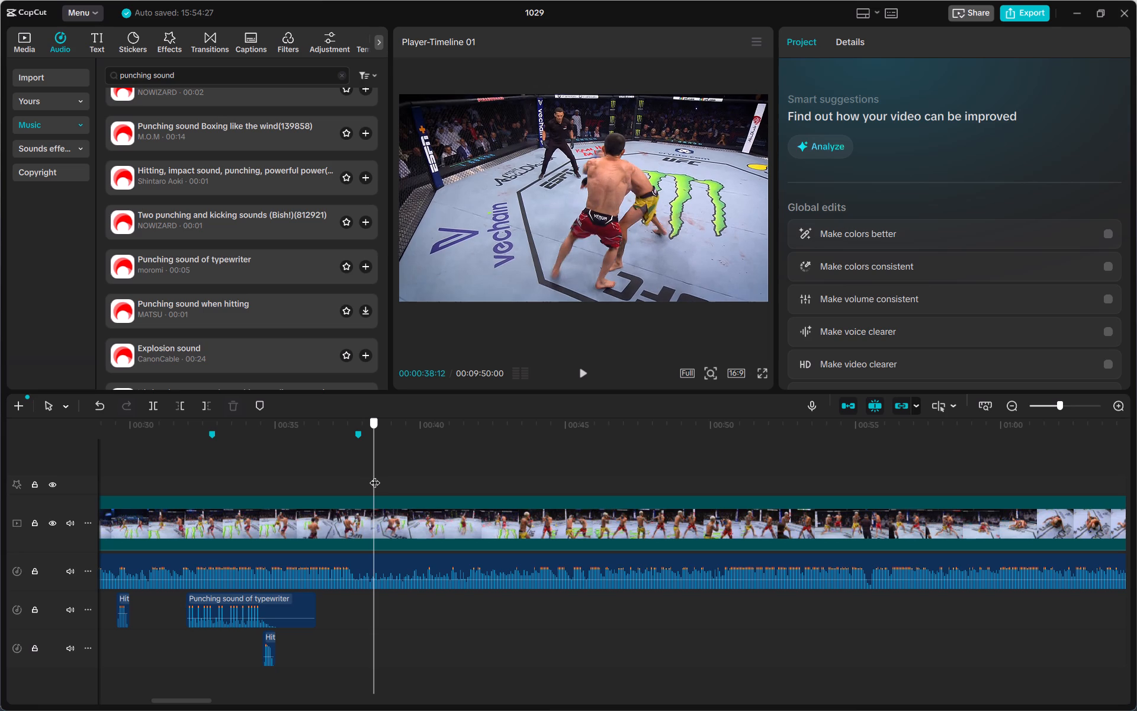
{"action": "left_click_drag", "start_coordinate": [375, 475], "coordinate": [370, 475]}
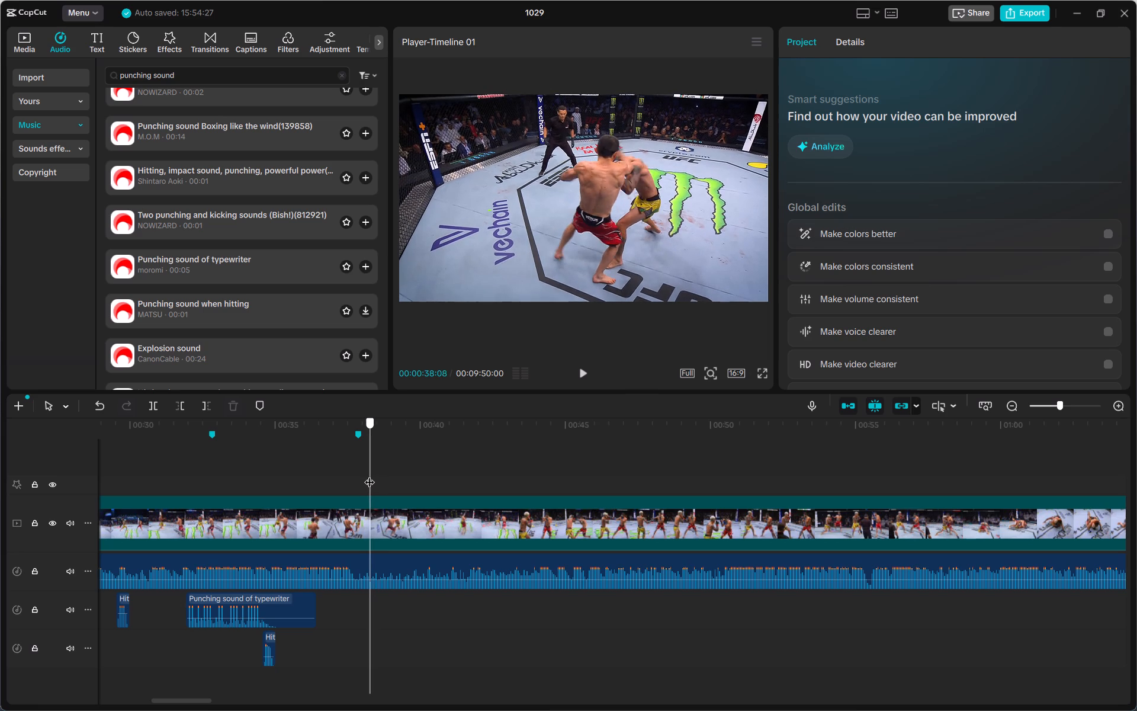
{"action": "left_click_drag", "start_coordinate": [370, 475], "coordinate": [368, 474]}
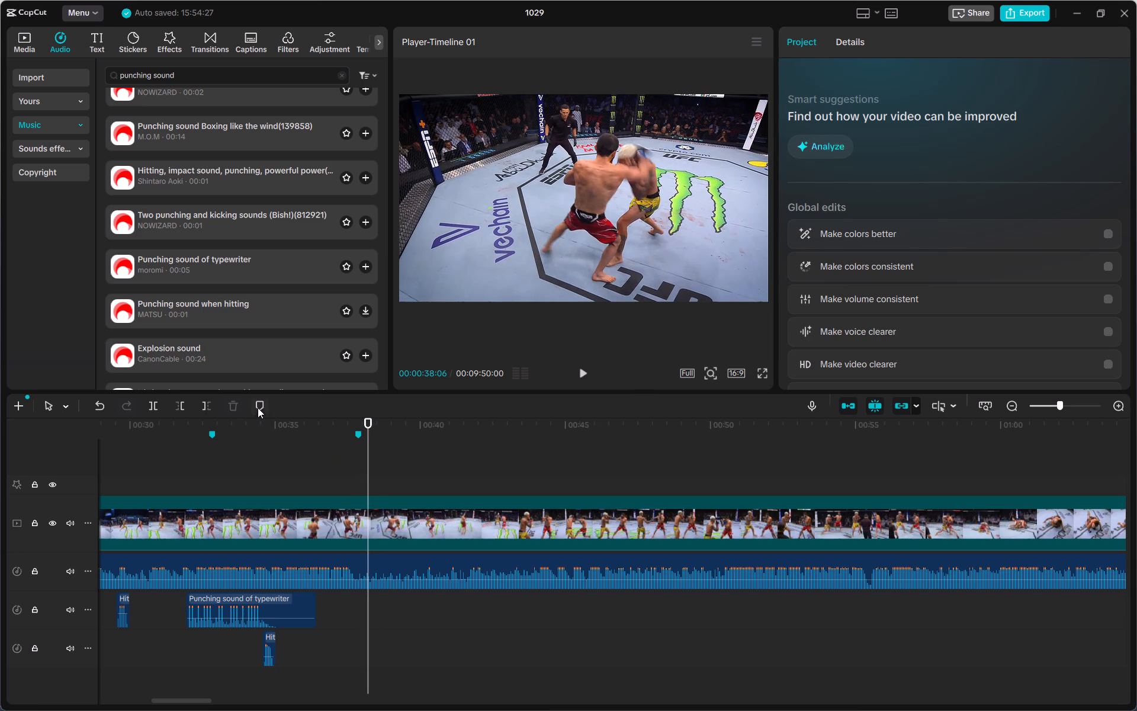
{"action": "left_click", "coordinate": [262, 405]}
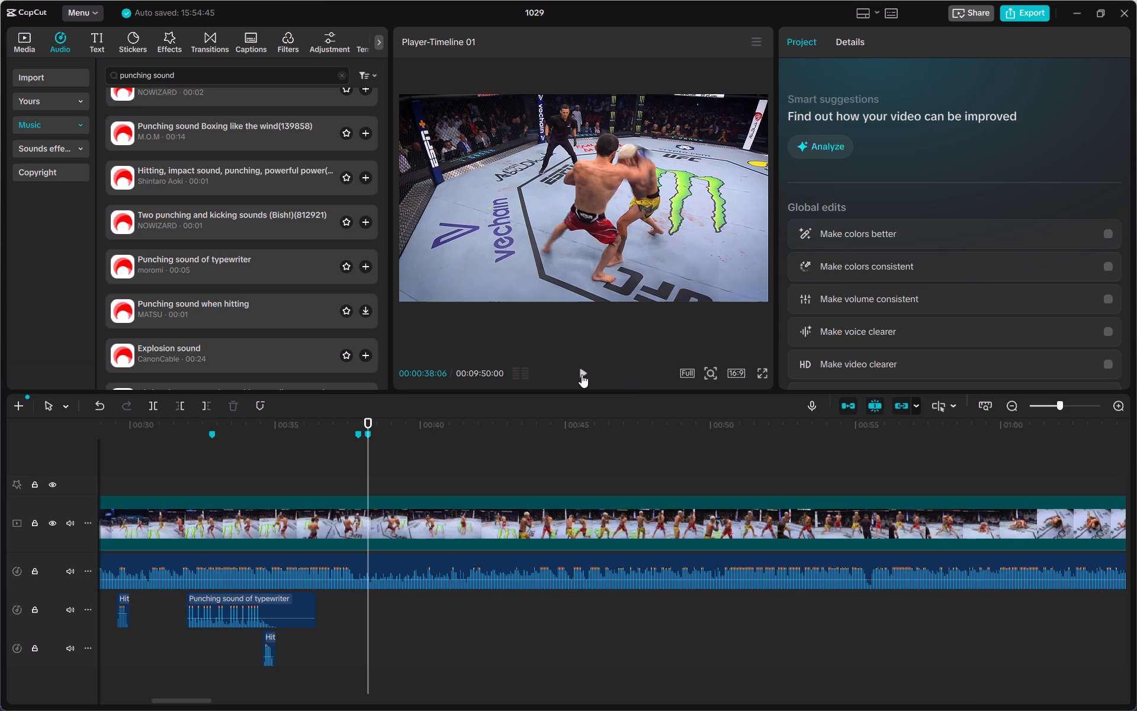
Review the footage up to about 58 seconds for the next strike and add a timeline marker at 00:00:57:10.
{"action": "left_click", "coordinate": [582, 374]}
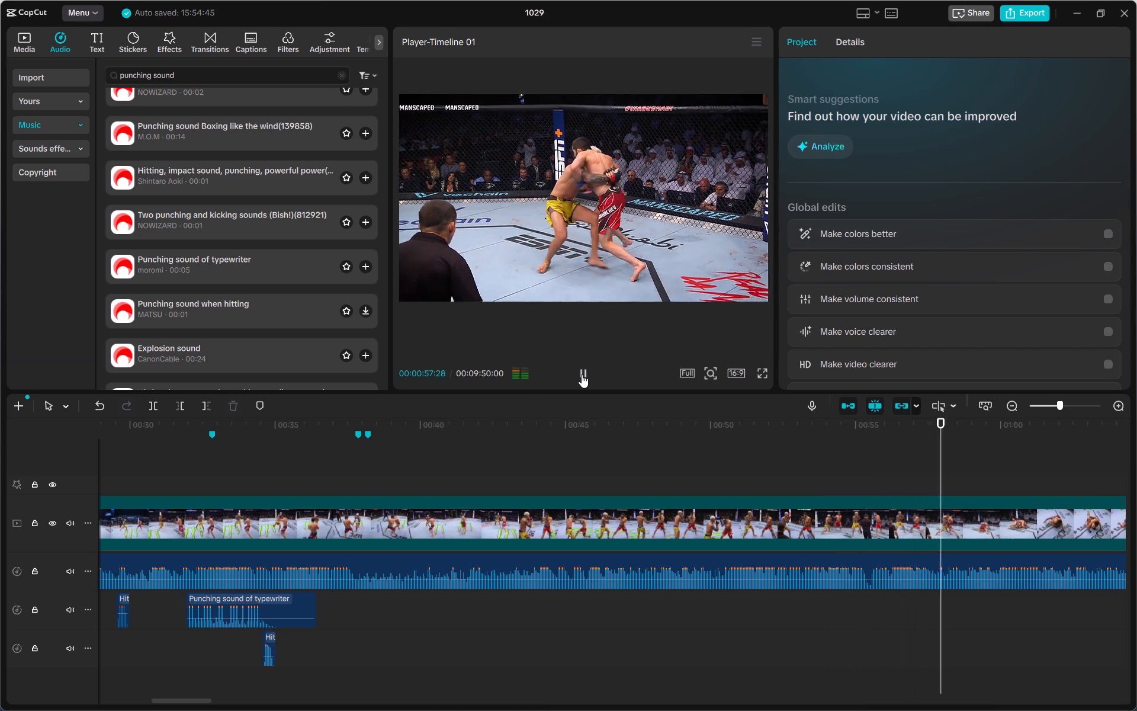
{"action": "left_click", "coordinate": [645, 440]}
{"action": "left_click_drag", "start_coordinate": [648, 441], "coordinate": [660, 444]}
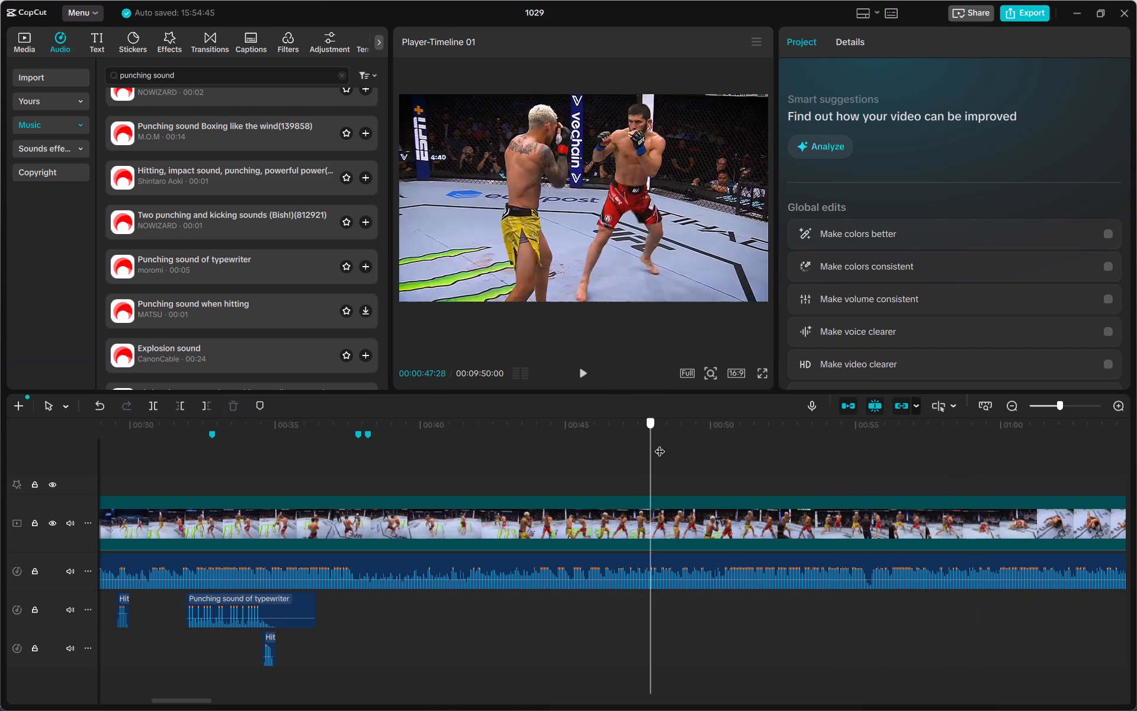
{"action": "left_click_drag", "start_coordinate": [660, 444], "coordinate": [799, 458]}
{"action": "left_click", "coordinate": [579, 376]}
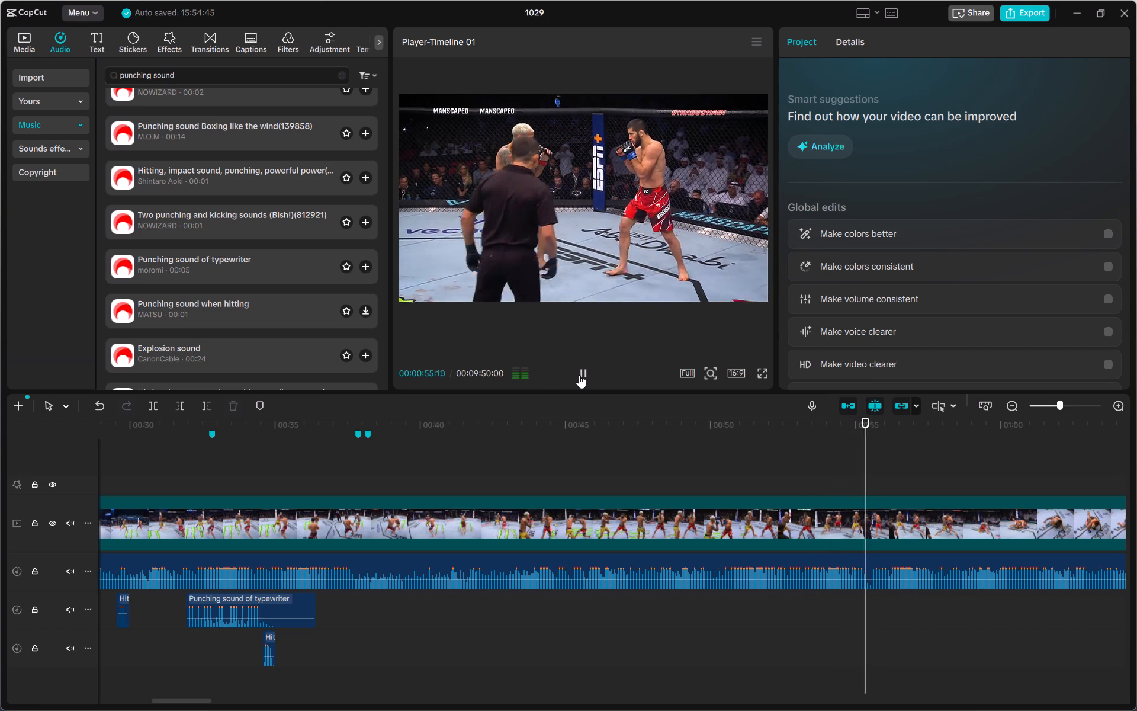
{"action": "left_click", "coordinate": [579, 375]}
{"action": "double_click", "coordinate": [579, 375]}
{"action": "left_click", "coordinate": [579, 375]}
{"action": "left_click", "coordinate": [579, 375]}
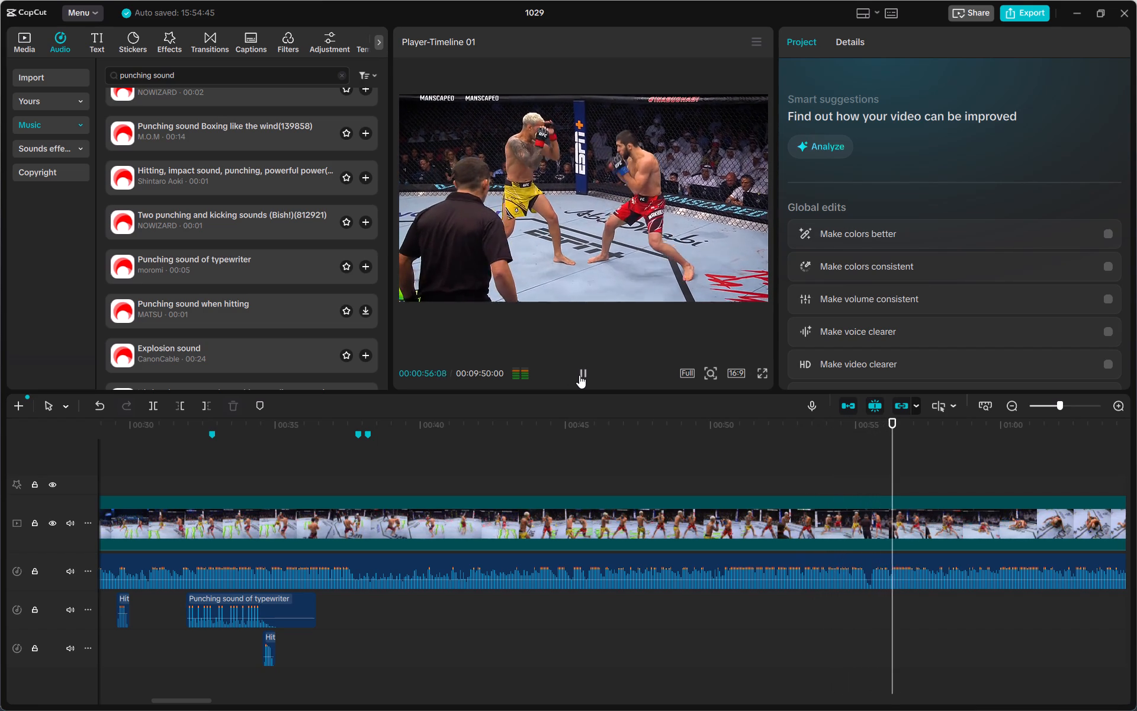
{"action": "left_click", "coordinate": [579, 375]}
{"action": "left_click", "coordinate": [579, 375]}
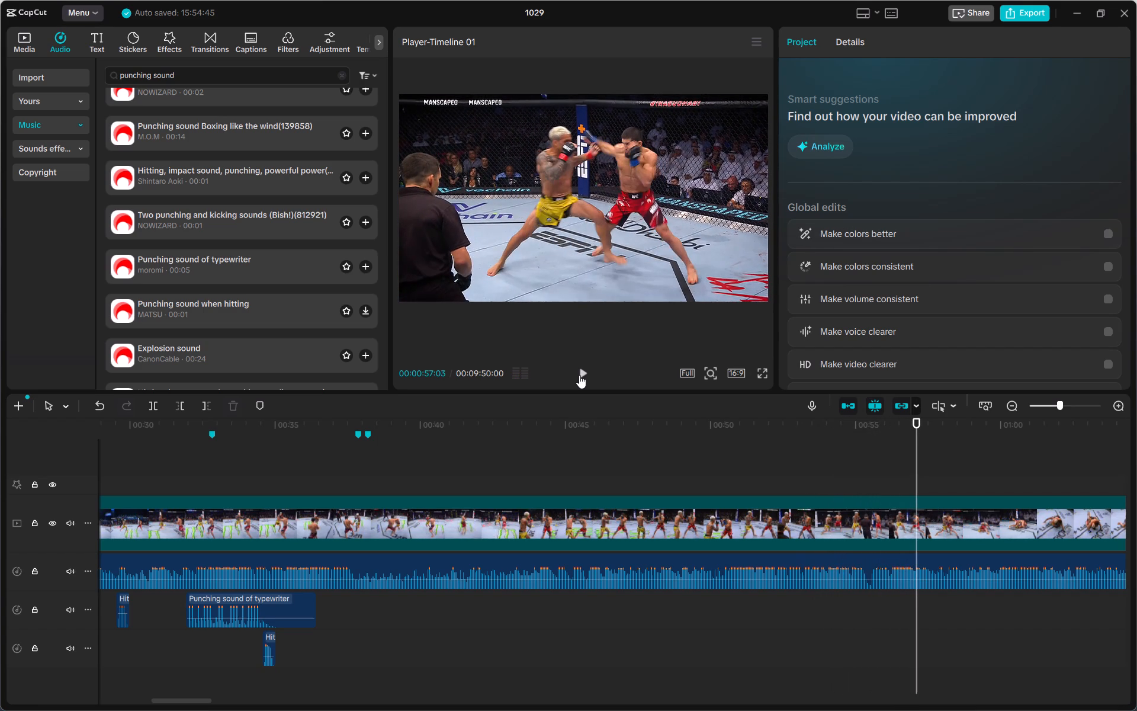
{"action": "double_click", "coordinate": [579, 375]}
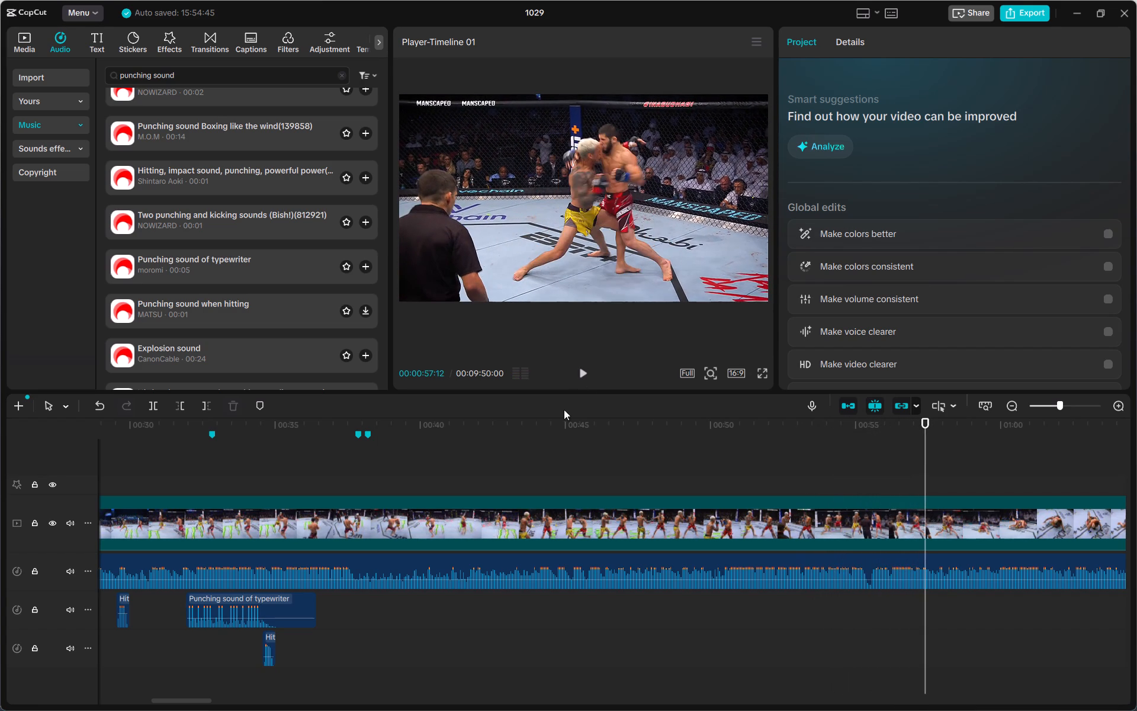
{"action": "double_click", "coordinate": [915, 462]}
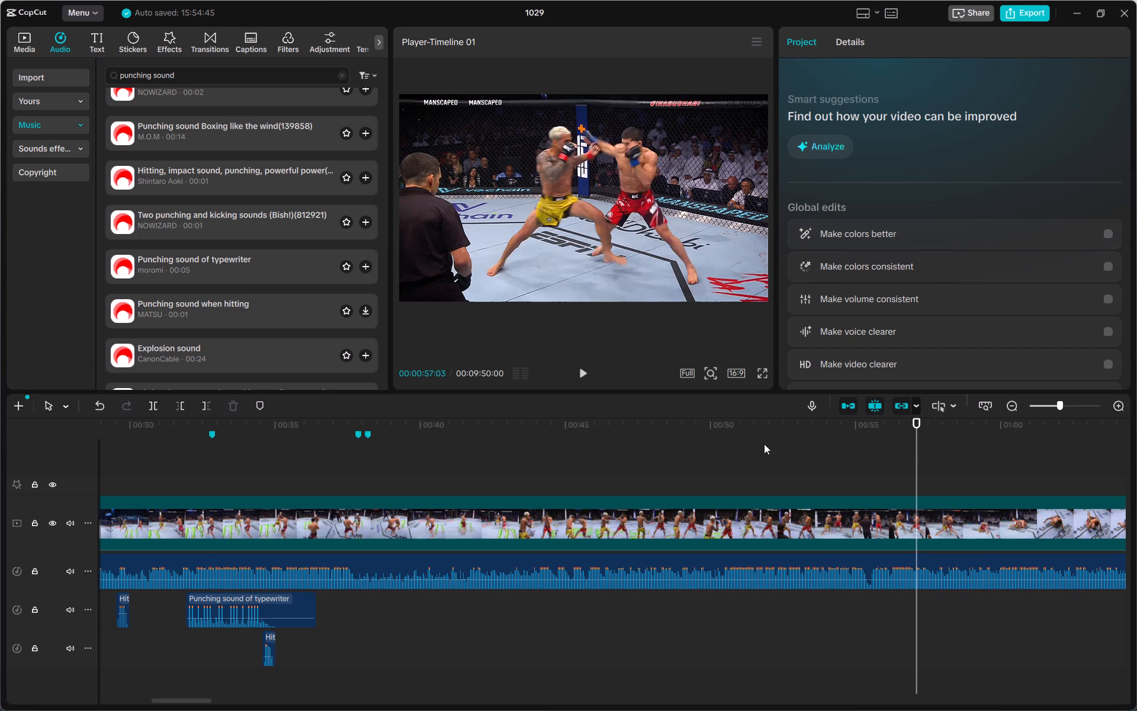
{"action": "double_click", "coordinate": [586, 375]}
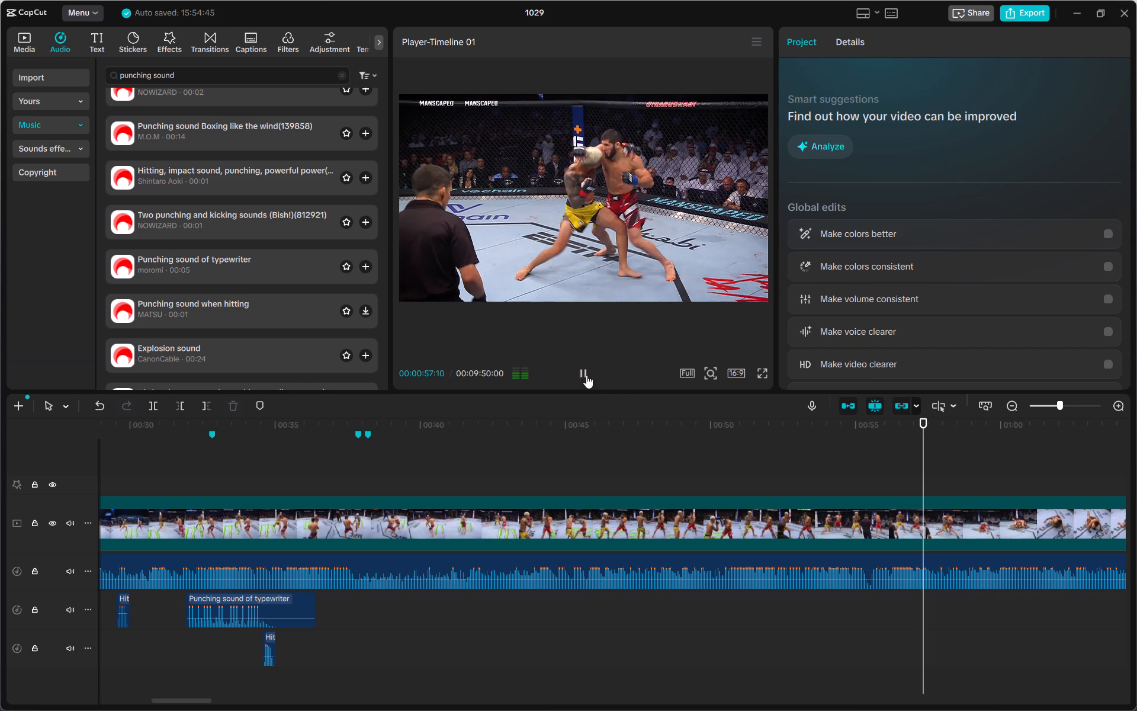
{"action": "left_click", "coordinate": [261, 403]}
Play on to the ground fighting, find the punch, and add a timeline marker at 00:01:01:03.
{"action": "left_click", "coordinate": [587, 376]}
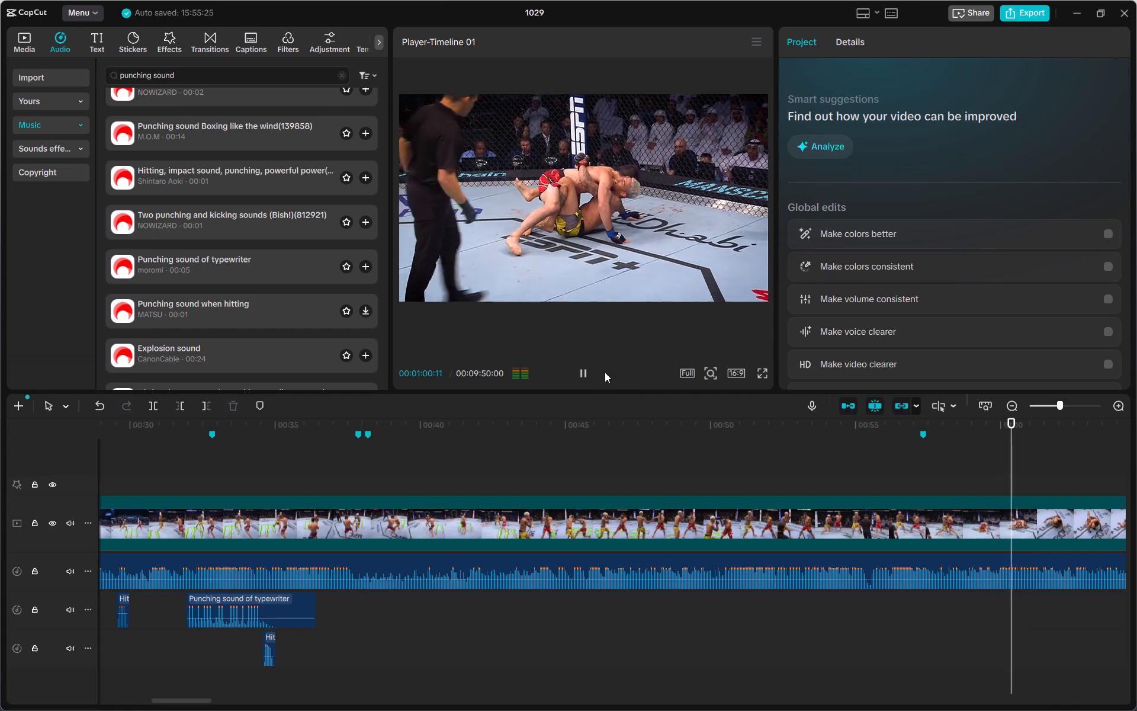
{"action": "left_click", "coordinate": [589, 377]}
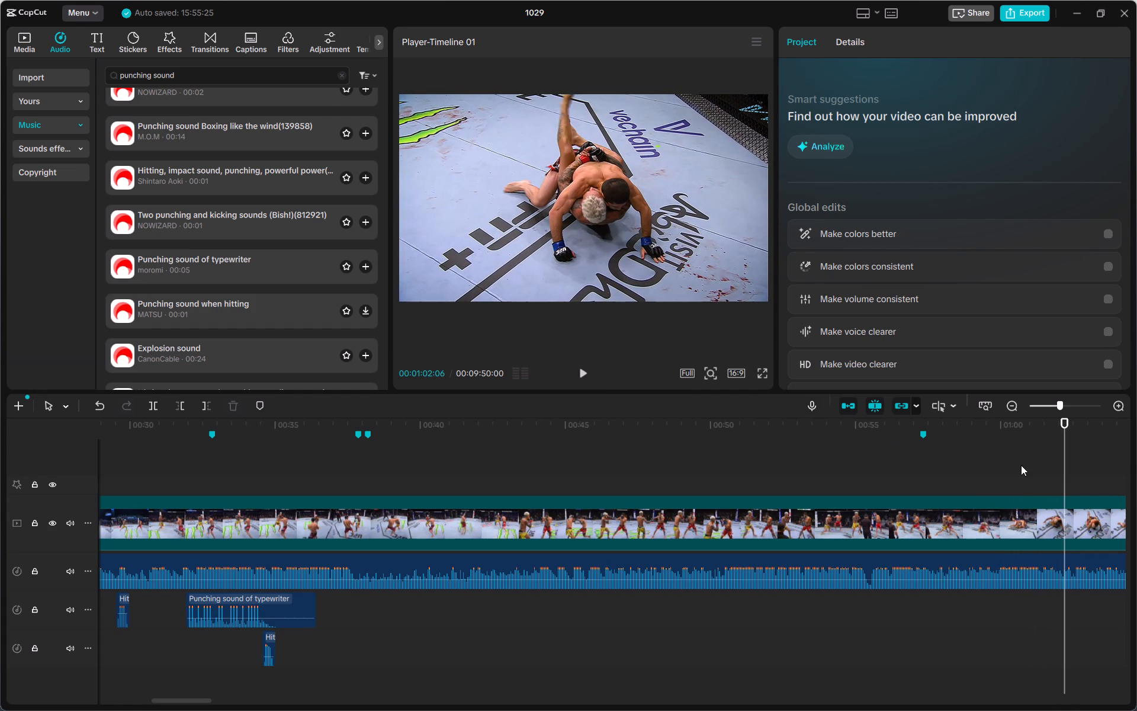
{"action": "left_click", "coordinate": [1023, 465]}
{"action": "double_click", "coordinate": [584, 377]}
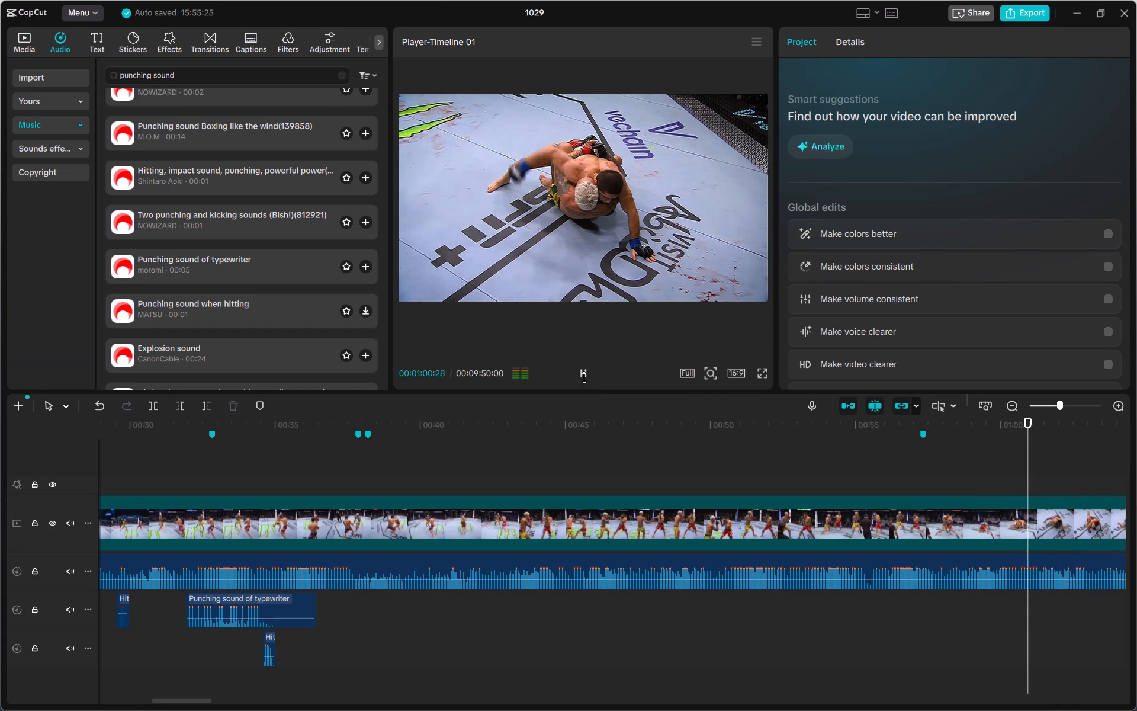
{"action": "double_click", "coordinate": [584, 377]}
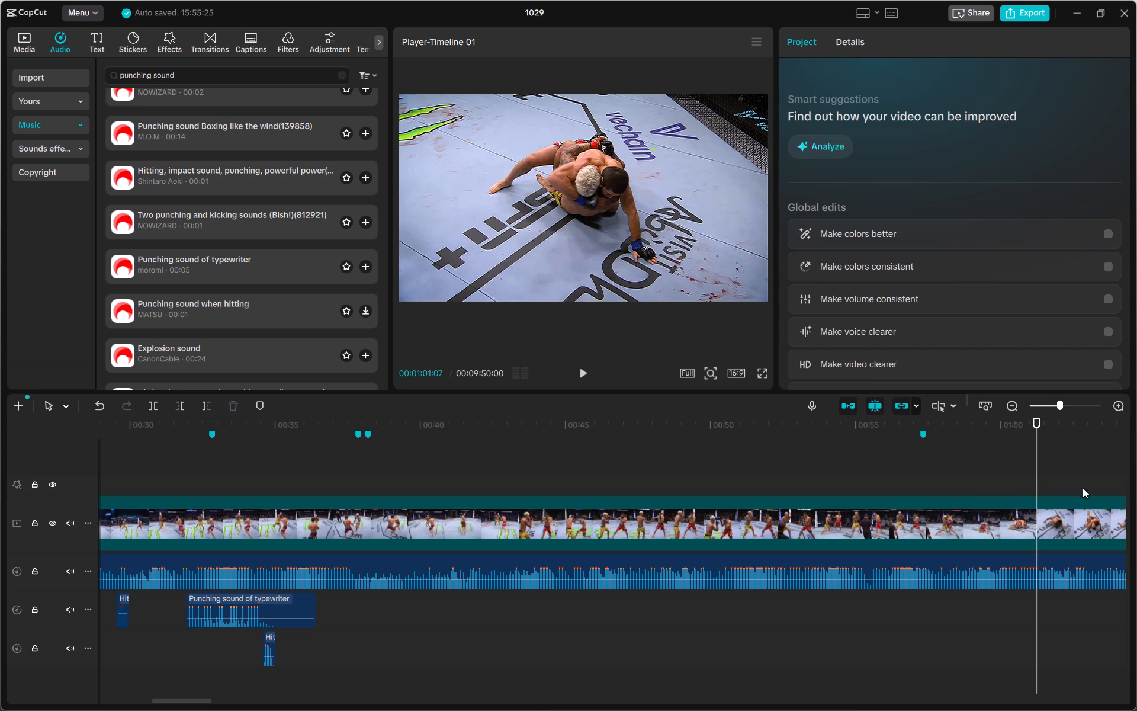
{"action": "left_click", "coordinate": [1036, 466]}
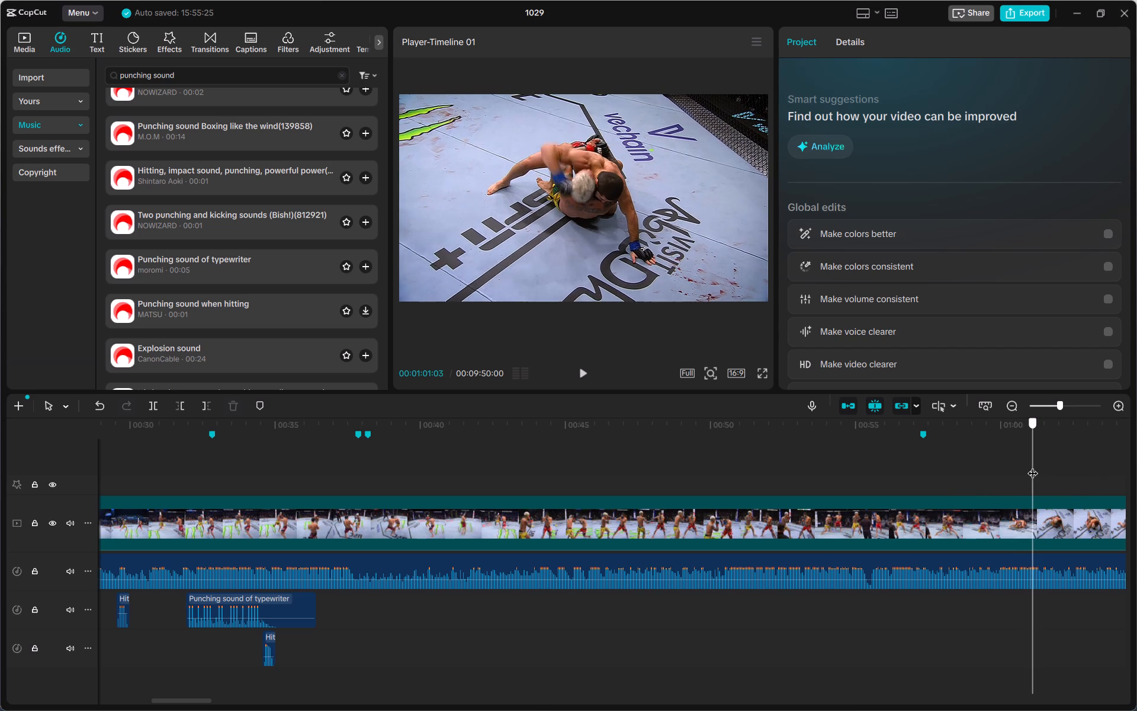
{"action": "left_click", "coordinate": [258, 401]}
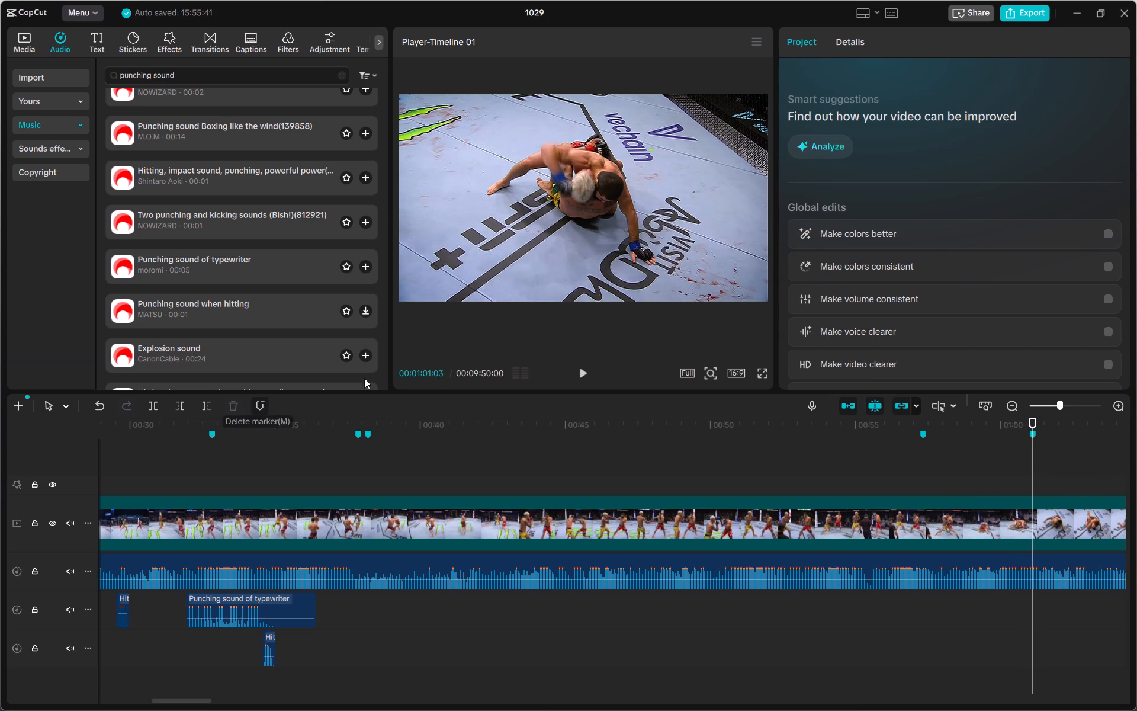
Step through the ground fighting after 00:01:01:03 for the next punch and add a timeline marker at 00:01:02:23.
{"action": "double_click", "coordinate": [586, 377]}
{"action": "double_click", "coordinate": [586, 377]}
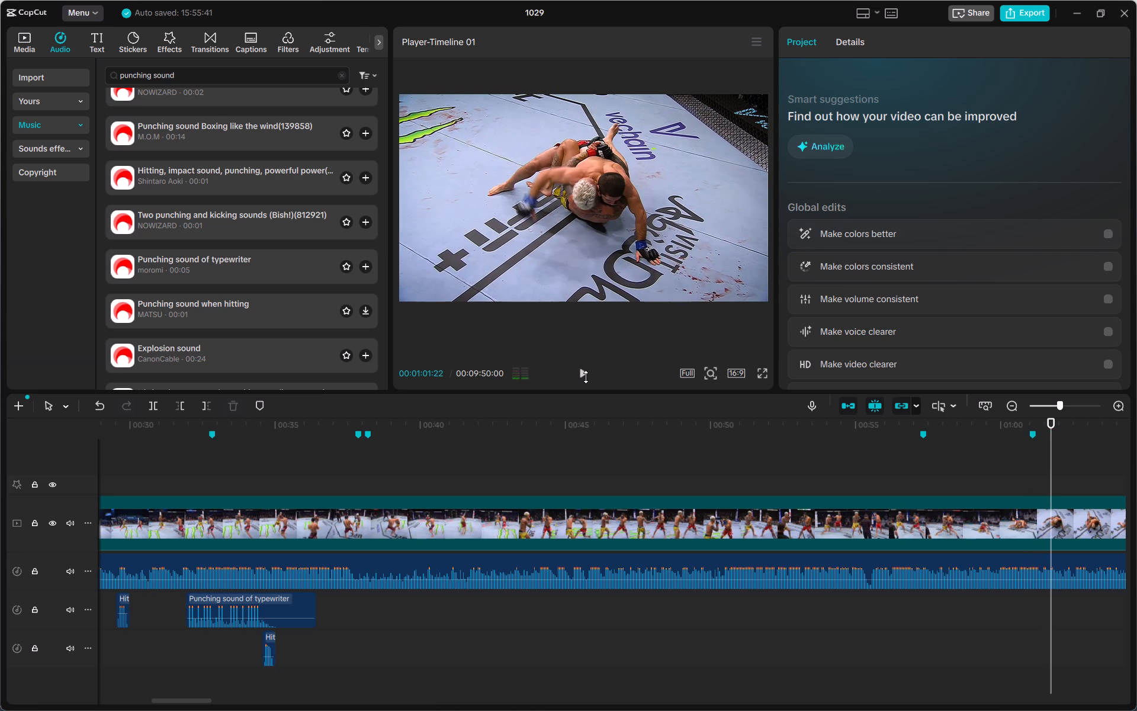
{"action": "left_click", "coordinate": [586, 377]}
{"action": "left_click", "coordinate": [586, 377]}
{"action": "double_click", "coordinate": [586, 377]}
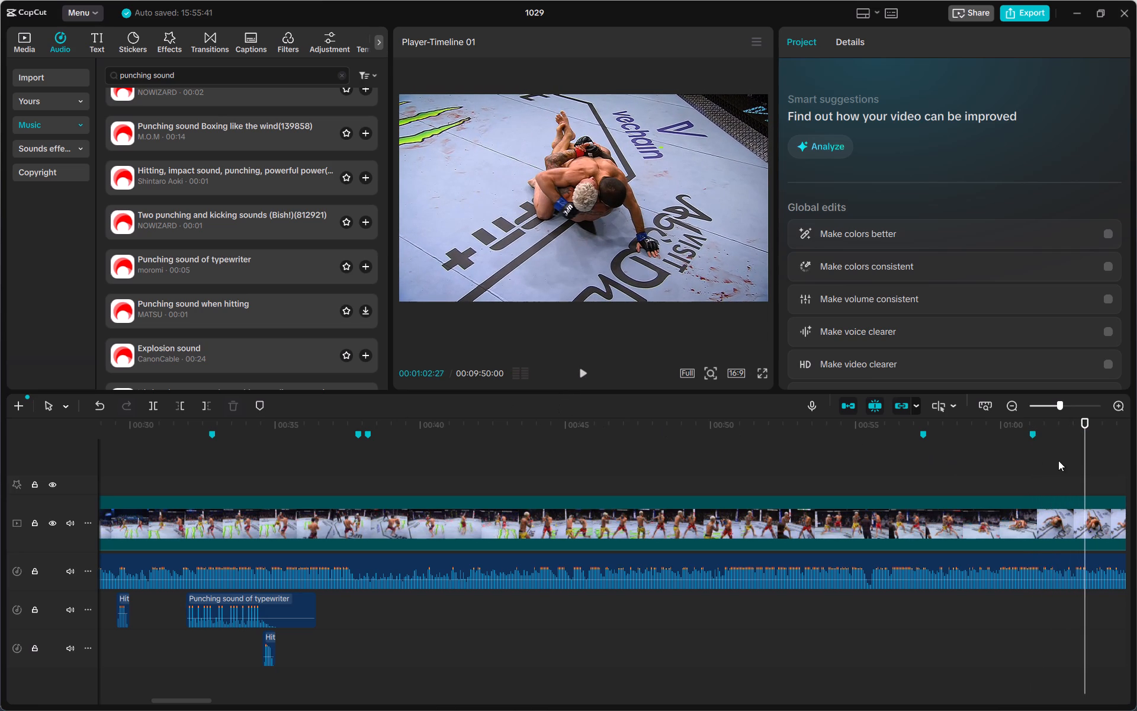
{"action": "left_click", "coordinate": [1084, 460]}
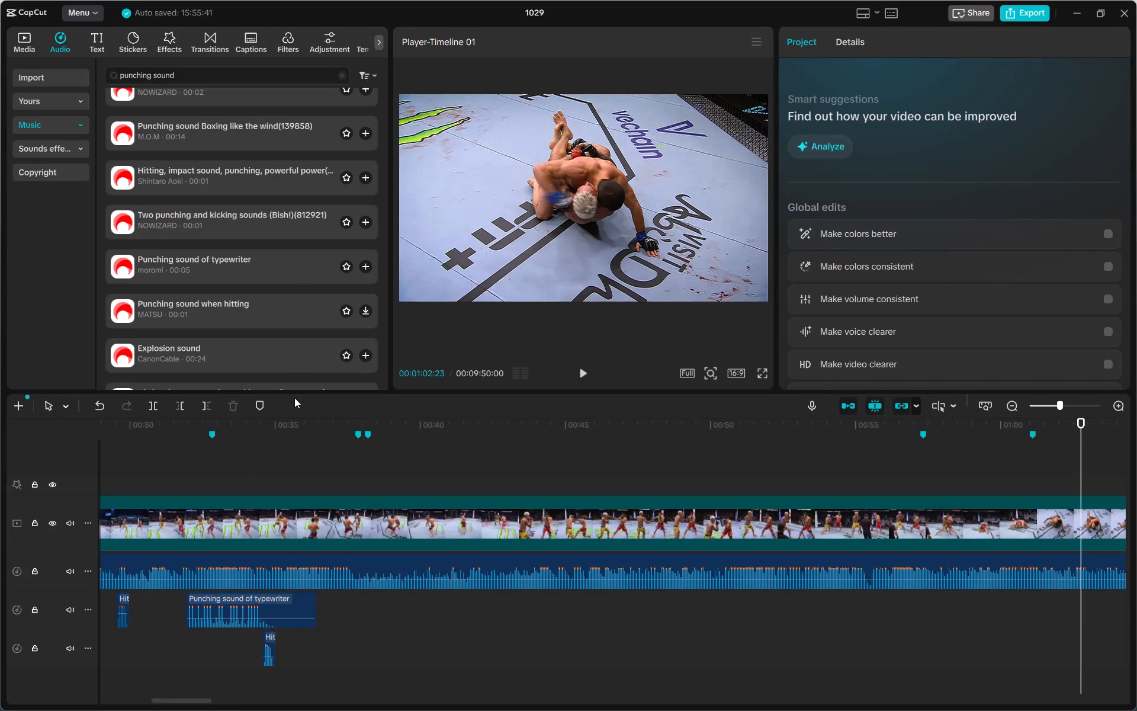
{"action": "left_click", "coordinate": [256, 404]}
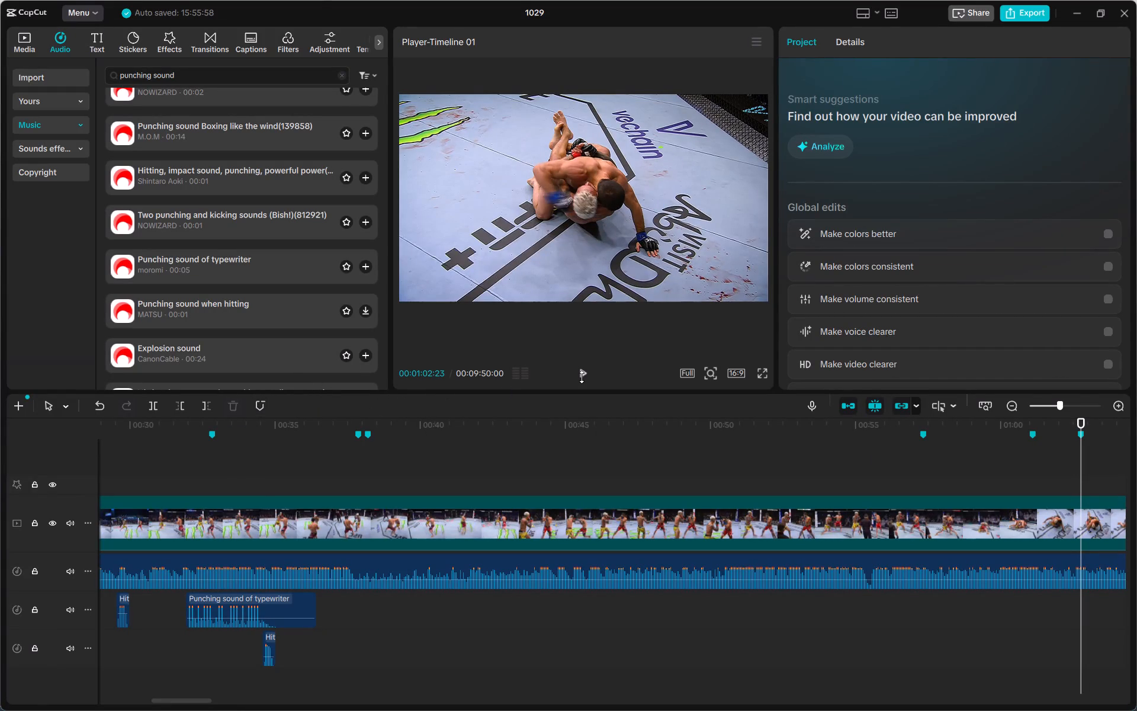
{"action": "left_click", "coordinate": [584, 377]}
{"action": "left_click", "coordinate": [584, 377]}
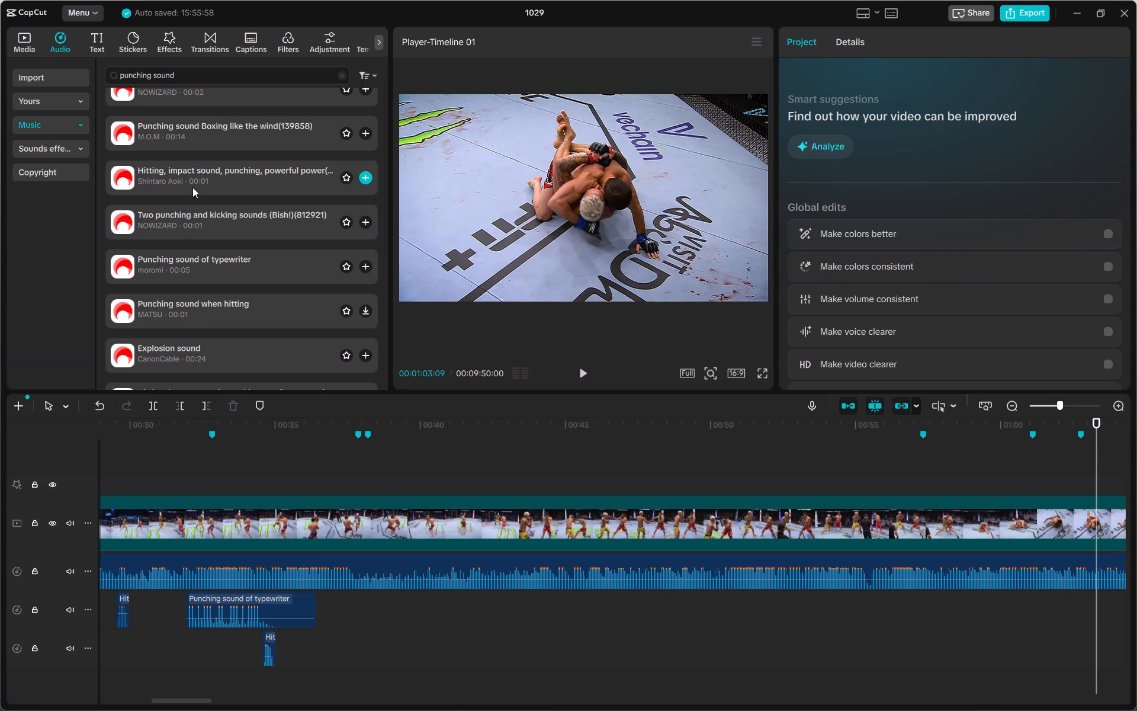
Add the "Hitting, impact sound, punching, powerful power" audio at the 00:00:37:26 and 00:00:38:06 markers, the second on its own new track.
{"action": "left_click_drag", "start_coordinate": [199, 178], "coordinate": [364, 646]}
{"action": "left_click_drag", "start_coordinate": [364, 646], "coordinate": [362, 647]}
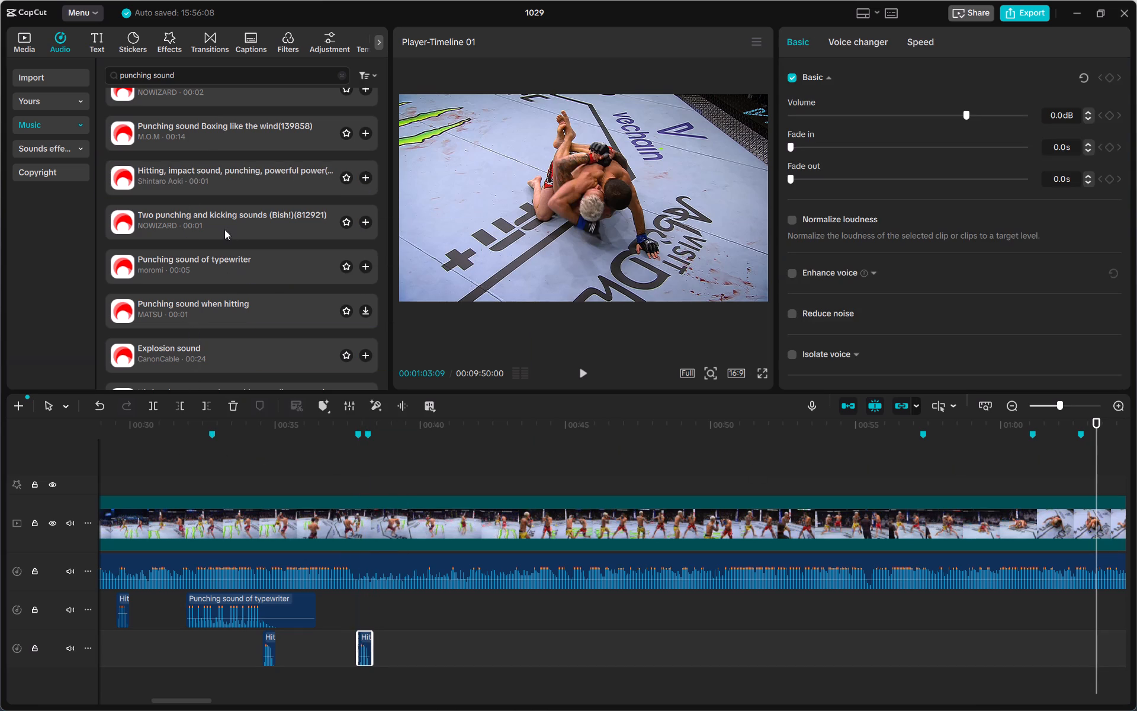
{"action": "left_click_drag", "start_coordinate": [196, 174], "coordinate": [401, 566]}
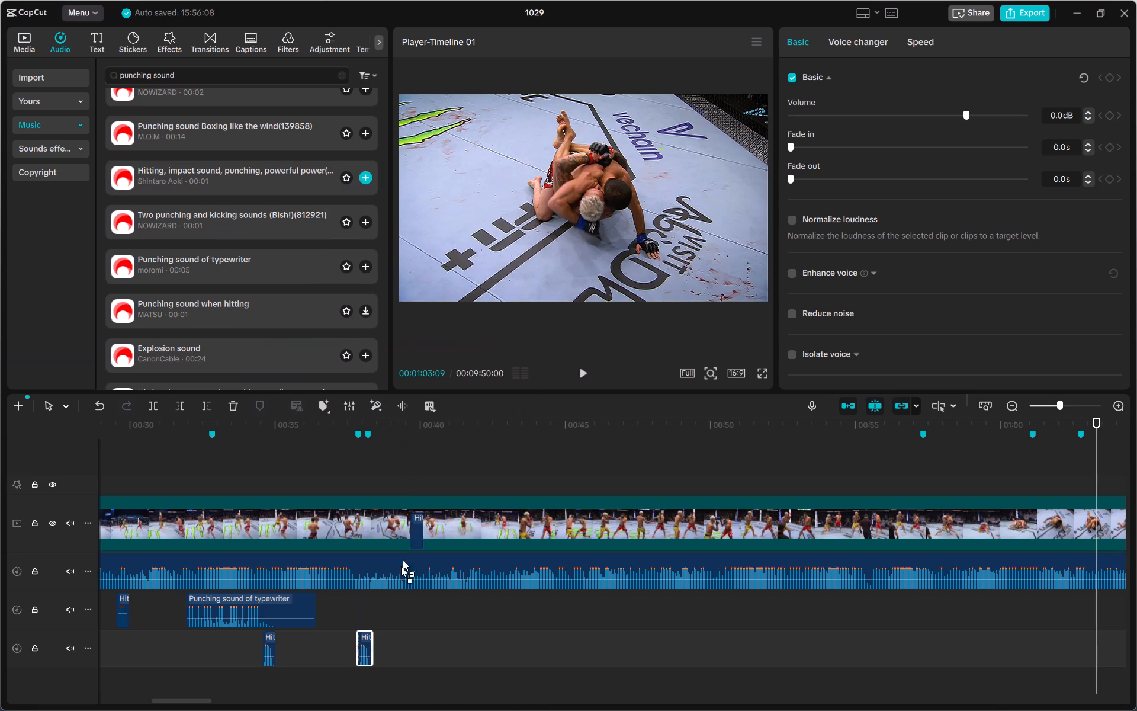
{"action": "left_click_drag", "start_coordinate": [401, 566], "coordinate": [372, 655]}
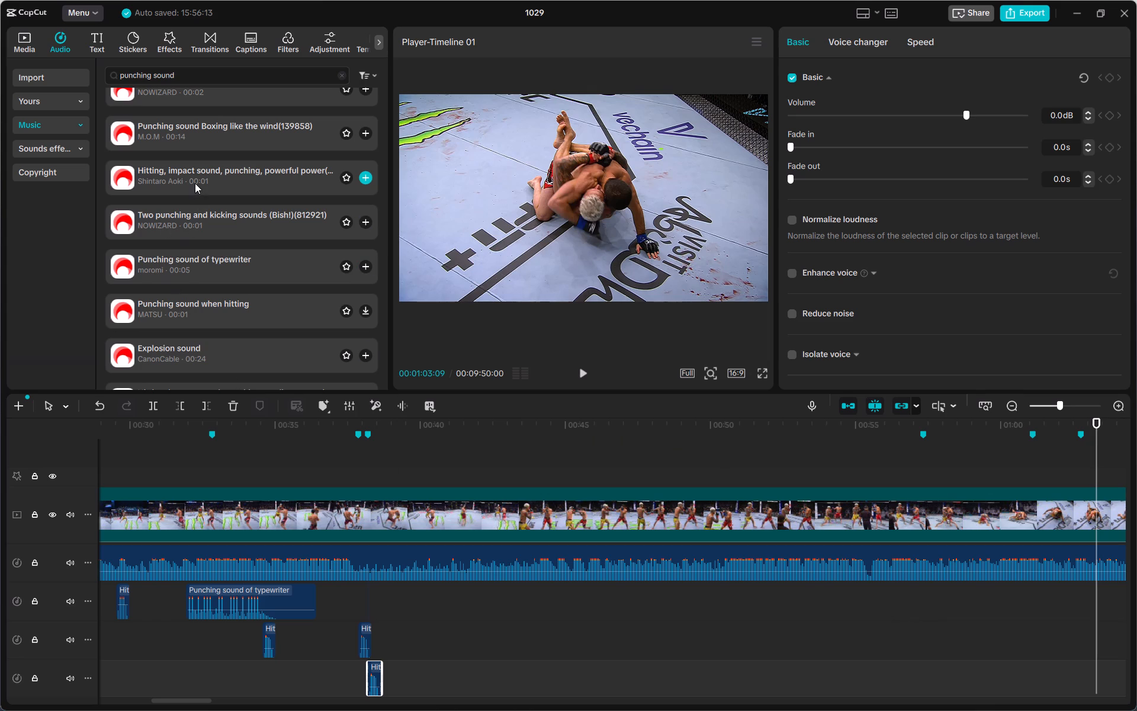
Place the same hitting impact sound at the 00:00:57:10 and 00:01:01:03 markers and slightly before the 00:01:02:23 marker.
{"action": "left_click_drag", "start_coordinate": [195, 183], "coordinate": [926, 633]}
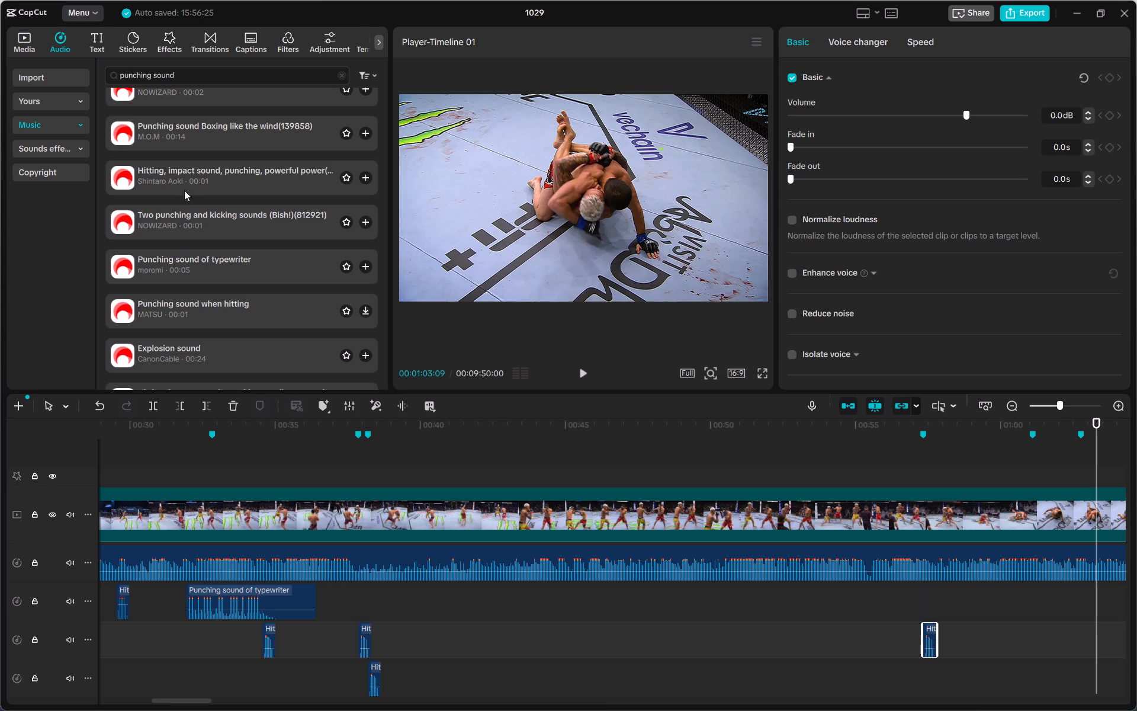
{"action": "left_click_drag", "start_coordinate": [185, 172], "coordinate": [1027, 613]}
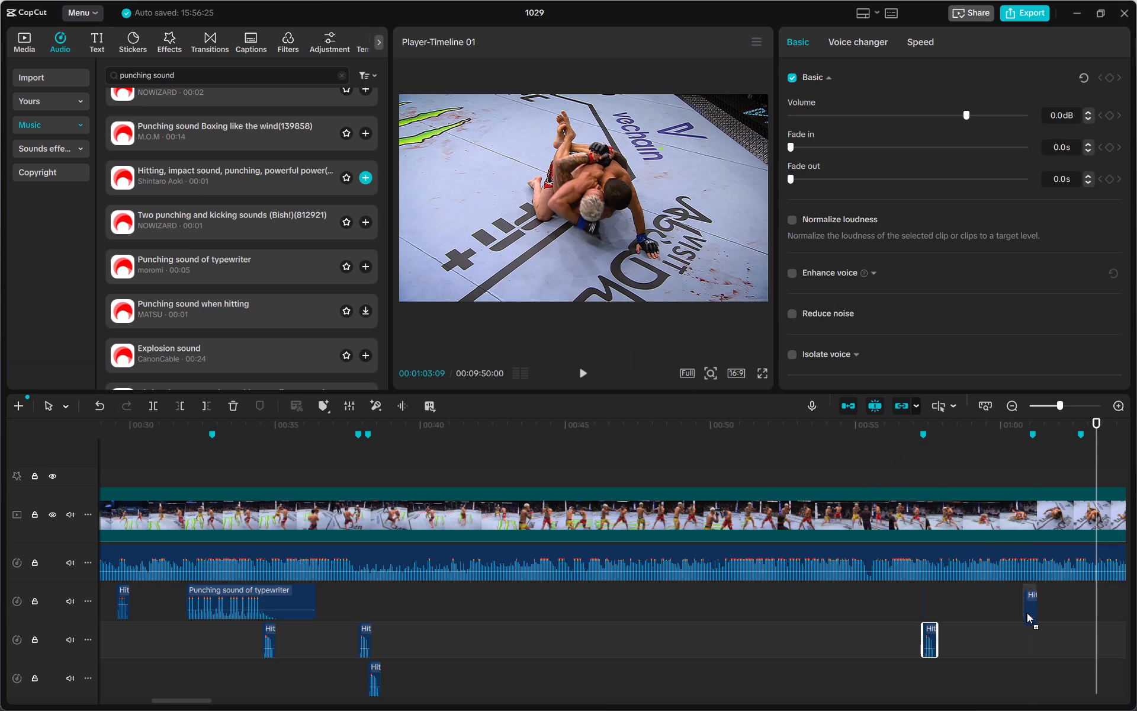
{"action": "left_click_drag", "start_coordinate": [1027, 613], "coordinate": [1034, 640]}
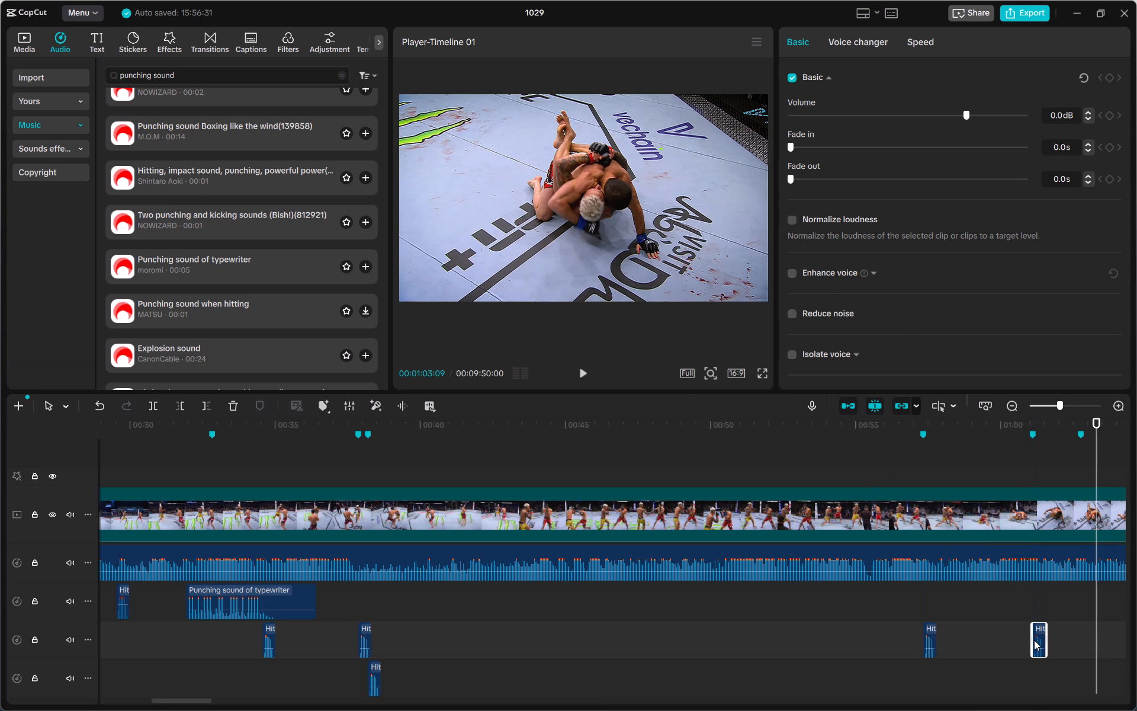
{"action": "left_click_drag", "start_coordinate": [182, 168], "coordinate": [436, 264]}
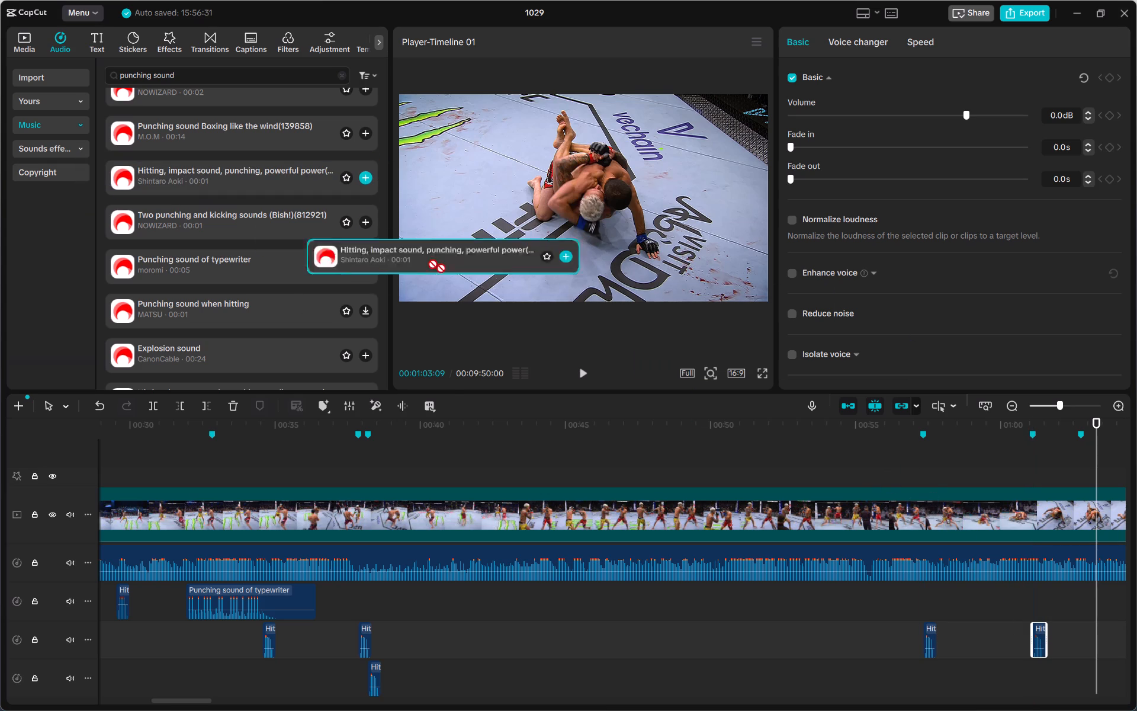
{"action": "left_click_drag", "start_coordinate": [436, 264], "coordinate": [1079, 645]}
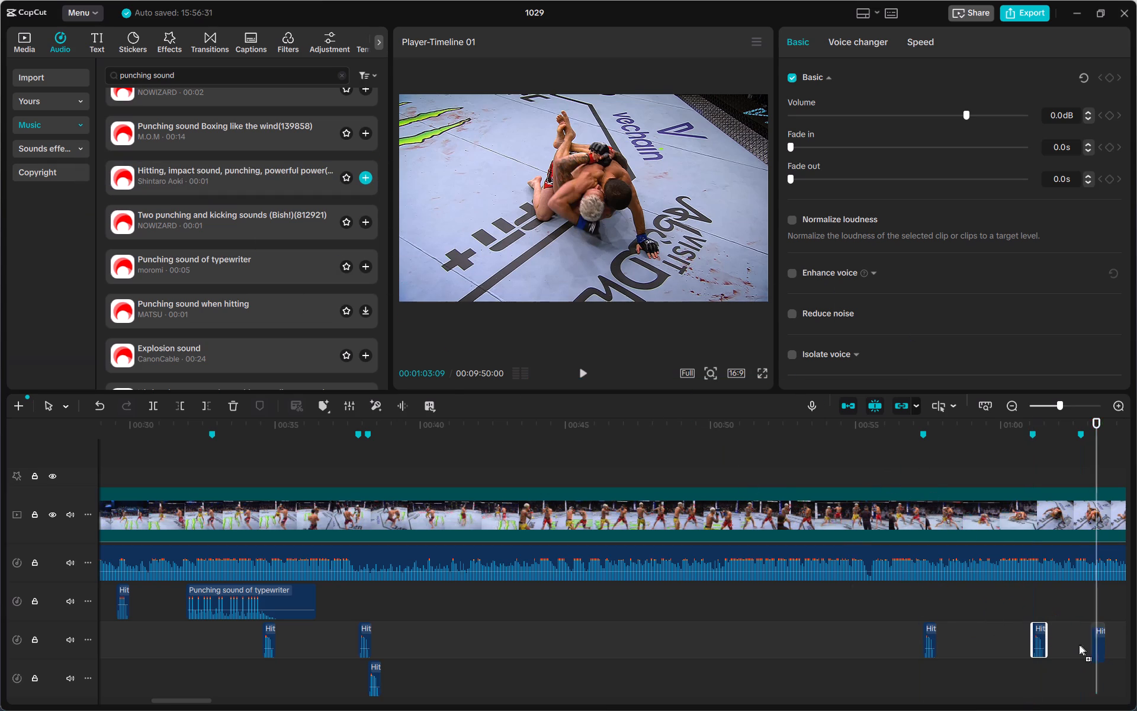
{"action": "left_click_drag", "start_coordinate": [1079, 645], "coordinate": [1068, 645]}
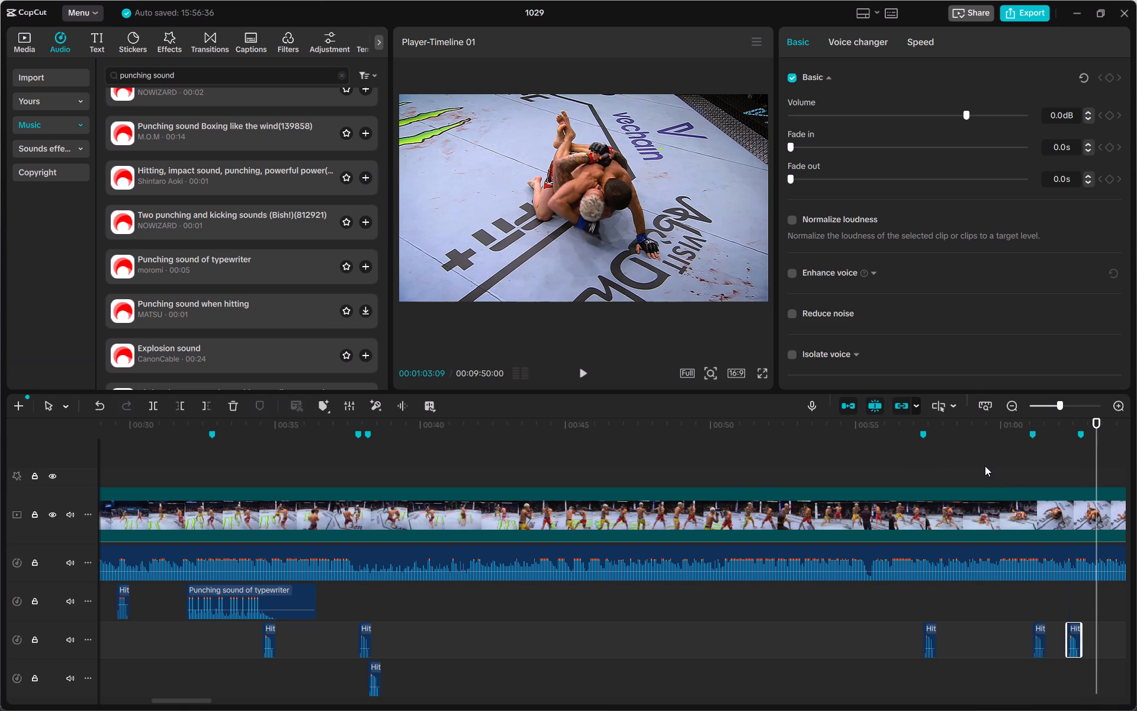
Play back the ground punches from 00:01:00:03 and add another hitting impact sound at the 00:01:02:23 marker, directly after the last one.
{"action": "left_click", "coordinate": [1004, 450]}
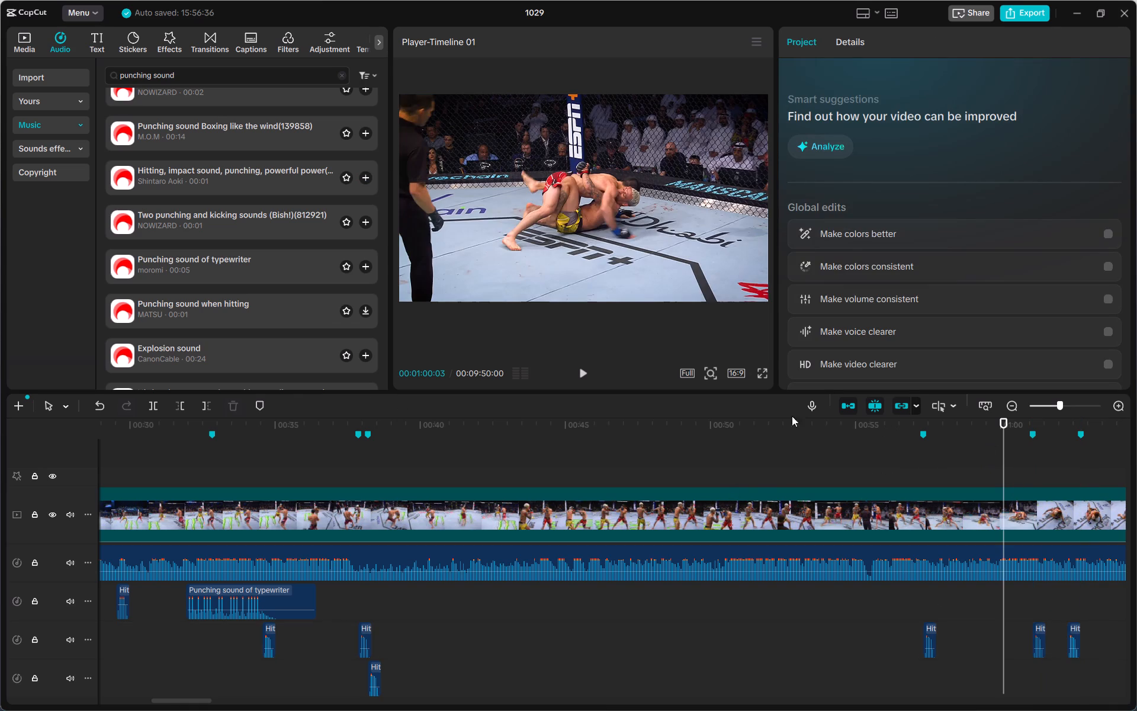
{"action": "left_click", "coordinate": [582, 372]}
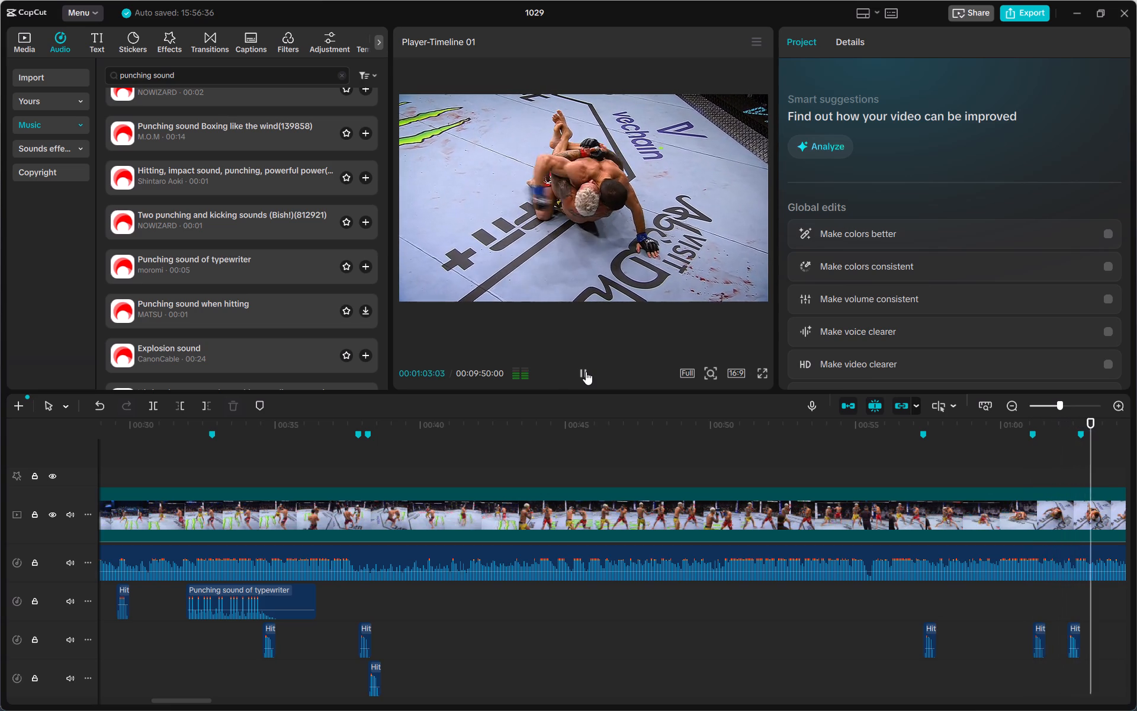
{"action": "left_click", "coordinate": [586, 371]}
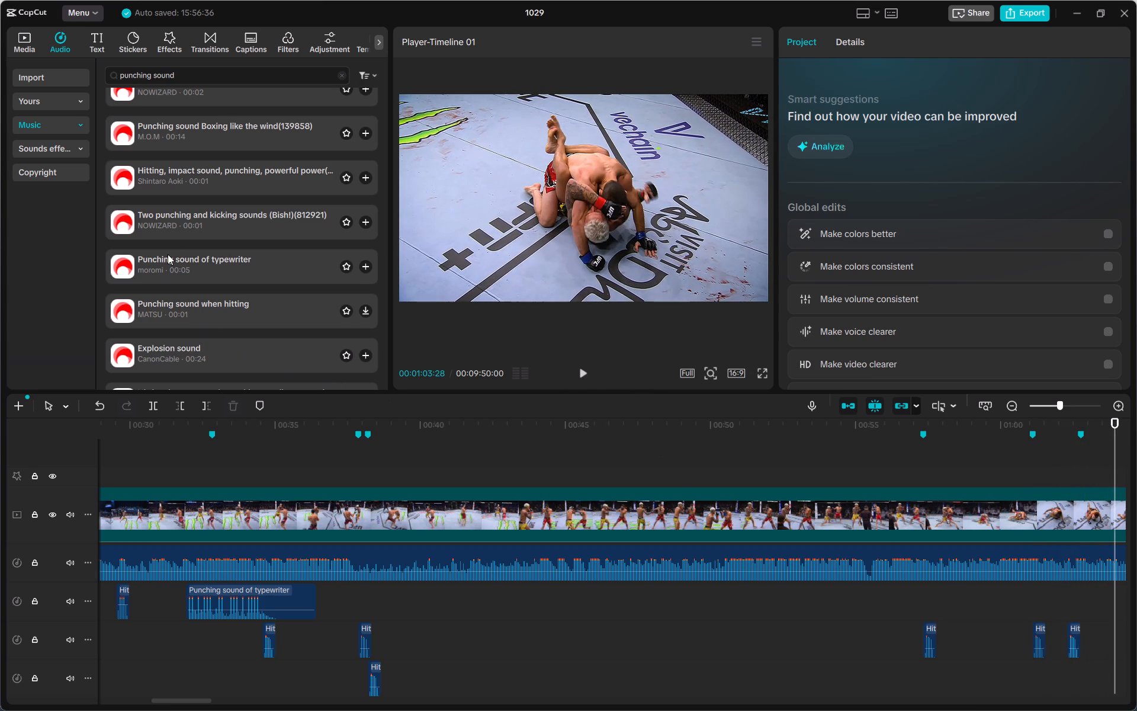
{"action": "left_click_drag", "start_coordinate": [181, 180], "coordinate": [1095, 668]}
{"action": "left_click_drag", "start_coordinate": [1095, 668], "coordinate": [1076, 673]}
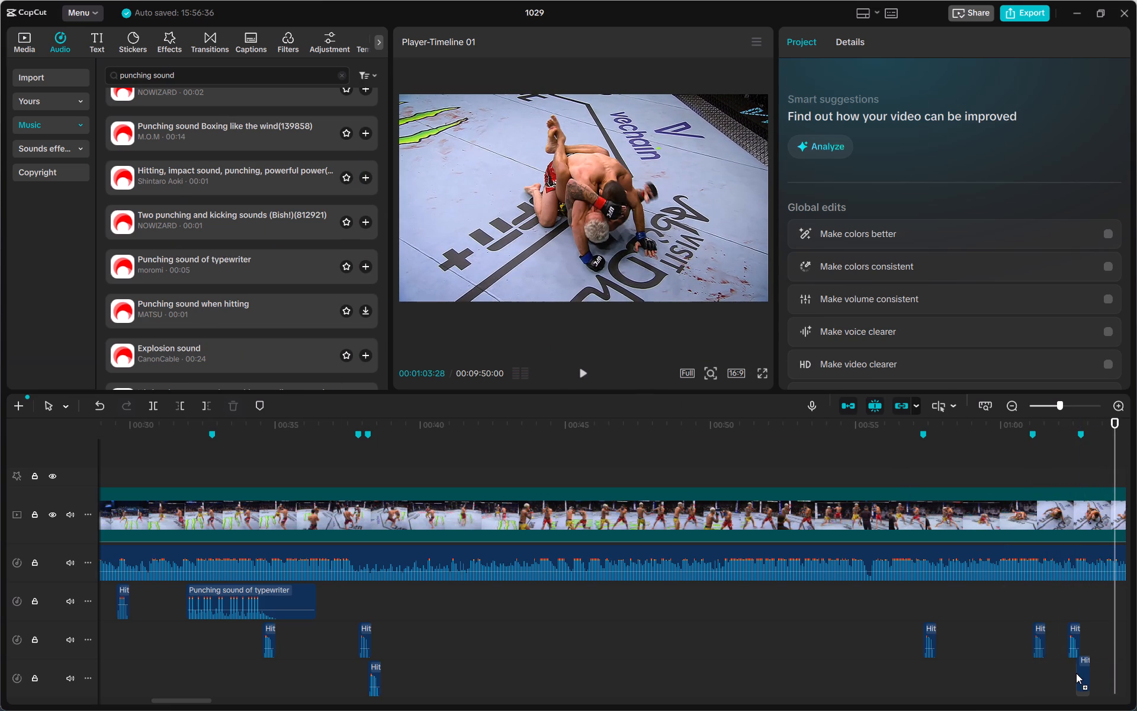
{"action": "left_click_drag", "start_coordinate": [1076, 673], "coordinate": [1079, 649]}
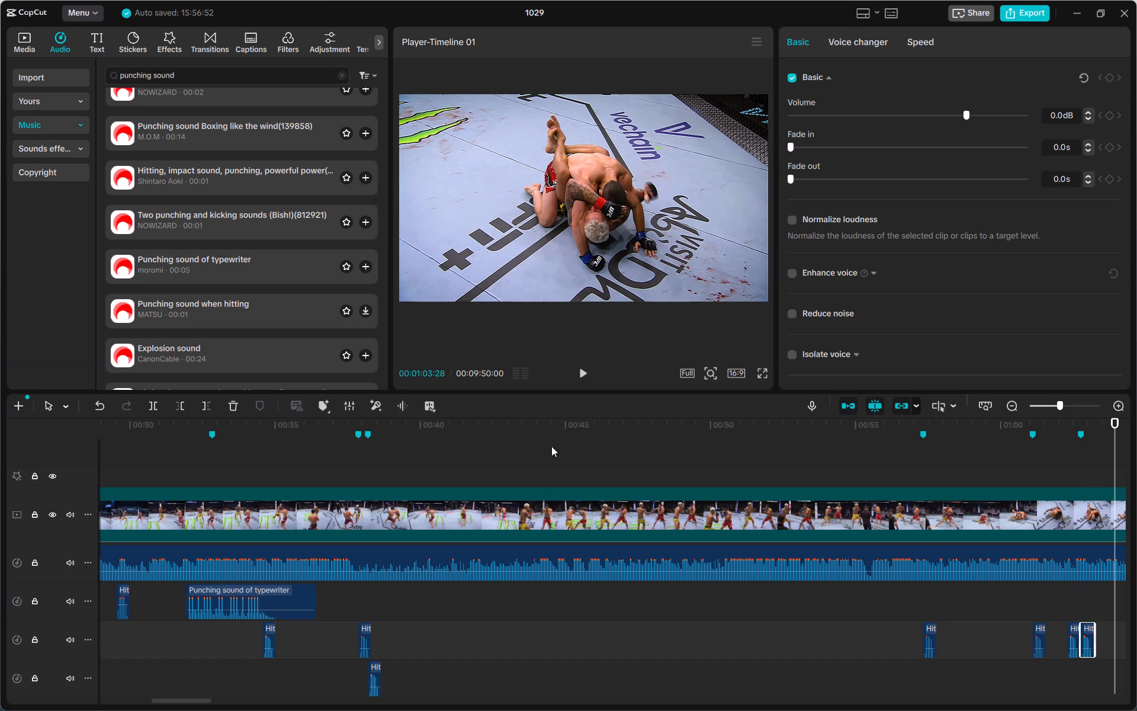
Play back the strikes from about 55 seconds to check the sound timing, and return the playhead to 00:00:56:18.
{"action": "left_click", "coordinate": [853, 424]}
{"action": "left_click", "coordinate": [573, 370]}
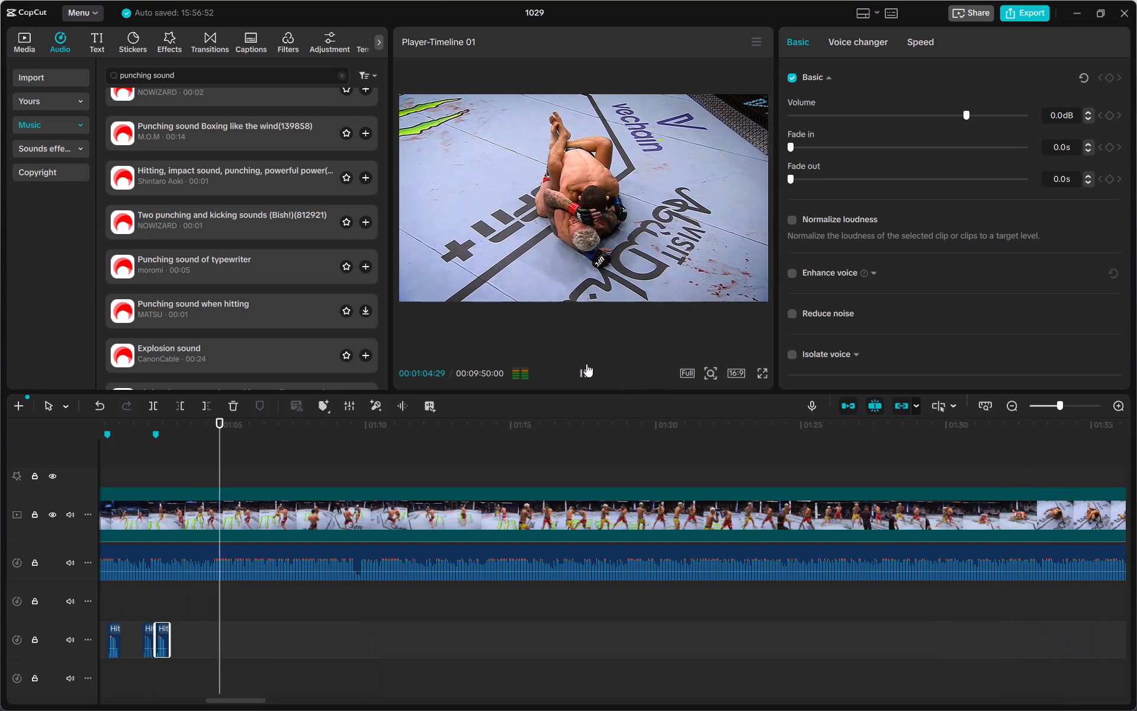
{"action": "left_click", "coordinate": [481, 438]}
{"action": "left_click_drag", "start_coordinate": [481, 438], "coordinate": [143, 449]}
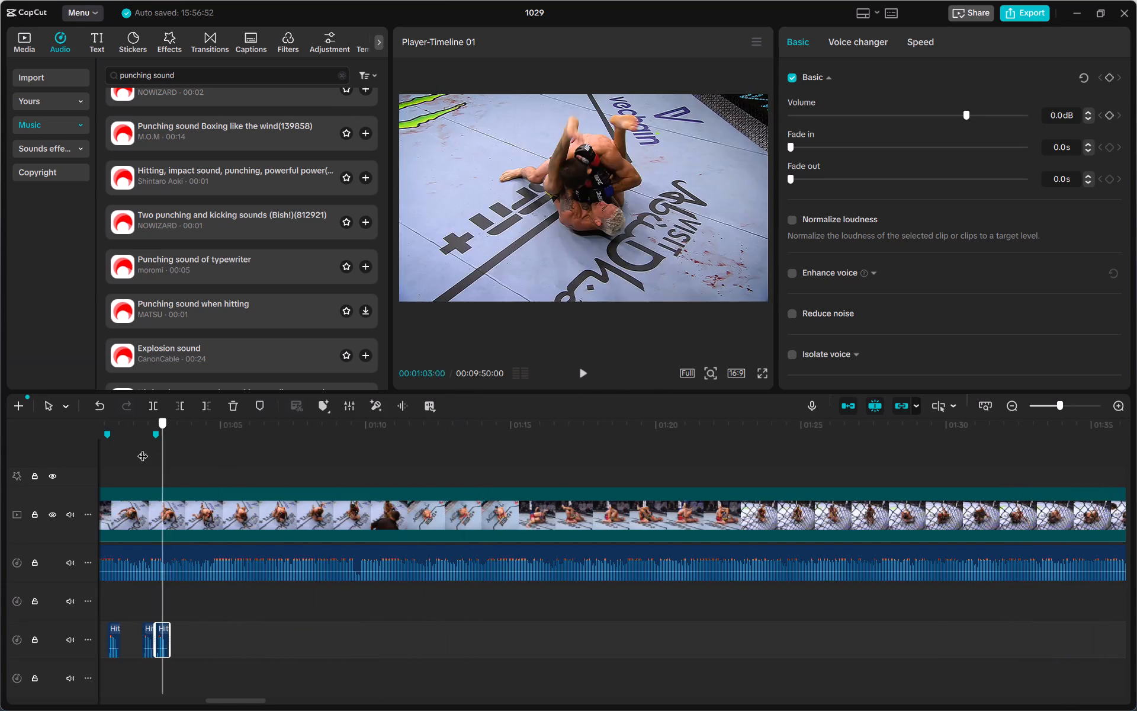
{"action": "left_click_drag", "start_coordinate": [143, 449], "coordinate": [842, 498]}
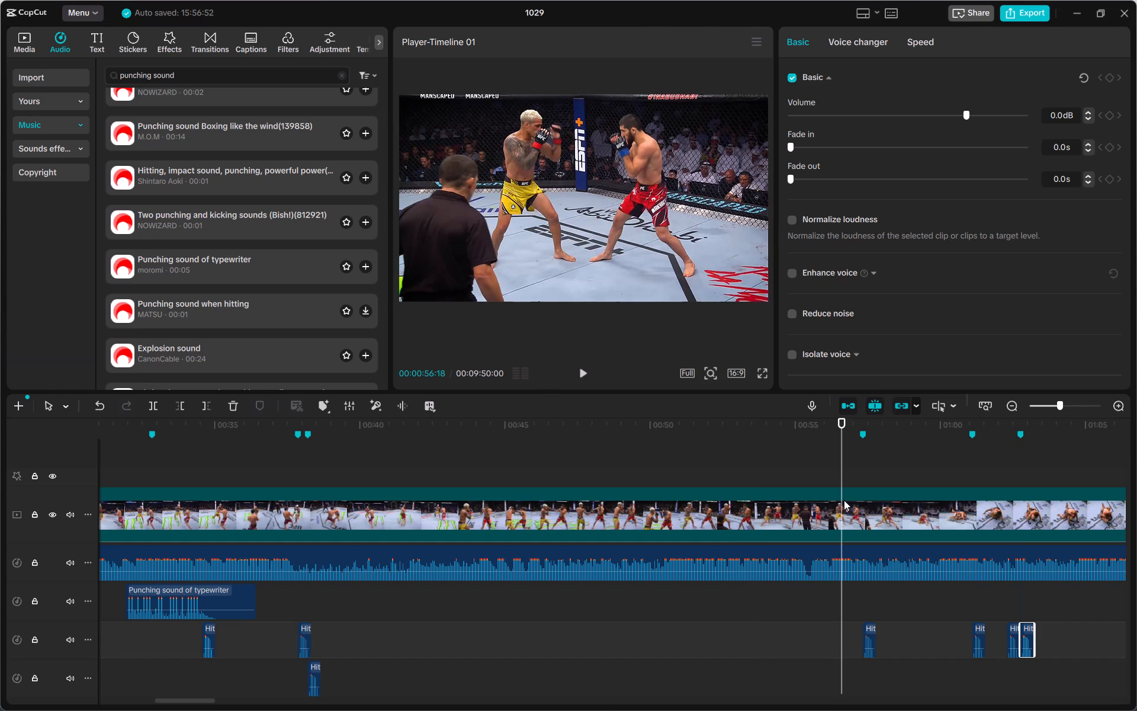
{"action": "left_click", "coordinate": [868, 638]}
Audition the typewriter, "when hitting", "3 consecutive punching and kicking" and "good momentum" punching sounds.
{"action": "left_click", "coordinate": [182, 268]}
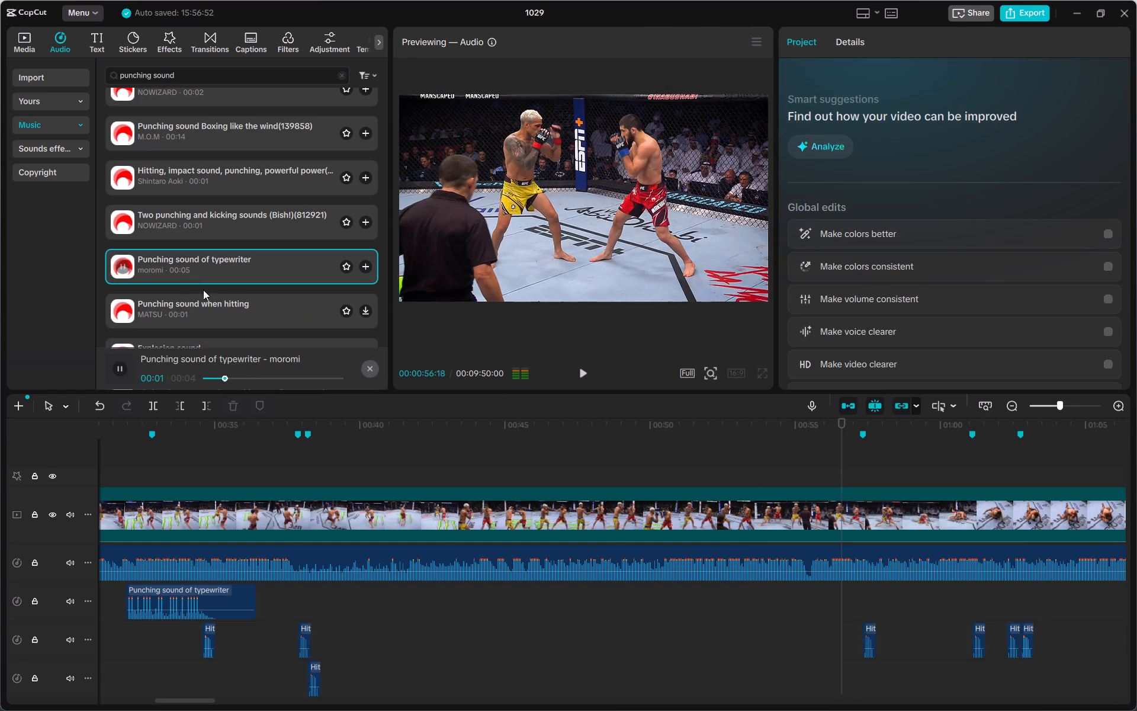
{"action": "left_click", "coordinate": [208, 295]}
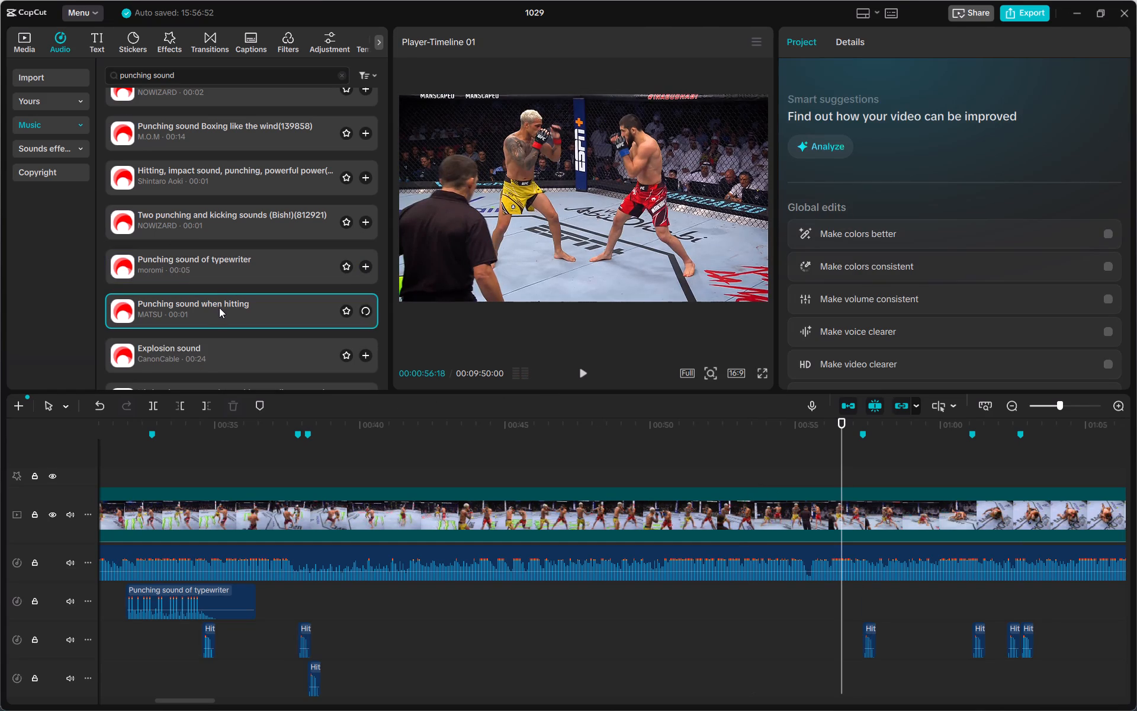
{"action": "scroll", "coordinate": [215, 146], "scroll_direction": "up", "scroll_amount": 1}
{"action": "left_click", "coordinate": [213, 153]}
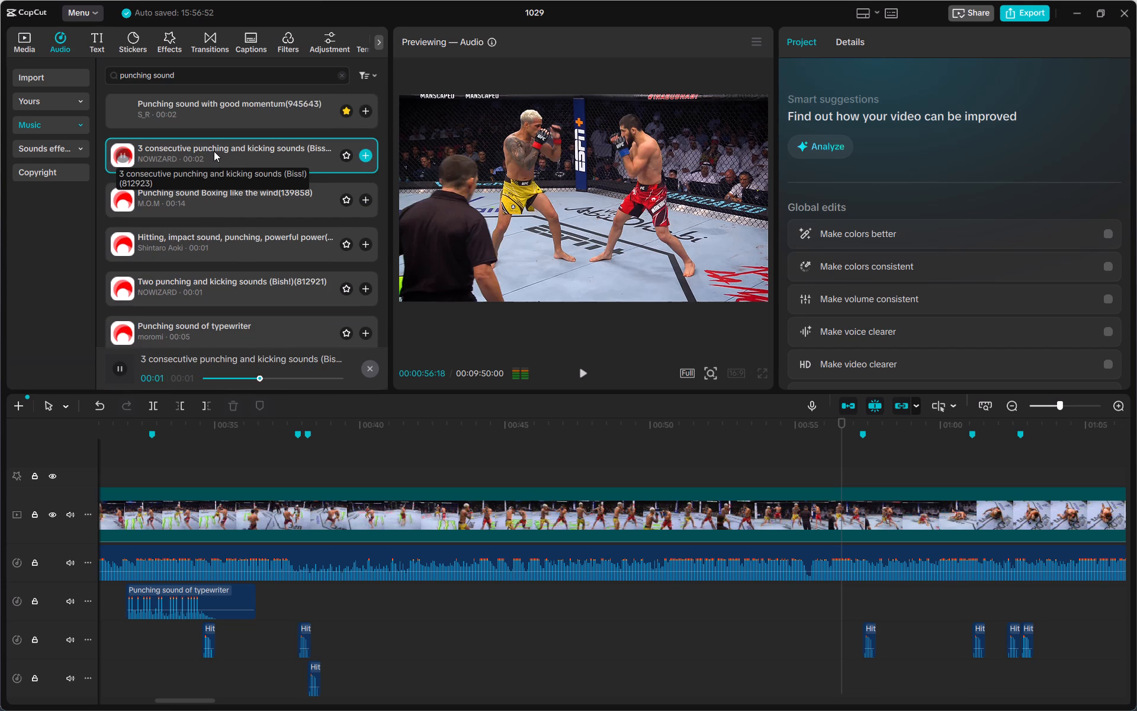
{"action": "left_click", "coordinate": [219, 121]}
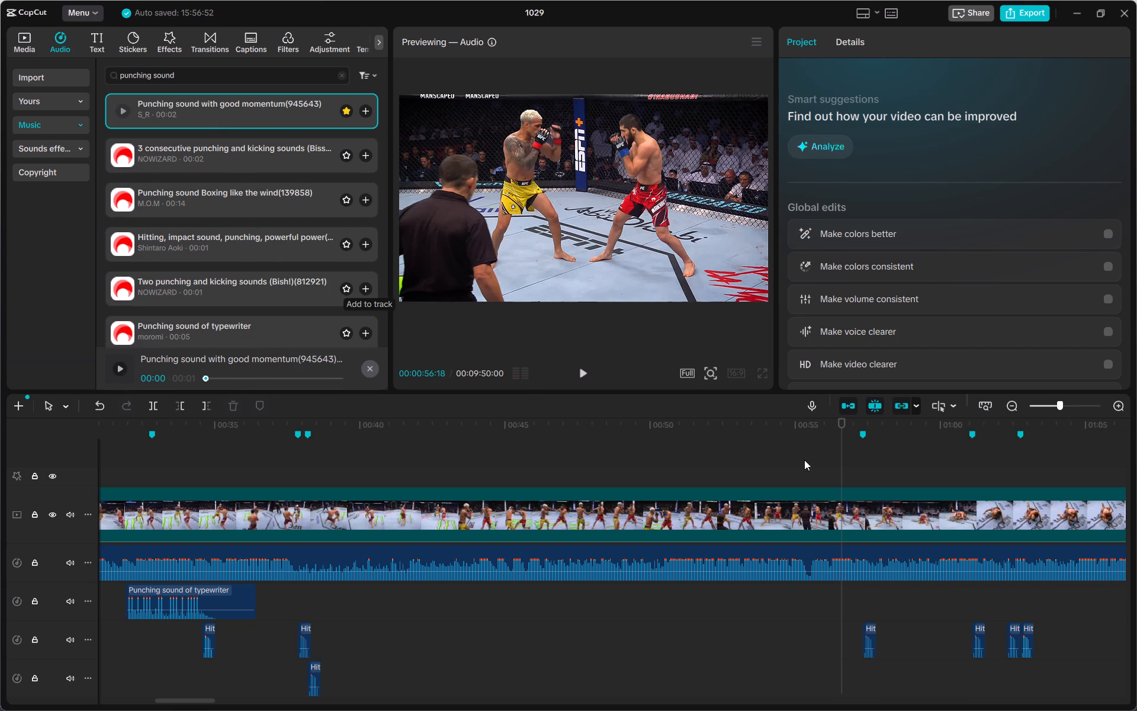
Preview the favorite Subtle Shake and Zoom Lens video effects and add Zoom Lens at the 00:00:57:10 marker.
{"action": "left_click", "coordinate": [166, 39]}
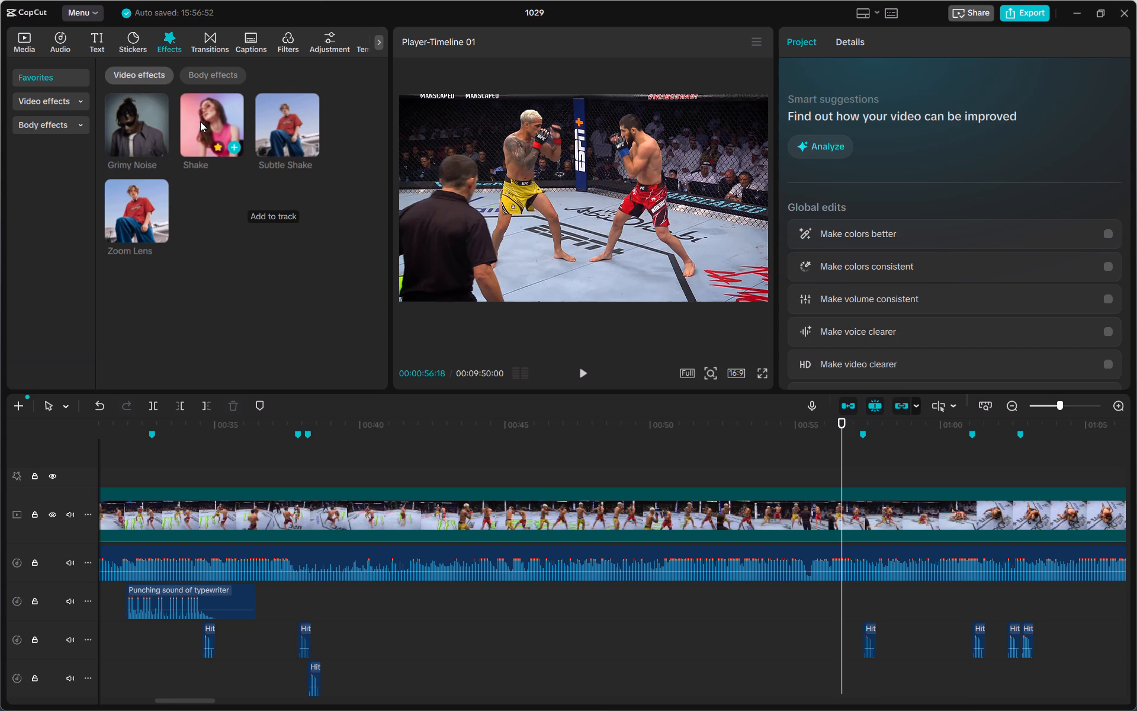
{"action": "left_click", "coordinate": [288, 121]}
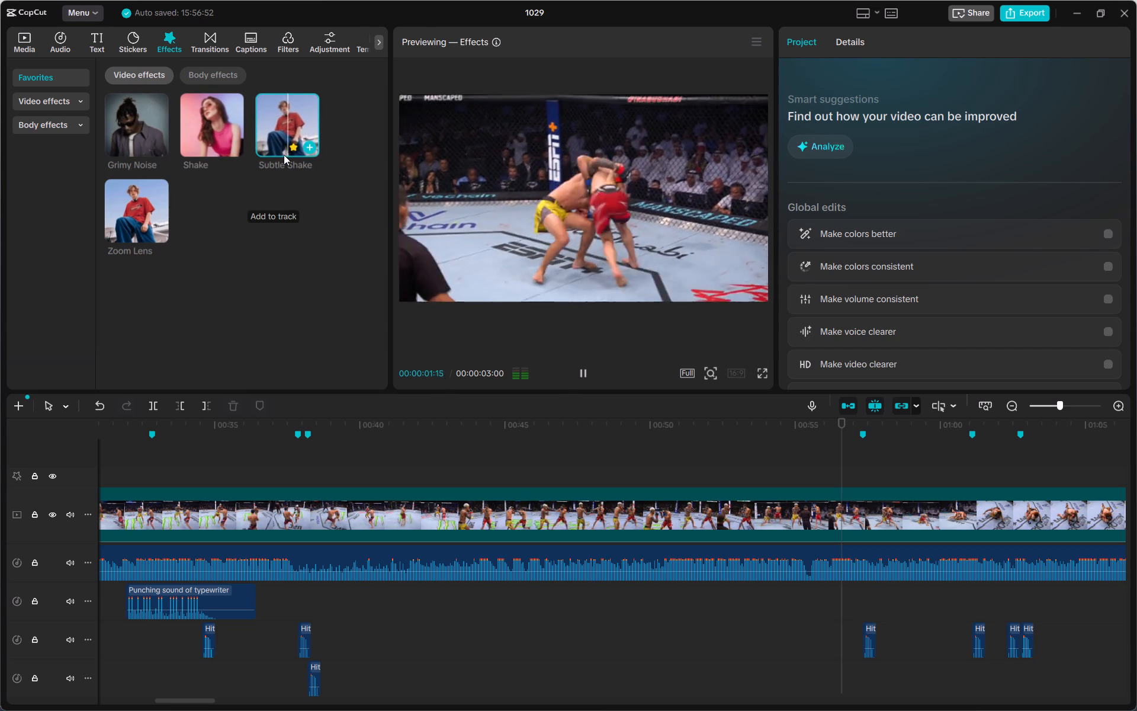
{"action": "left_click", "coordinate": [134, 201]}
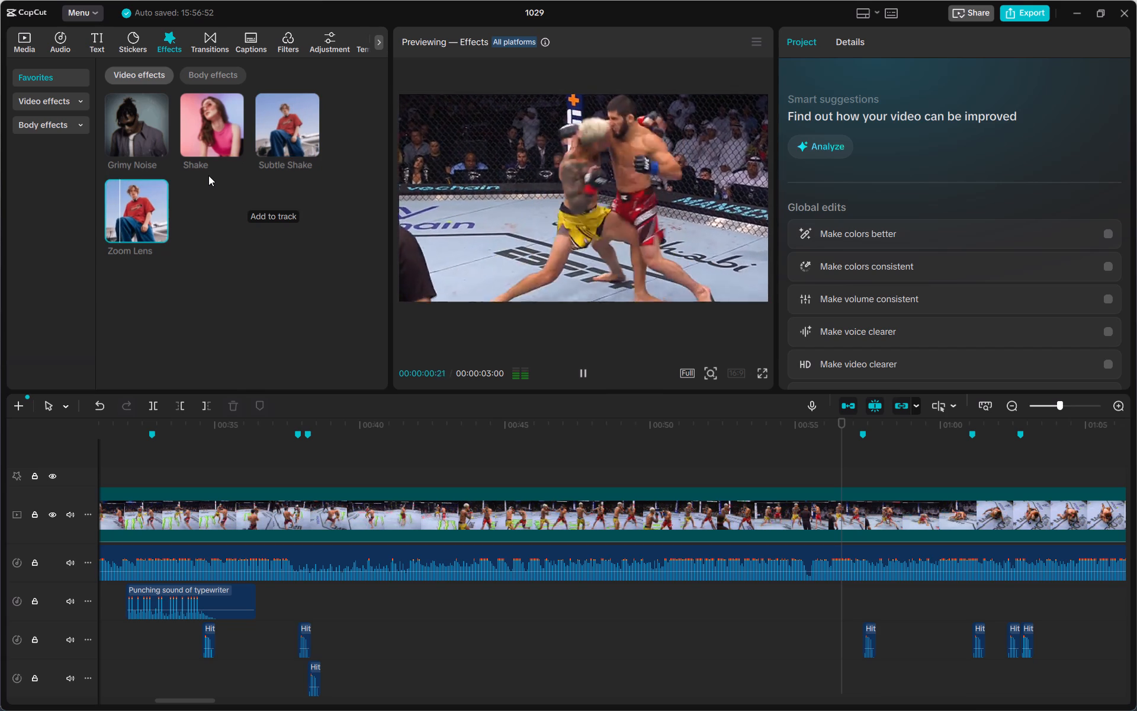
{"action": "left_click_drag", "start_coordinate": [142, 199], "coordinate": [867, 602]}
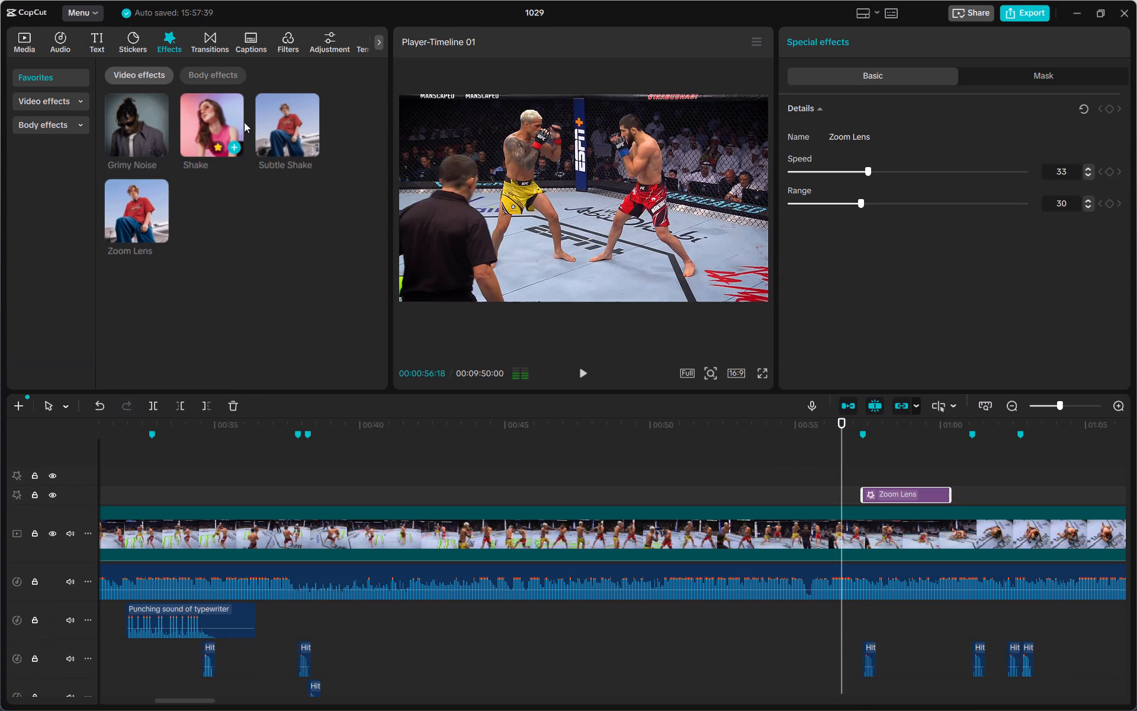
Add the Subtle Shake video effect on its own track above Zoom Lens, starting at the marker just after 00:01:01.
{"action": "left_click_drag", "start_coordinate": [272, 121], "coordinate": [965, 547]}
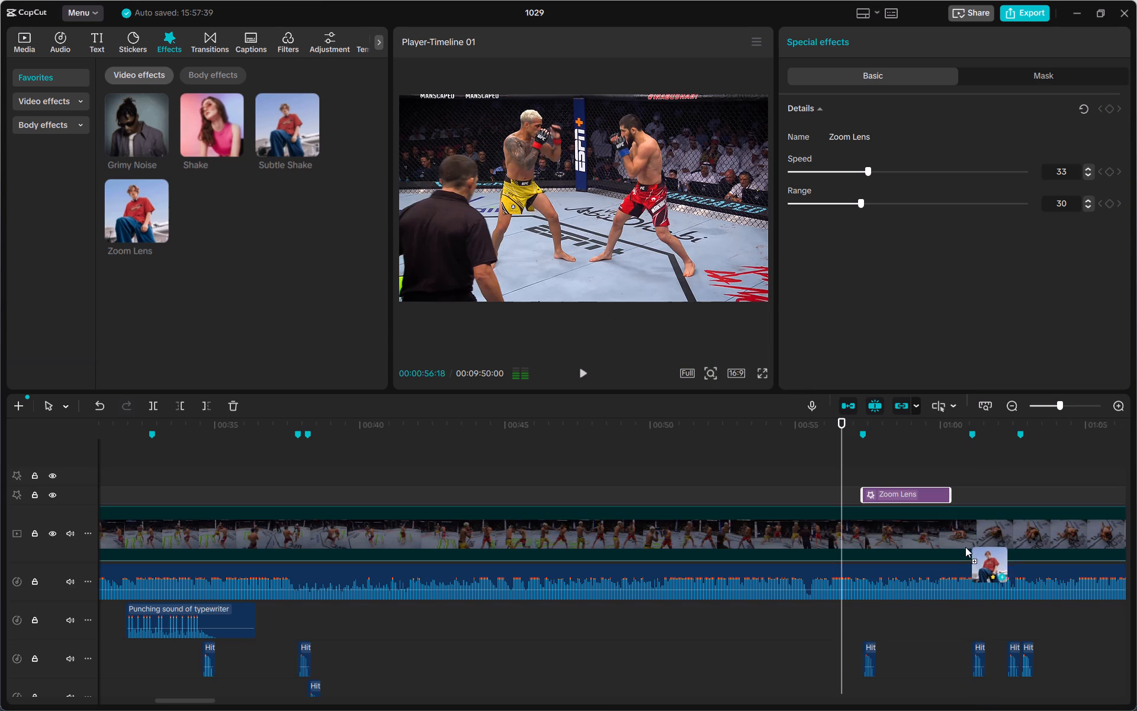
{"action": "left_click_drag", "start_coordinate": [965, 547], "coordinate": [968, 476]}
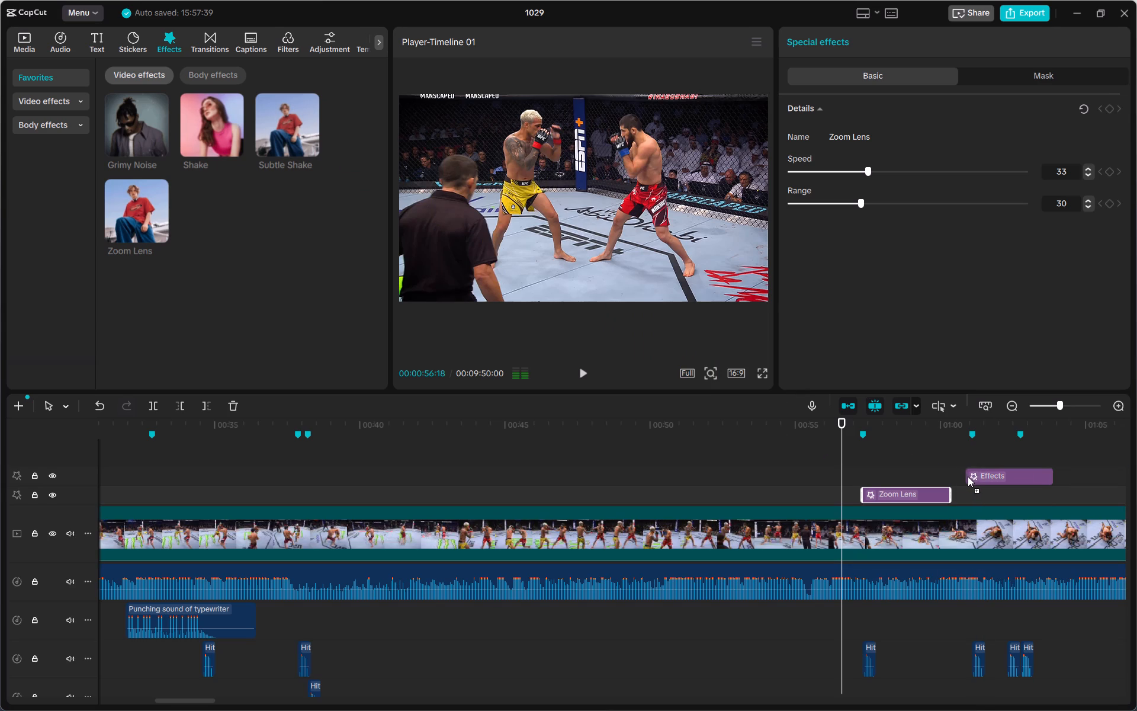
{"action": "left_click_drag", "start_coordinate": [968, 476], "coordinate": [972, 476]}
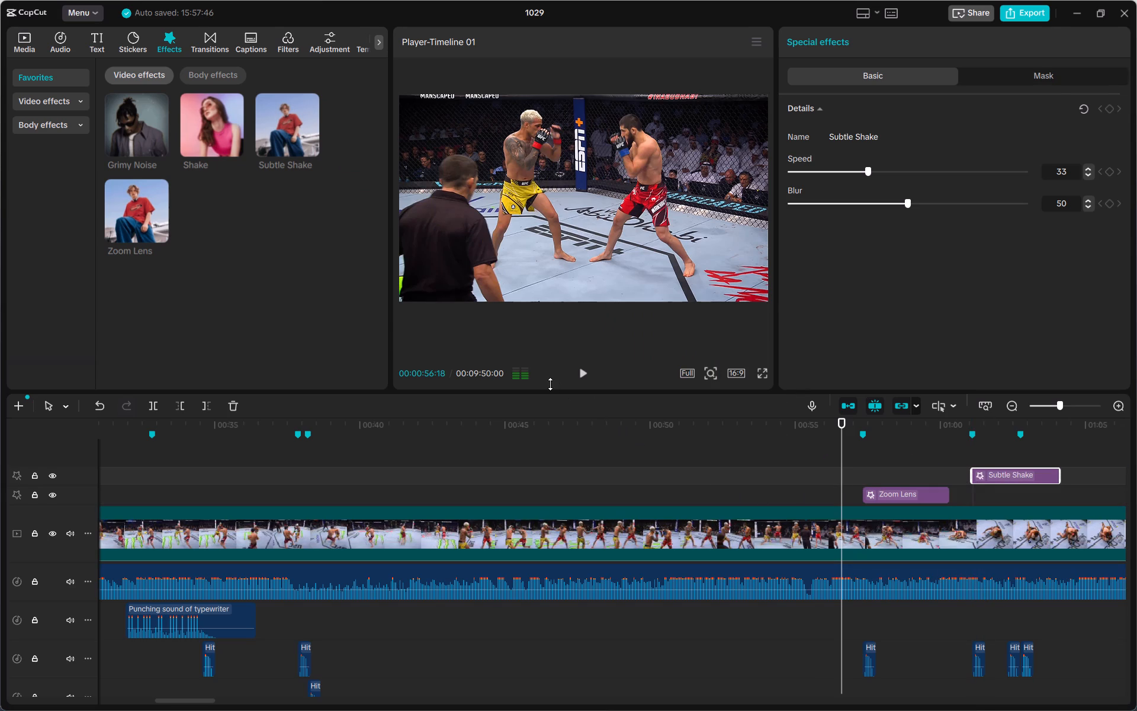
{"action": "left_click", "coordinate": [554, 451]}
{"action": "left_click_drag", "start_coordinate": [554, 451], "coordinate": [506, 459]}
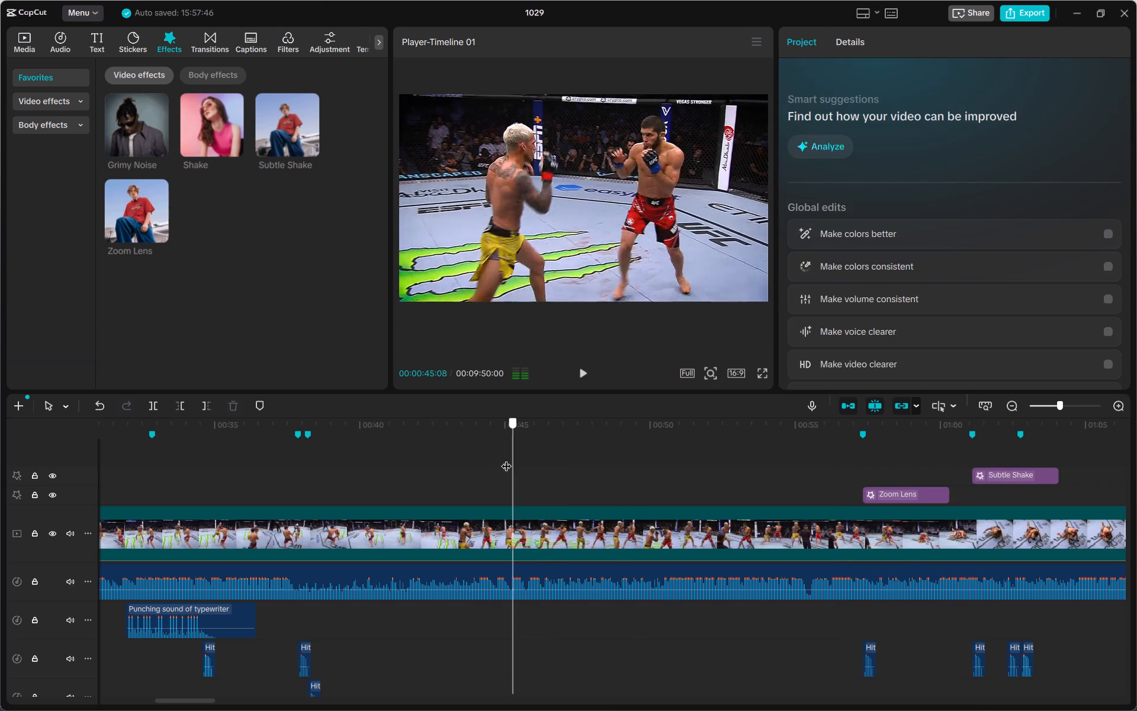
{"action": "left_click_drag", "start_coordinate": [506, 459], "coordinate": [628, 456]}
Replace the hit sound at the 00:00:57:10 marker with the "3 consecutive punching and kicking sounds" clip.
{"action": "left_click", "coordinate": [866, 666]}
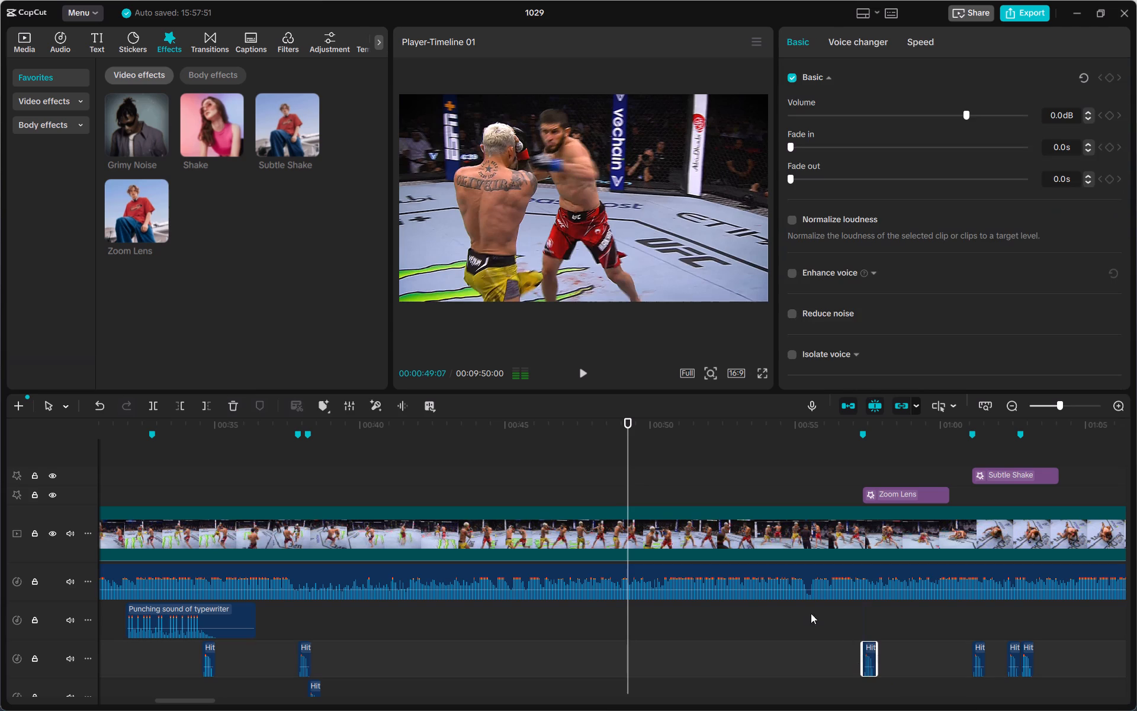
{"action": "left_click", "coordinate": [239, 408]}
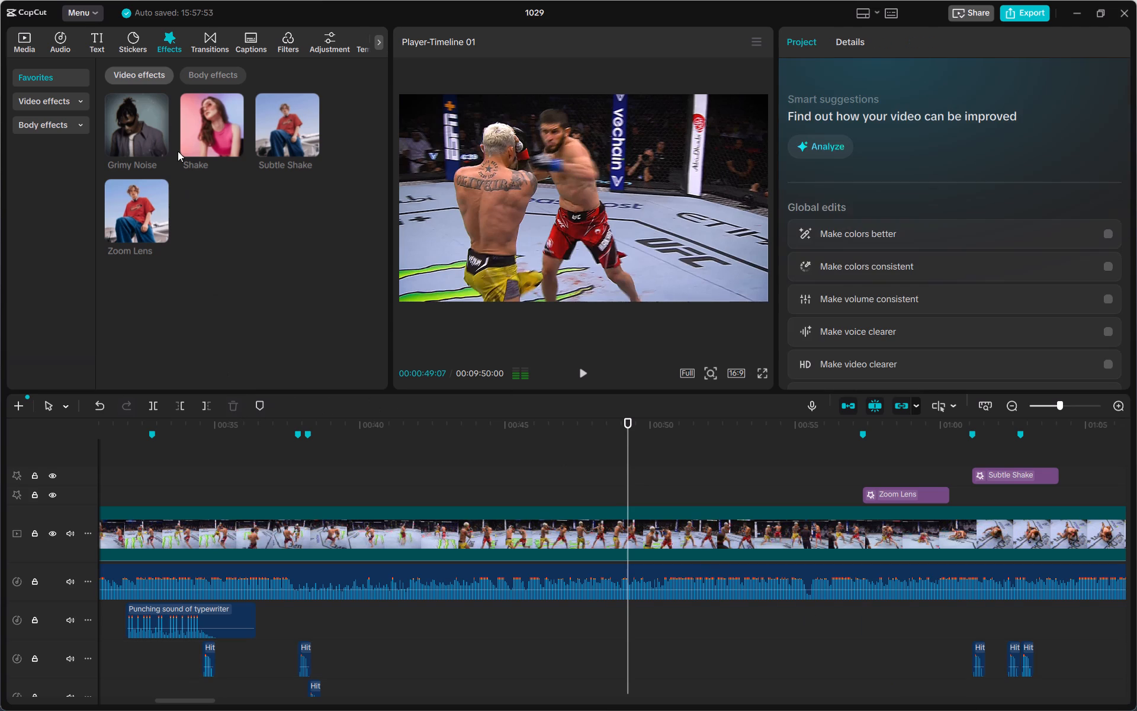
{"action": "left_click", "coordinate": [63, 34]}
{"action": "left_click", "coordinate": [213, 153]}
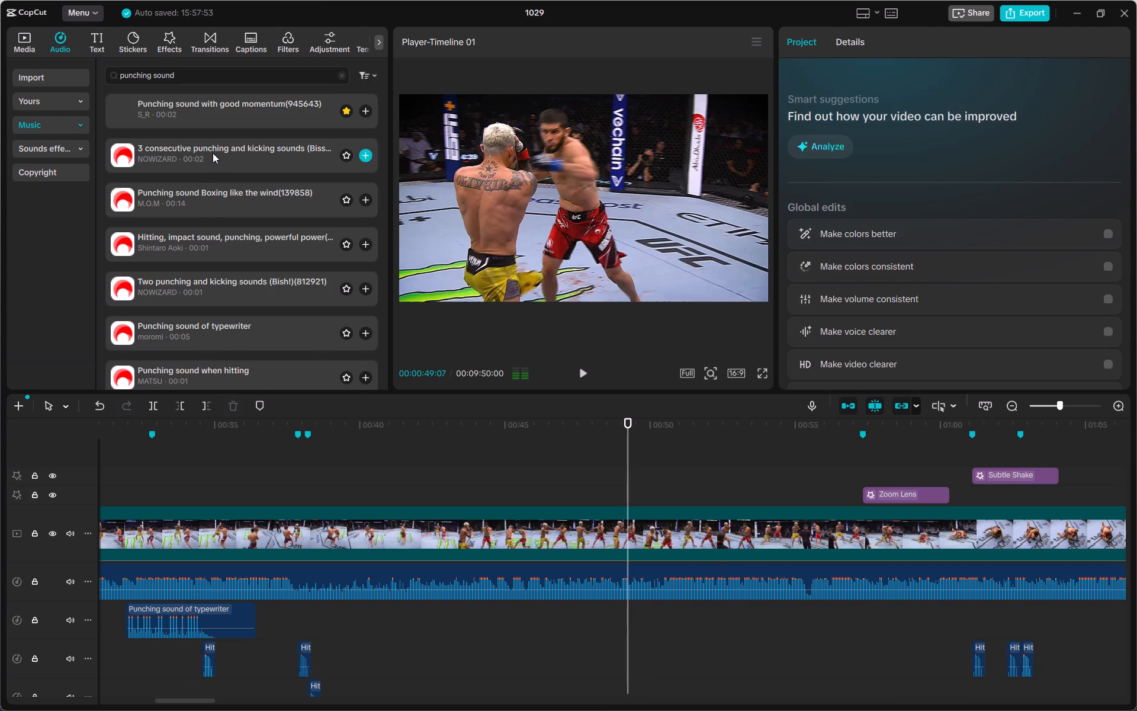
{"action": "left_click_drag", "start_coordinate": [255, 157], "coordinate": [889, 593]}
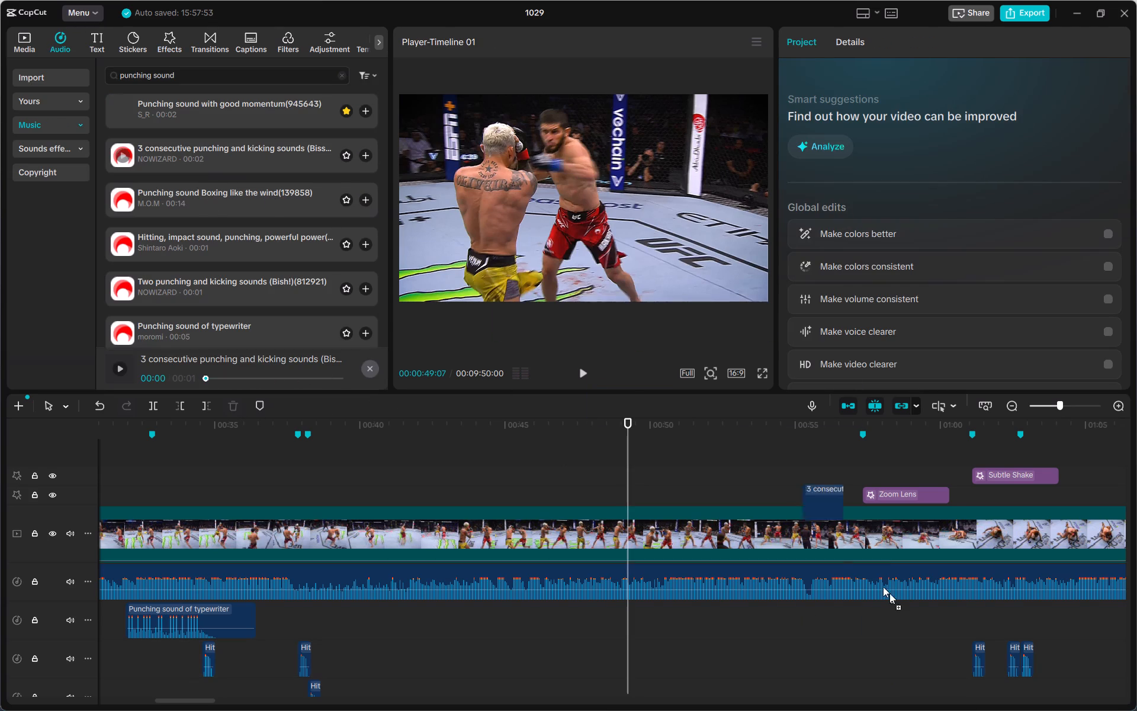
{"action": "left_click_drag", "start_coordinate": [889, 593], "coordinate": [860, 670]}
Play back the edit from the opening through the ground fighting after the last sound cues, to about 00:01:14.
{"action": "left_click", "coordinate": [464, 494]}
{"action": "left_click_drag", "start_coordinate": [464, 491], "coordinate": [303, 486]}
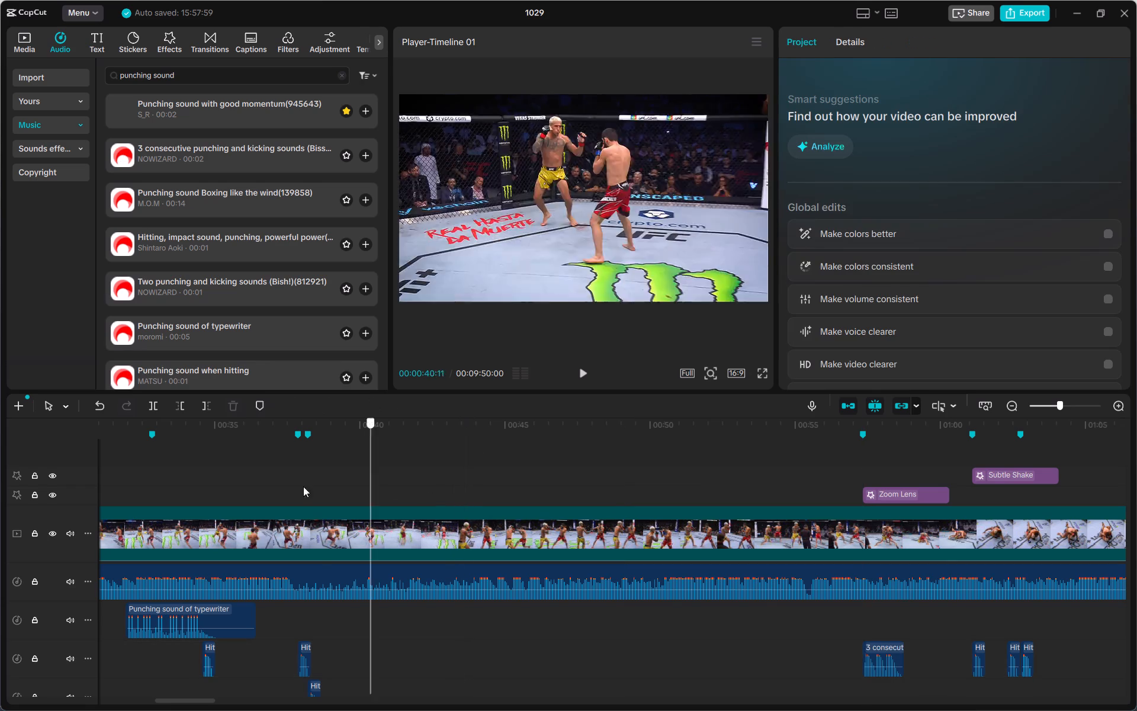
{"action": "left_click_drag", "start_coordinate": [303, 486], "coordinate": [69, 450]}
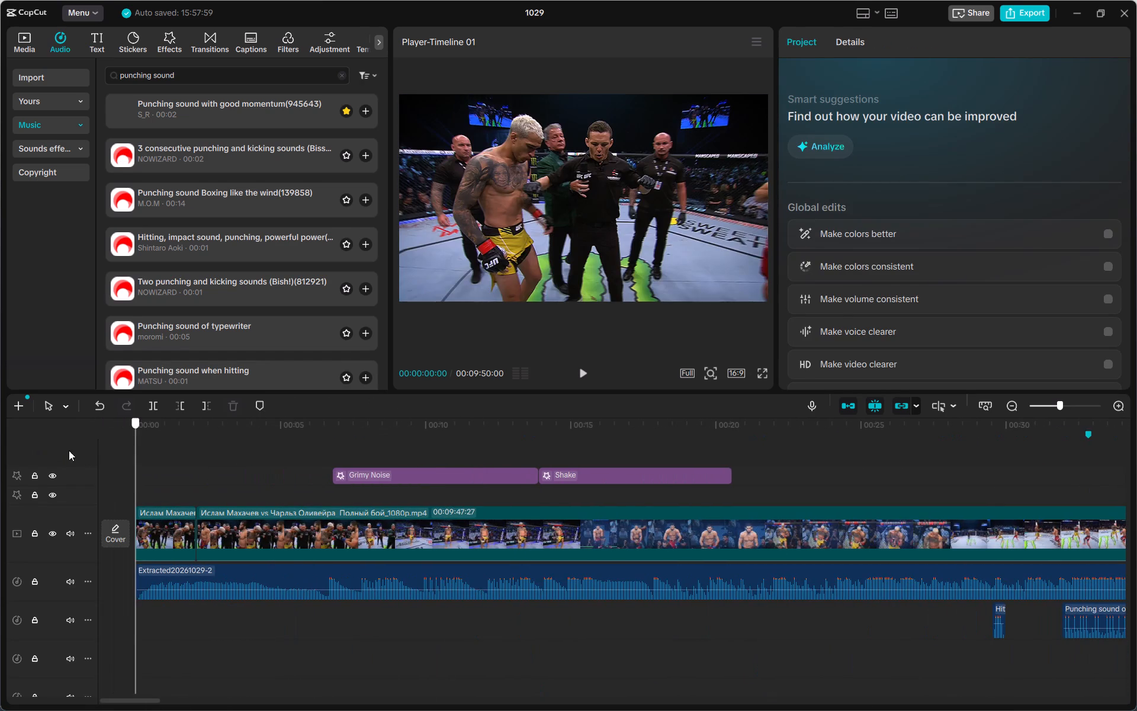
{"action": "left_click_drag", "start_coordinate": [69, 450], "coordinate": [165, 471]}
{"action": "left_click", "coordinate": [589, 374]}
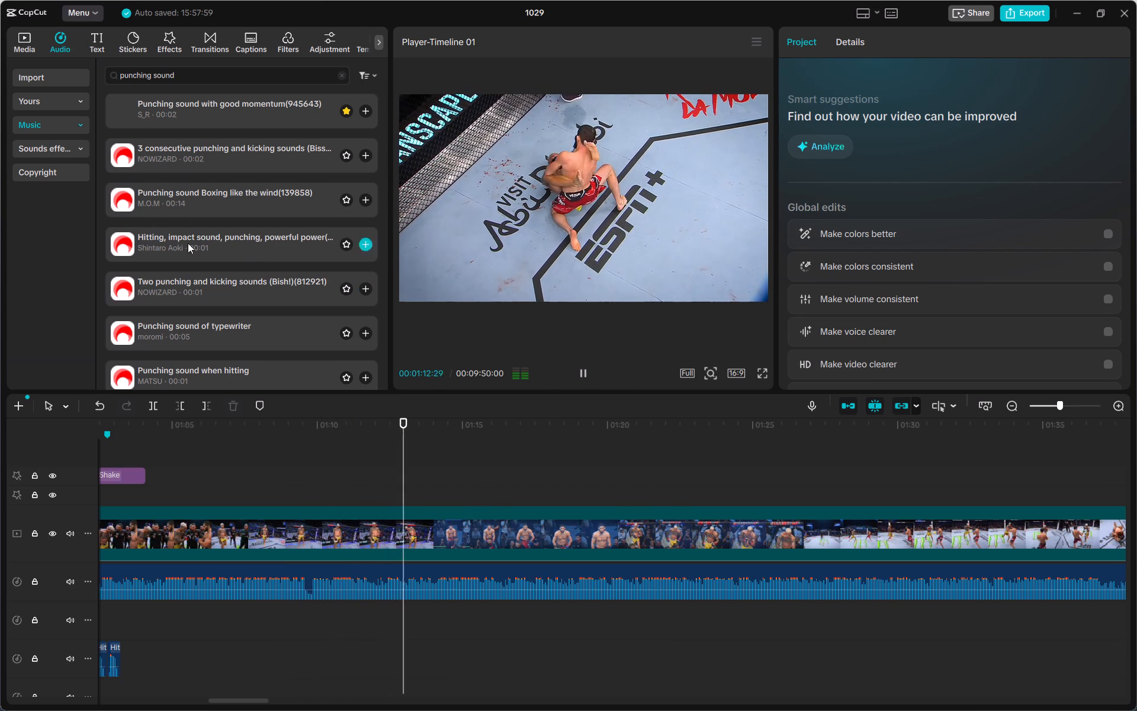
Audition the "Punching sound when hitting" and "Punching sound of typewriter" clips.
{"action": "scroll", "coordinate": [217, 273], "scroll_direction": "down", "scroll_amount": 2}
{"action": "left_click", "coordinate": [230, 236]}
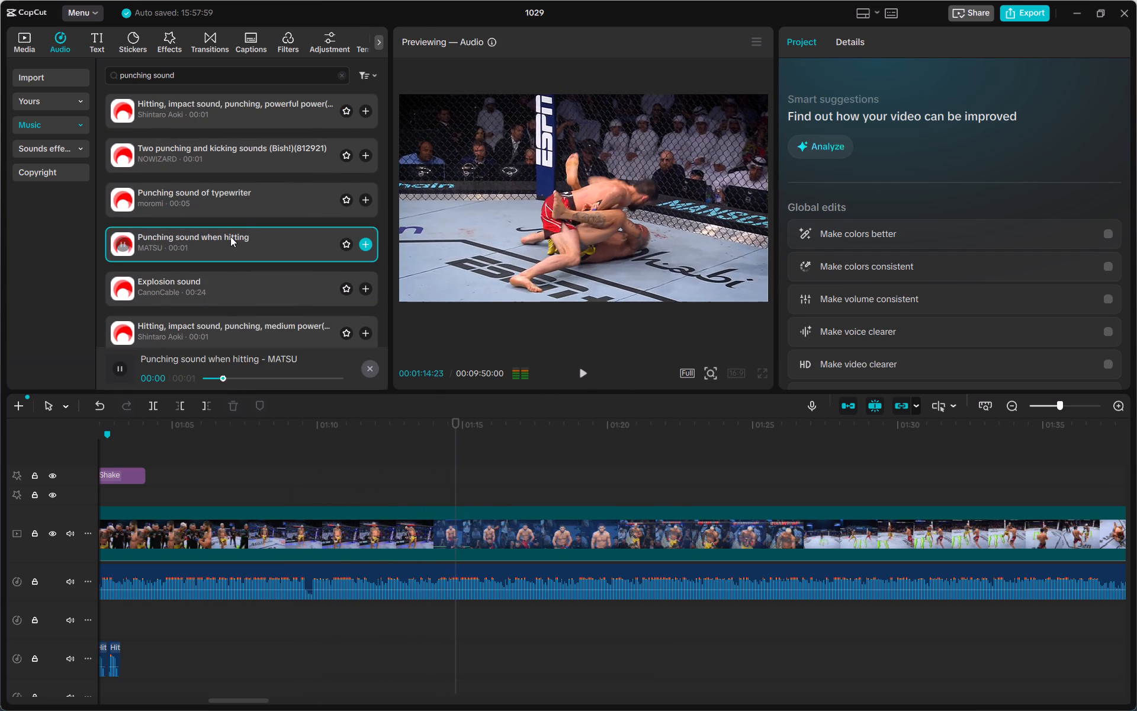
{"action": "left_click", "coordinate": [243, 204]}
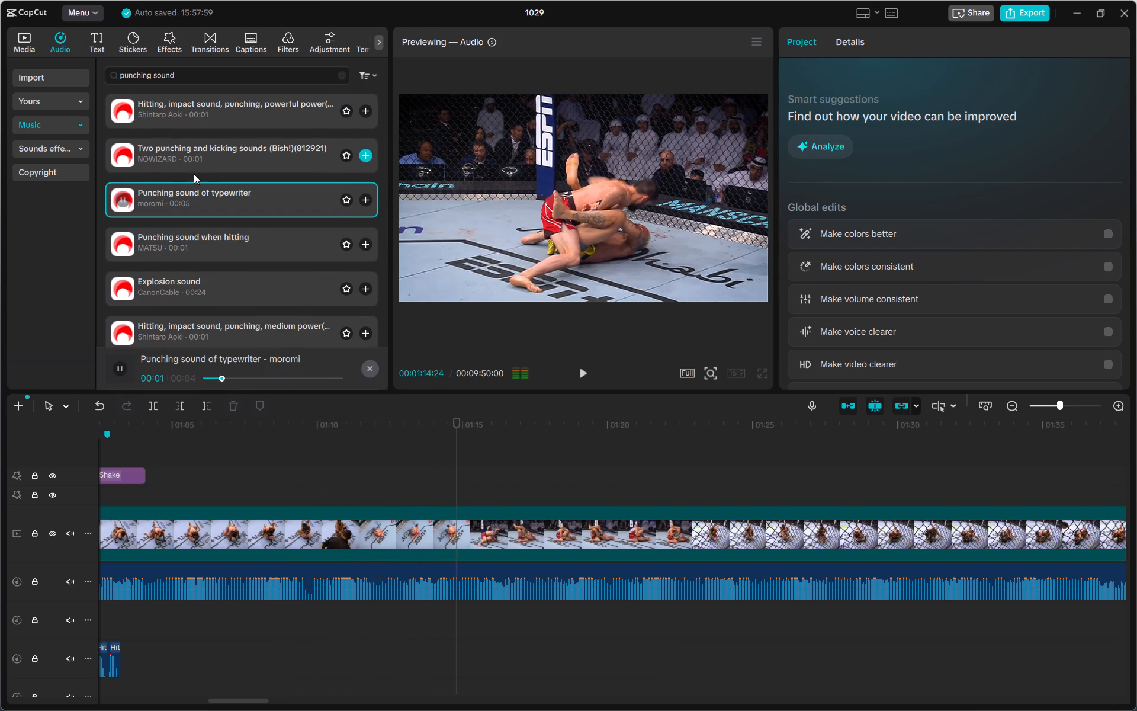
{"action": "scroll", "coordinate": [195, 175], "scroll_direction": "up", "scroll_amount": 2}
Search the music library for "huh sound", preview Huh Cat (Full Song) and add it to the favorites.
{"action": "left_click", "coordinate": [343, 76]}
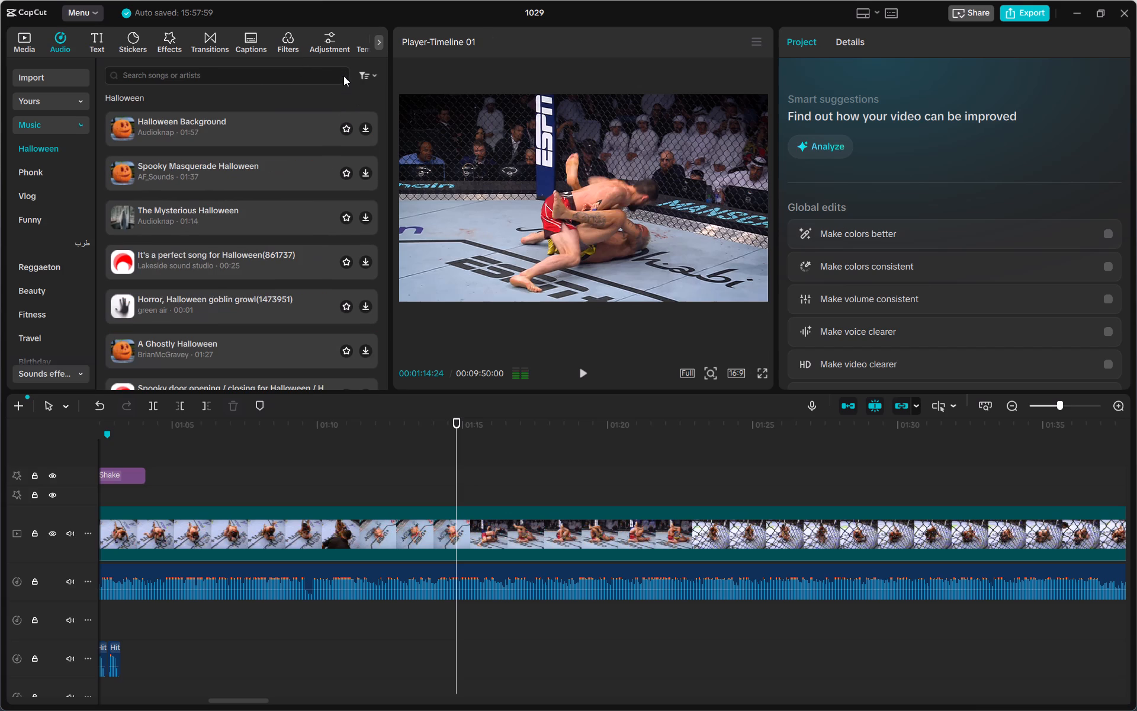
{"action": "left_click", "coordinate": [283, 84]}
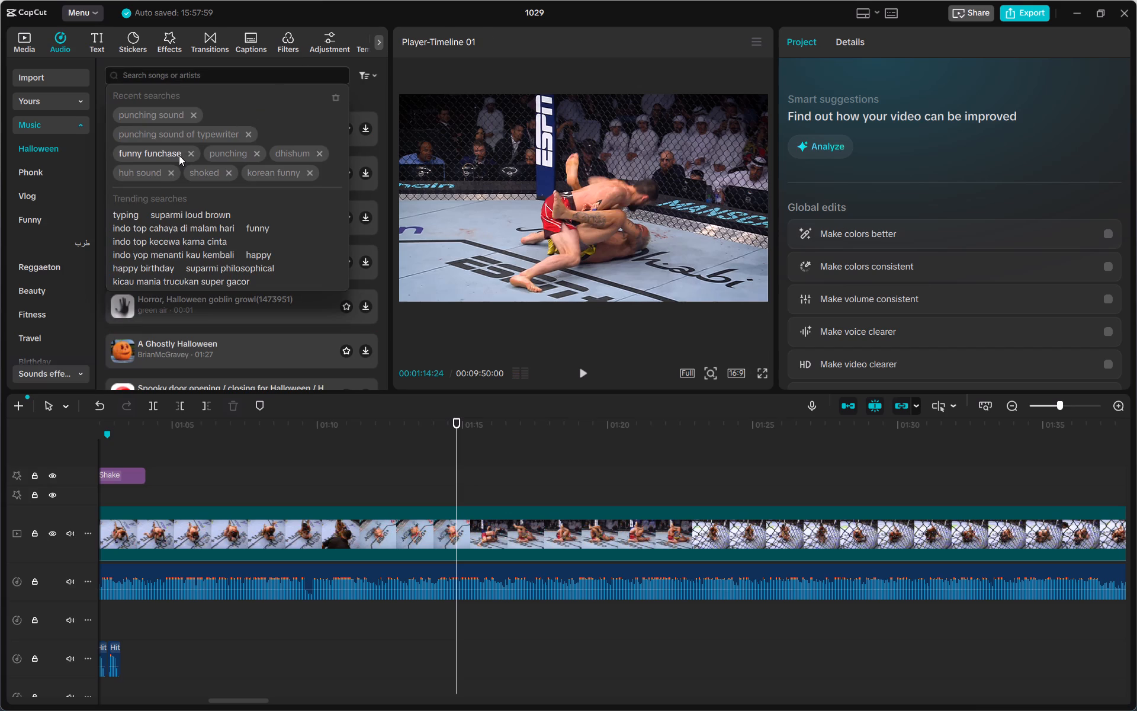
{"action": "left_click", "coordinate": [159, 172]}
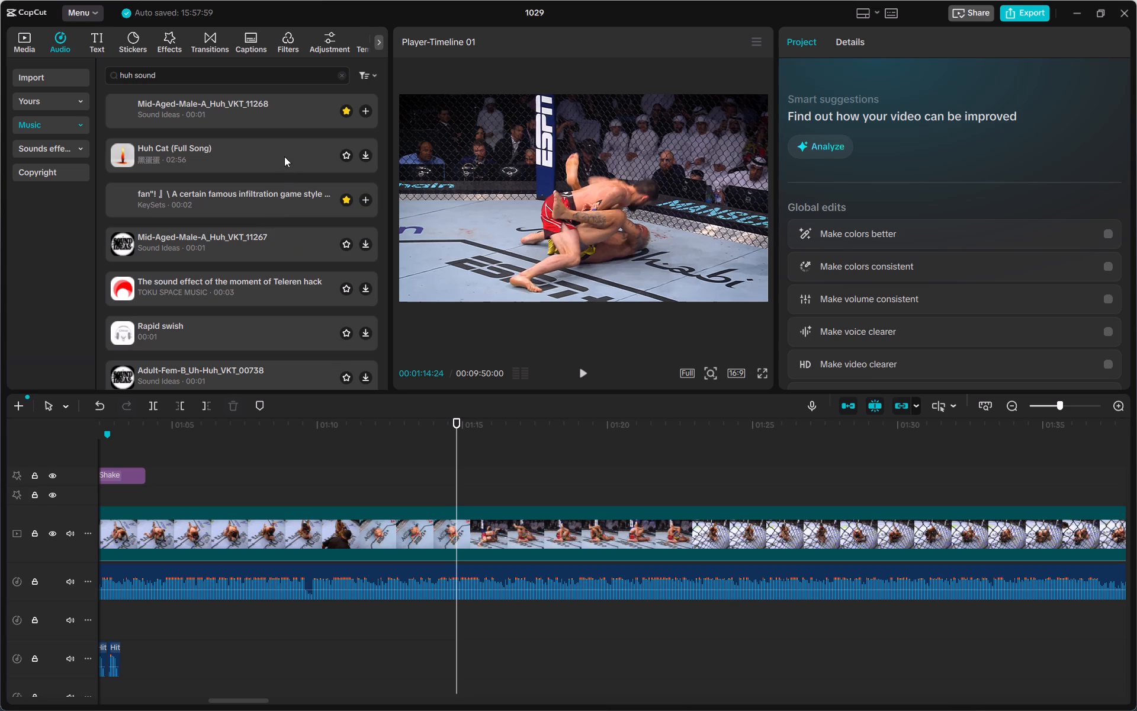
{"action": "left_click", "coordinate": [283, 150]}
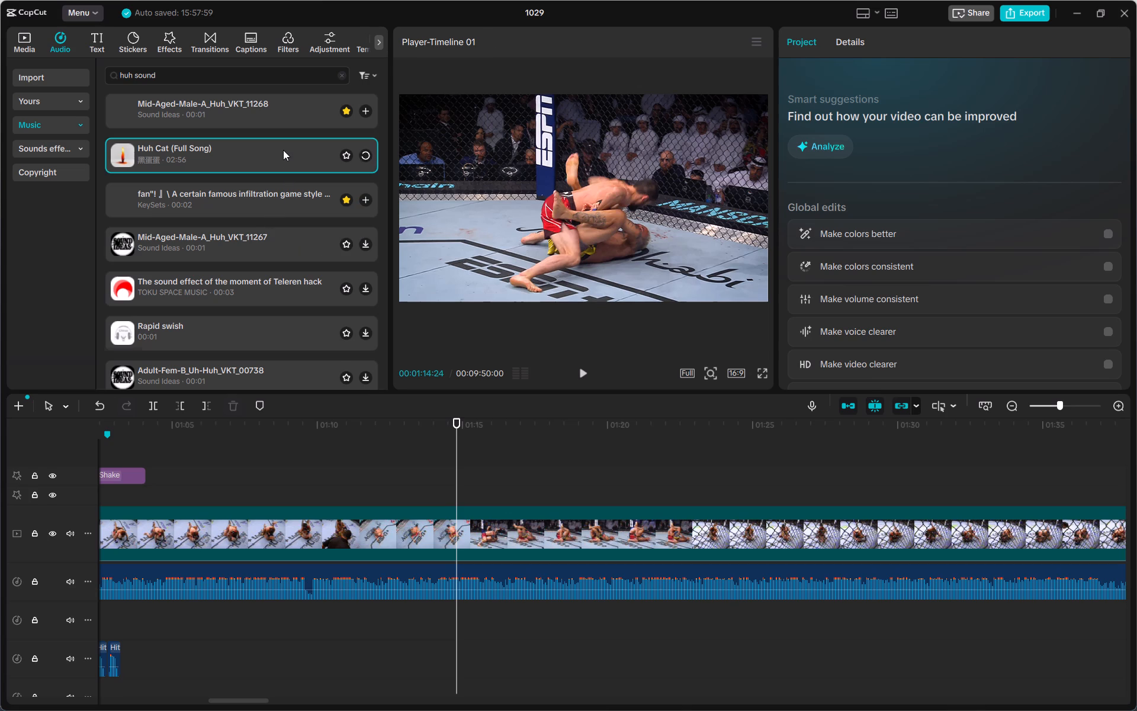
{"action": "left_click", "coordinate": [345, 154]}
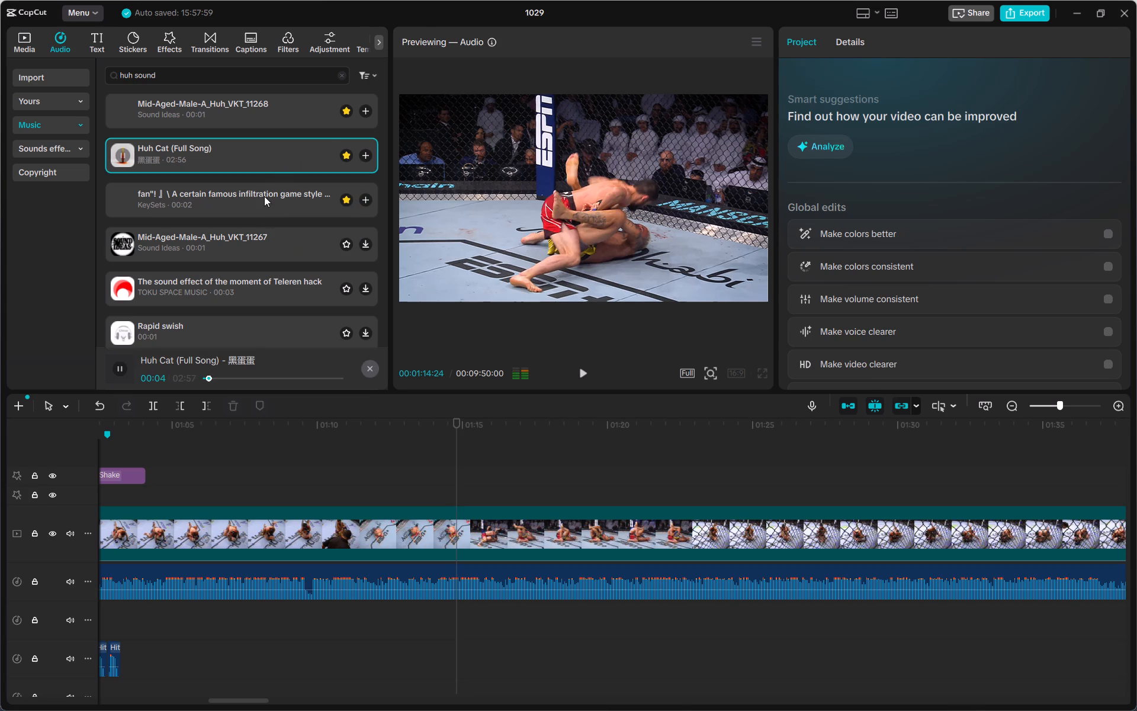
Audition Mid-Aged-Male-A_Huh_VKT_11268 and the famous infiltration game style alert sound, and add the alert sound at about 00:01:07.
{"action": "left_click", "coordinate": [271, 113]}
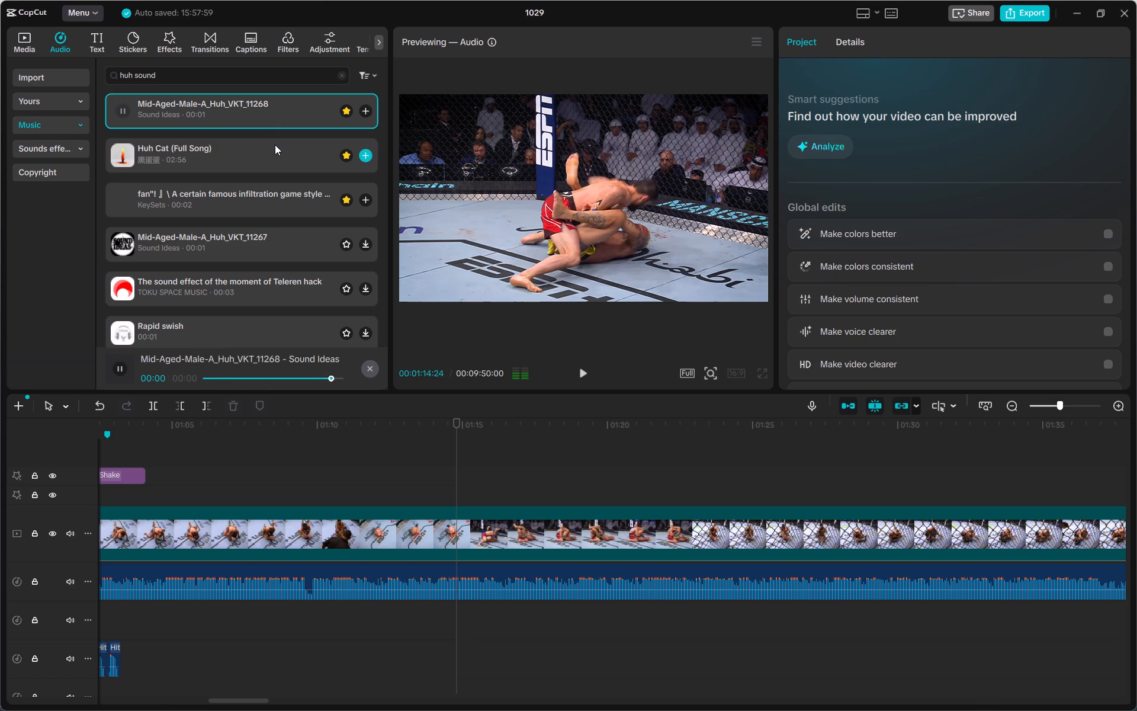
{"action": "left_click", "coordinate": [256, 192]}
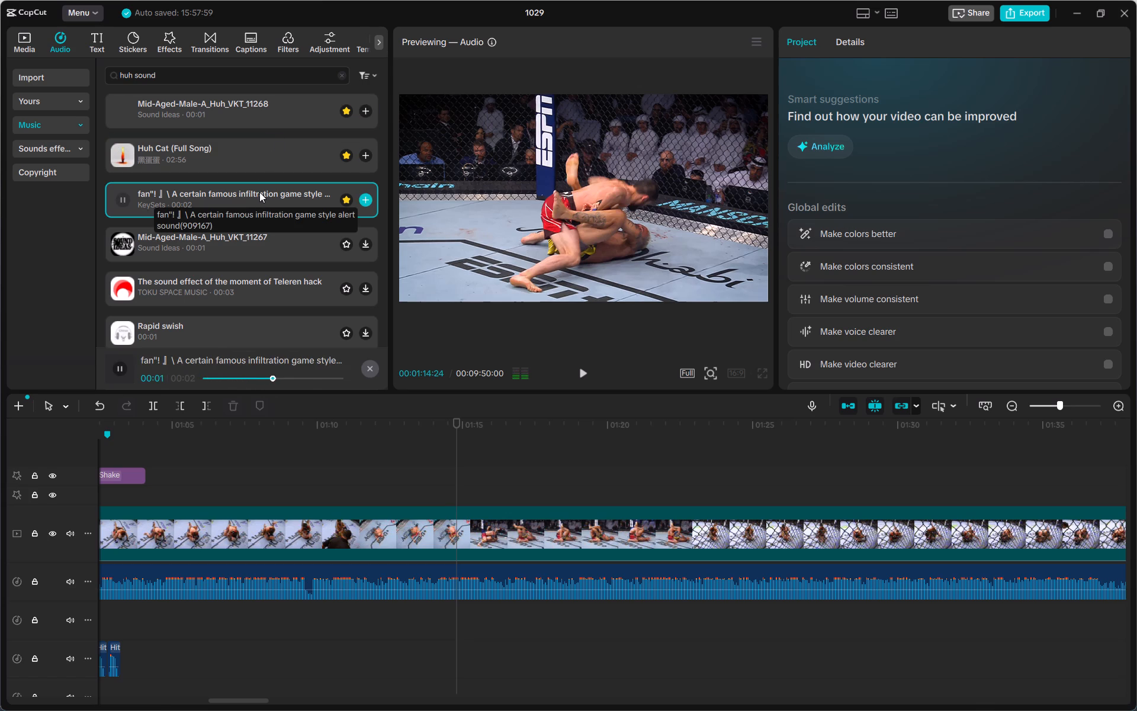
{"action": "left_click_drag", "start_coordinate": [226, 198], "coordinate": [286, 279]}
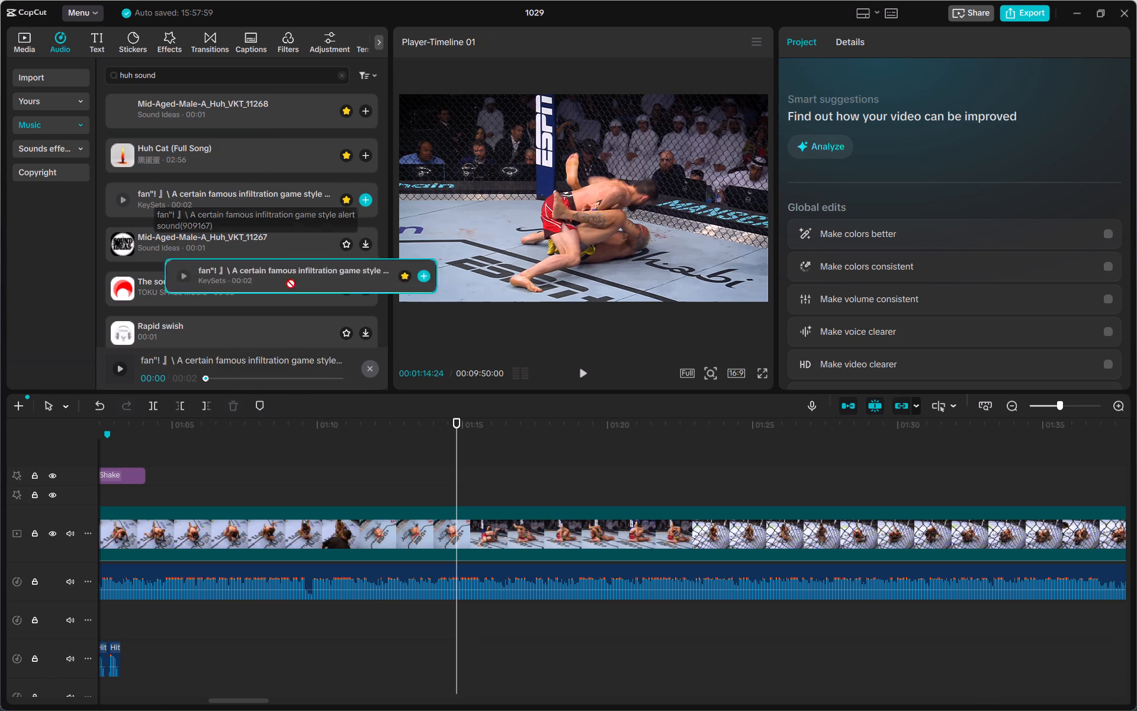
{"action": "left_click_drag", "start_coordinate": [286, 279], "coordinate": [237, 490]}
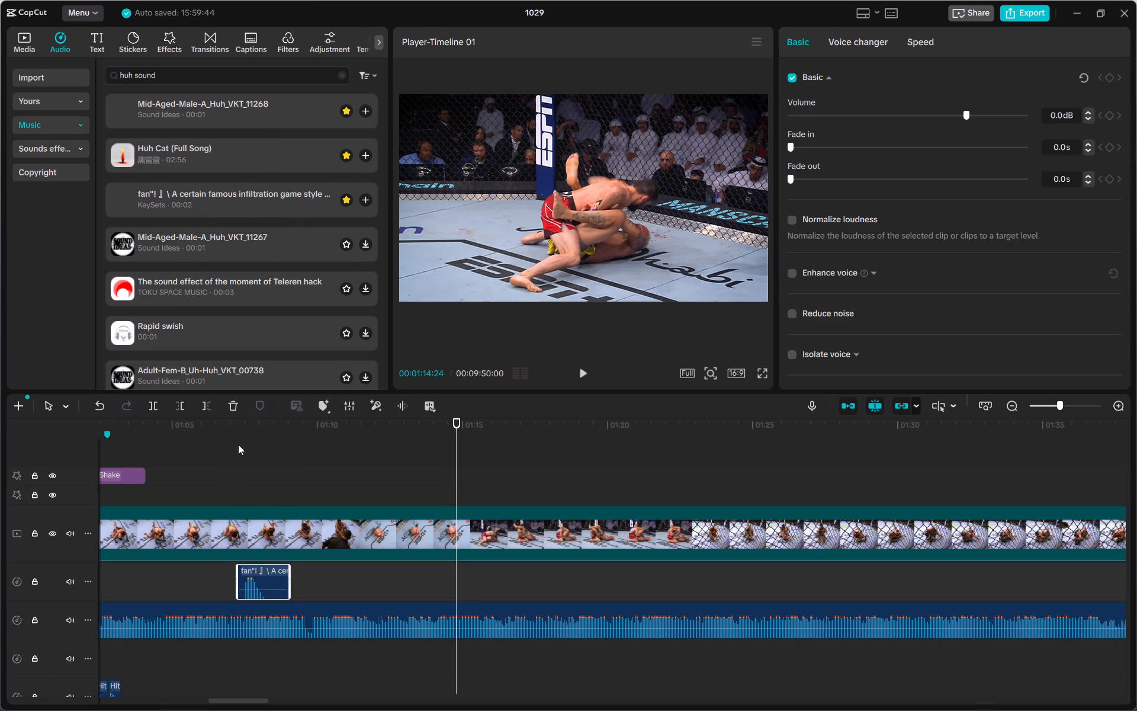
Play back the ground fighting around the new alert sound several times to check its timing, starting between about 00:01:05 and 00:01:08.
{"action": "left_click", "coordinate": [230, 458]}
{"action": "left_click_drag", "start_coordinate": [216, 447], "coordinate": [193, 450]}
{"action": "left_click", "coordinate": [214, 456]}
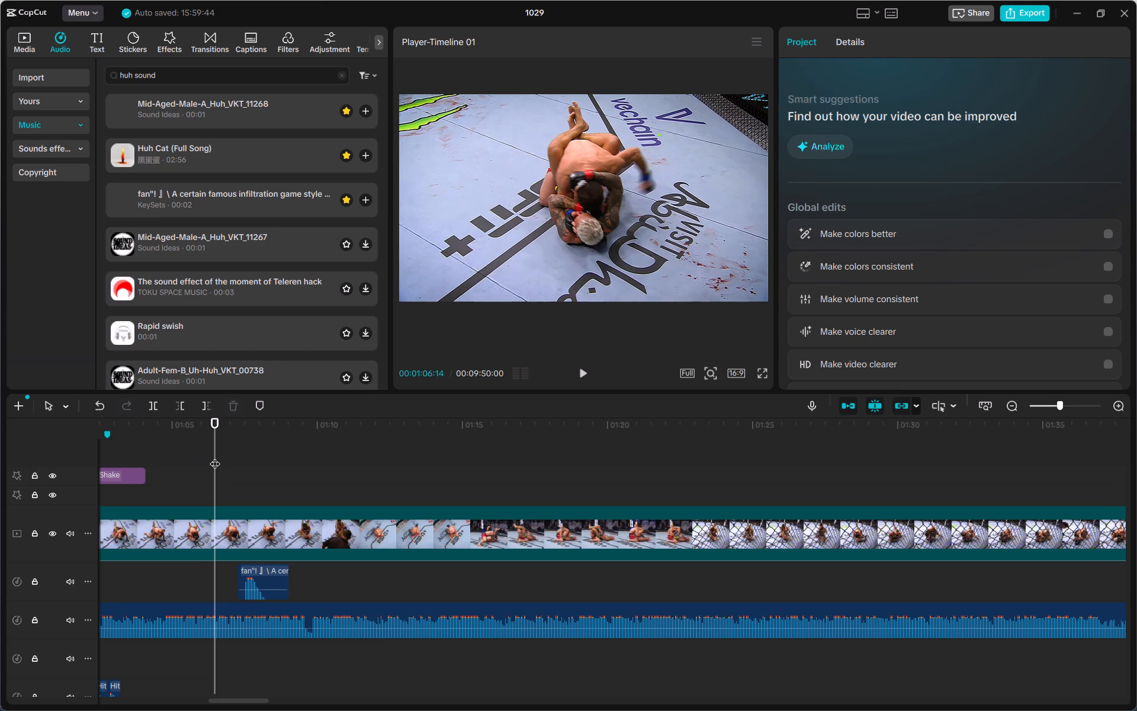
{"action": "left_click_drag", "start_coordinate": [215, 456], "coordinate": [206, 460]}
{"action": "left_click", "coordinate": [575, 379]}
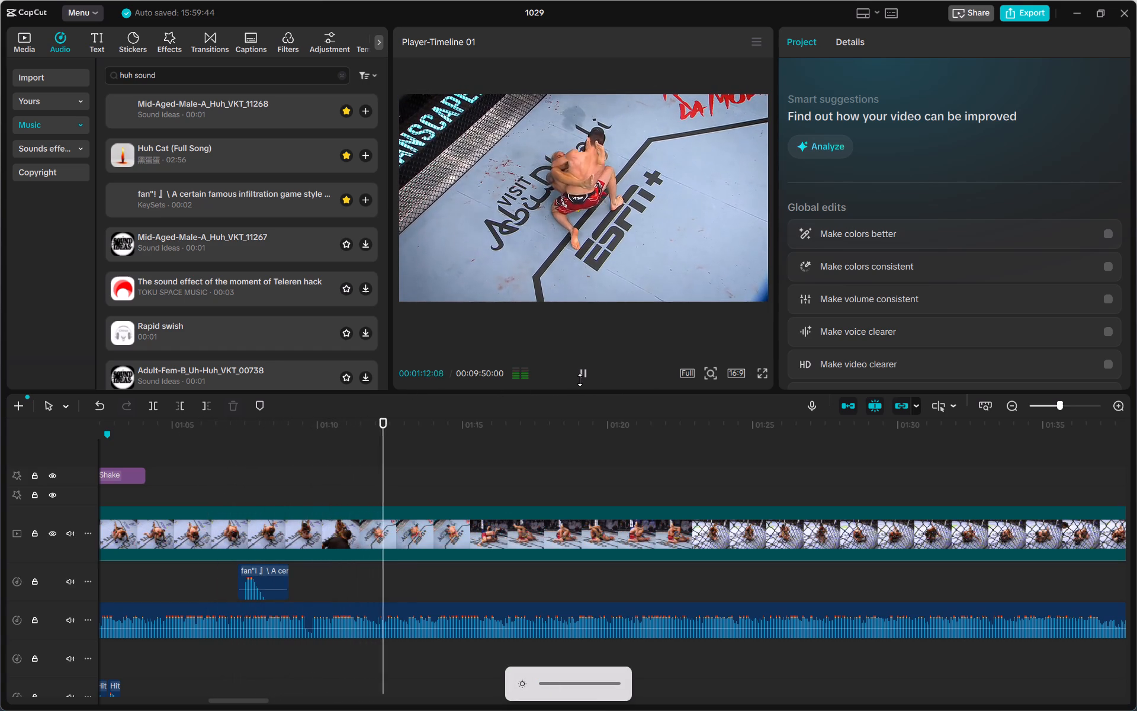
{"action": "left_click", "coordinate": [354, 452]}
{"action": "left_click_drag", "start_coordinate": [354, 452], "coordinate": [249, 459]}
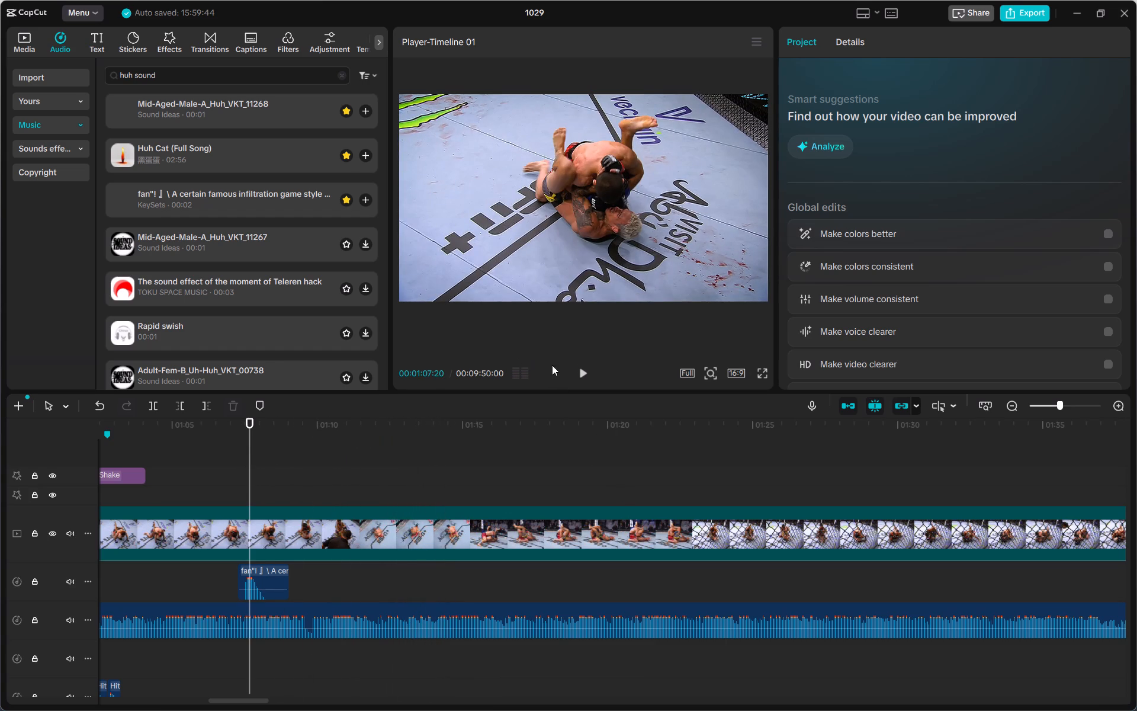
{"action": "left_click", "coordinate": [579, 377]}
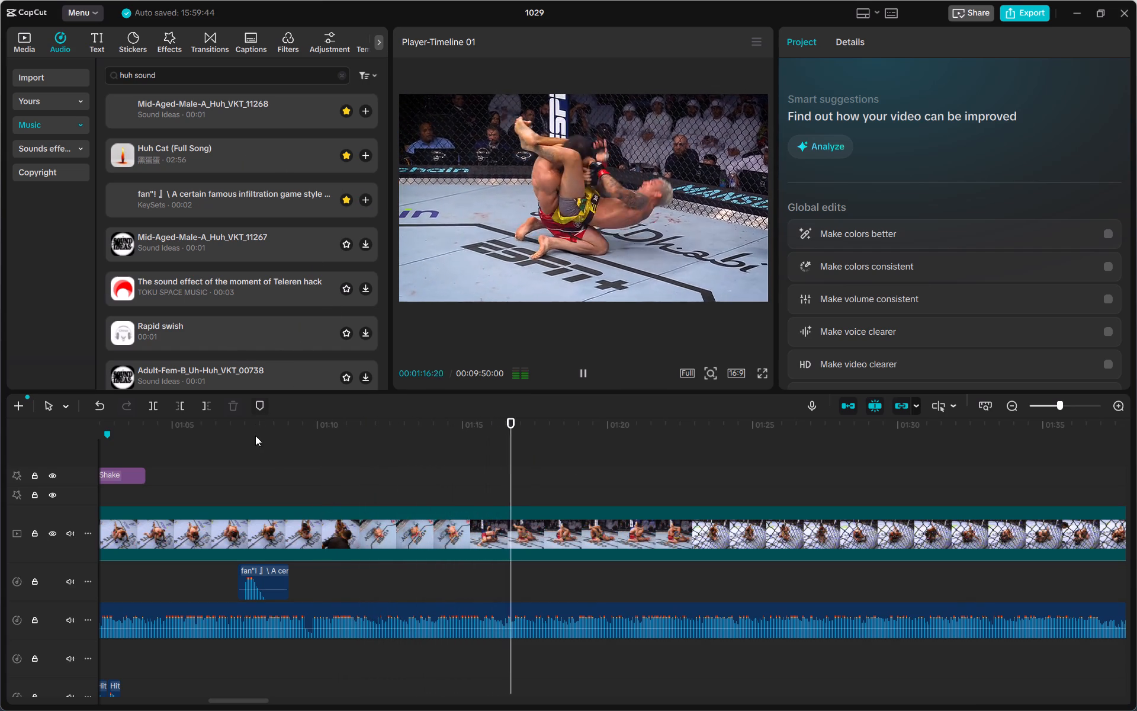
{"action": "left_click", "coordinate": [267, 465]}
{"action": "left_click_drag", "start_coordinate": [268, 465], "coordinate": [168, 462]}
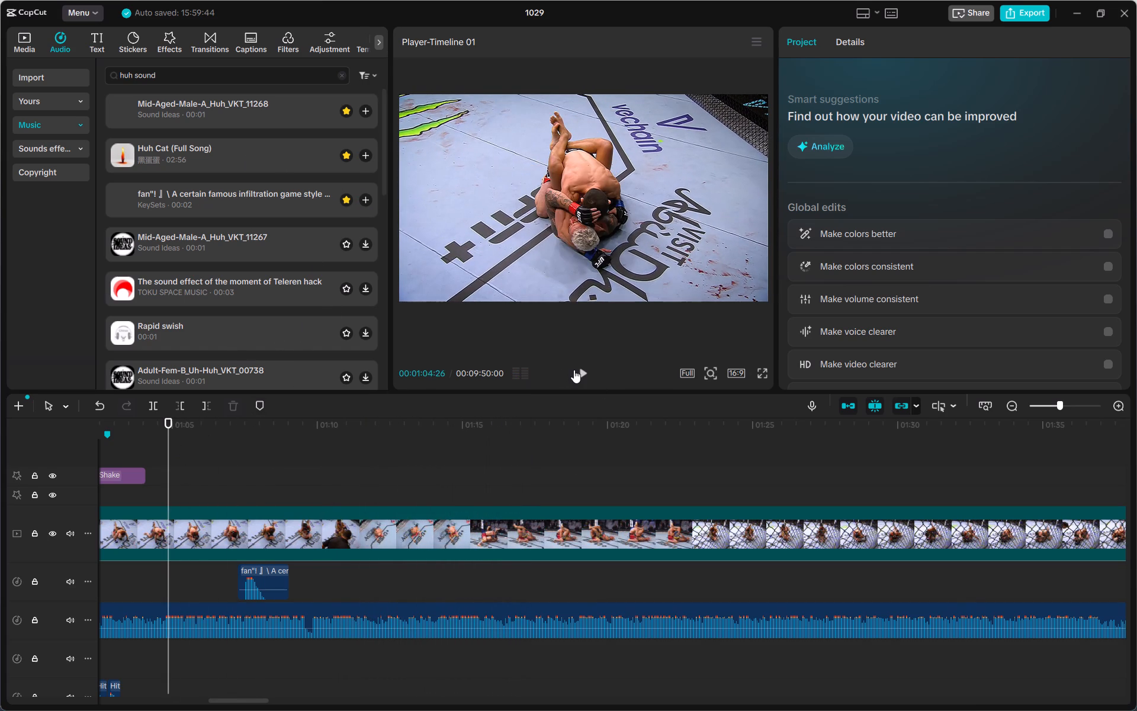
{"action": "left_click", "coordinate": [577, 369]}
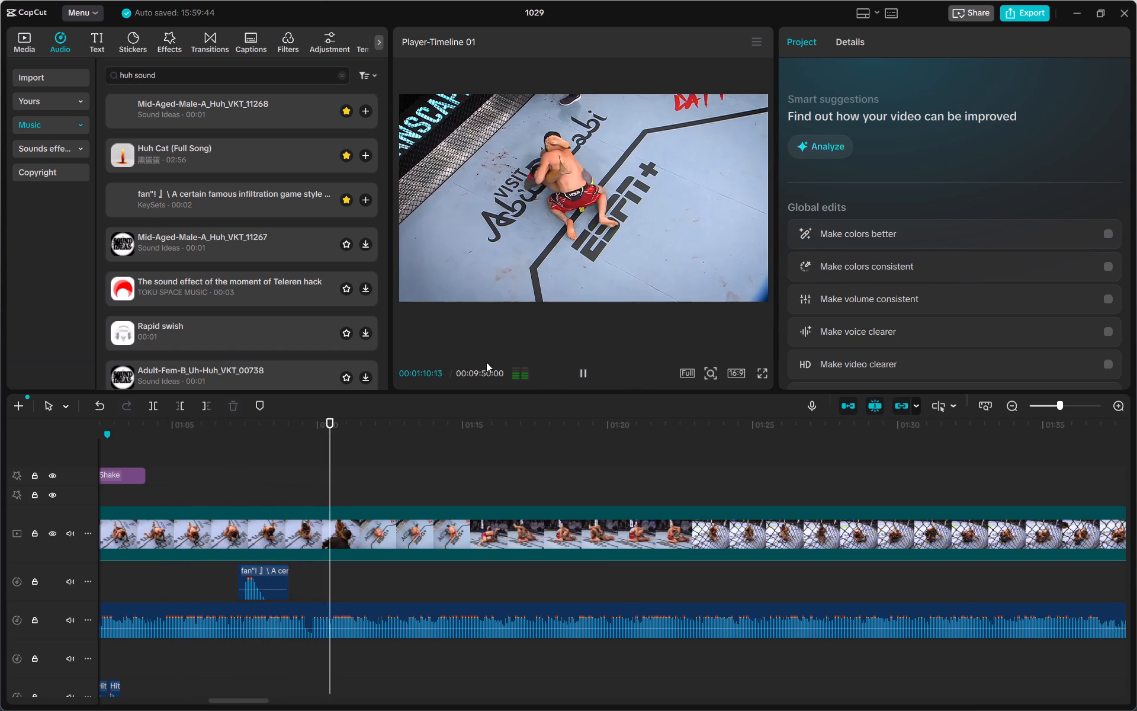
Play back the opening and add Huh Cat (Full Song) on a new audio track, starting where the Grimy Noise effect begins.
{"action": "left_click", "coordinate": [314, 446]}
{"action": "left_click_drag", "start_coordinate": [314, 446], "coordinate": [62, 422]}
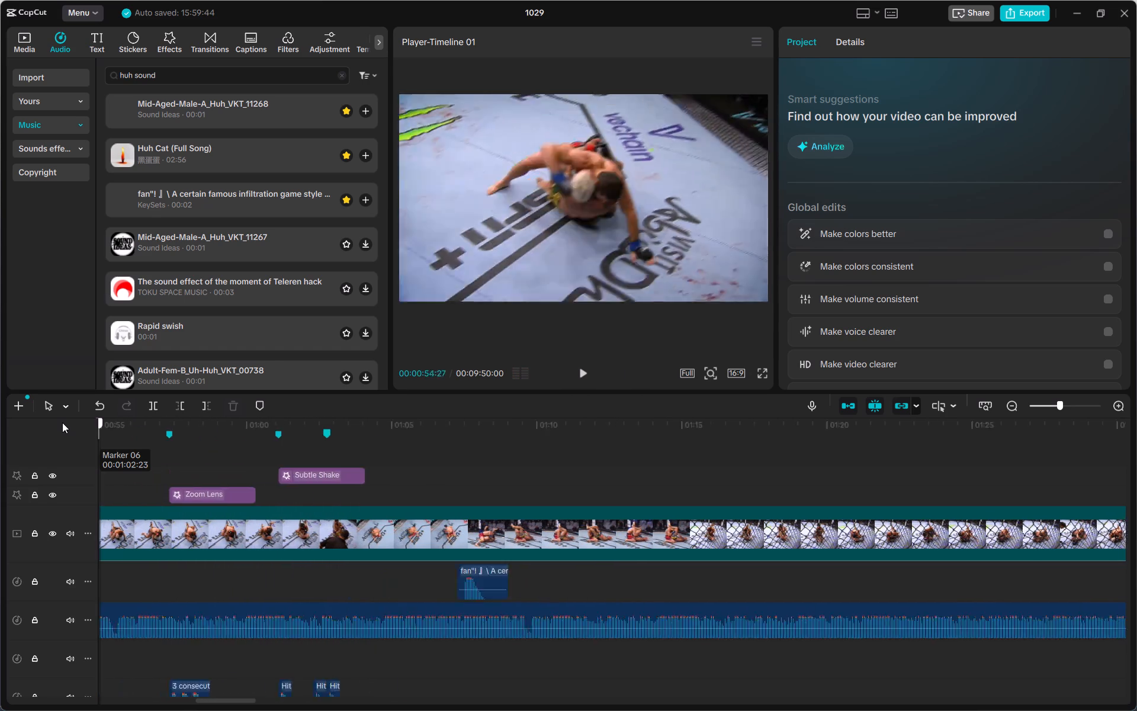
{"action": "left_click_drag", "start_coordinate": [62, 422], "coordinate": [201, 449]}
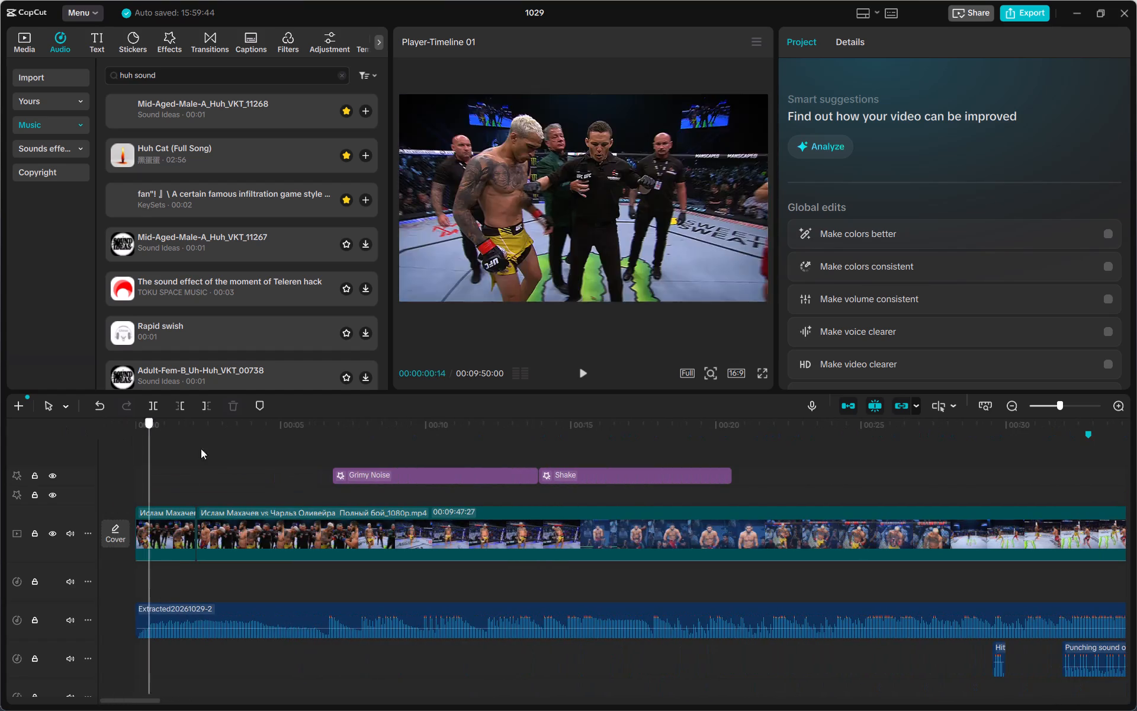
{"action": "left_click_drag", "start_coordinate": [201, 449], "coordinate": [291, 475]}
{"action": "left_click", "coordinate": [578, 373]}
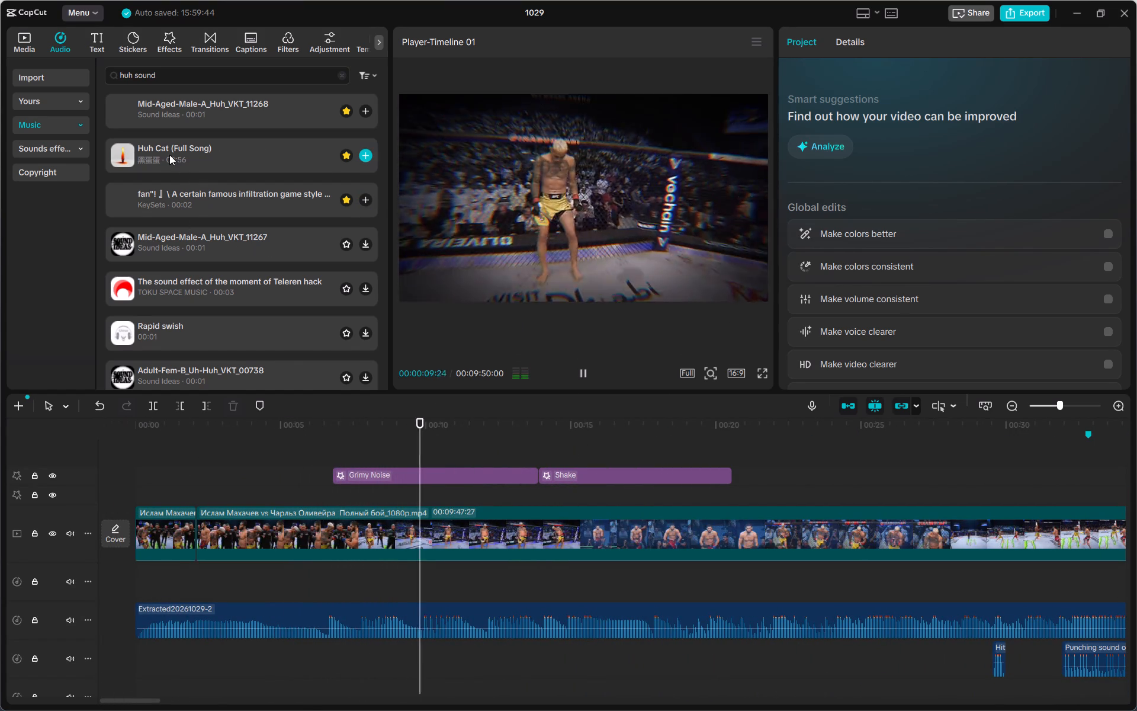
{"action": "left_click_drag", "start_coordinate": [181, 152], "coordinate": [392, 505]}
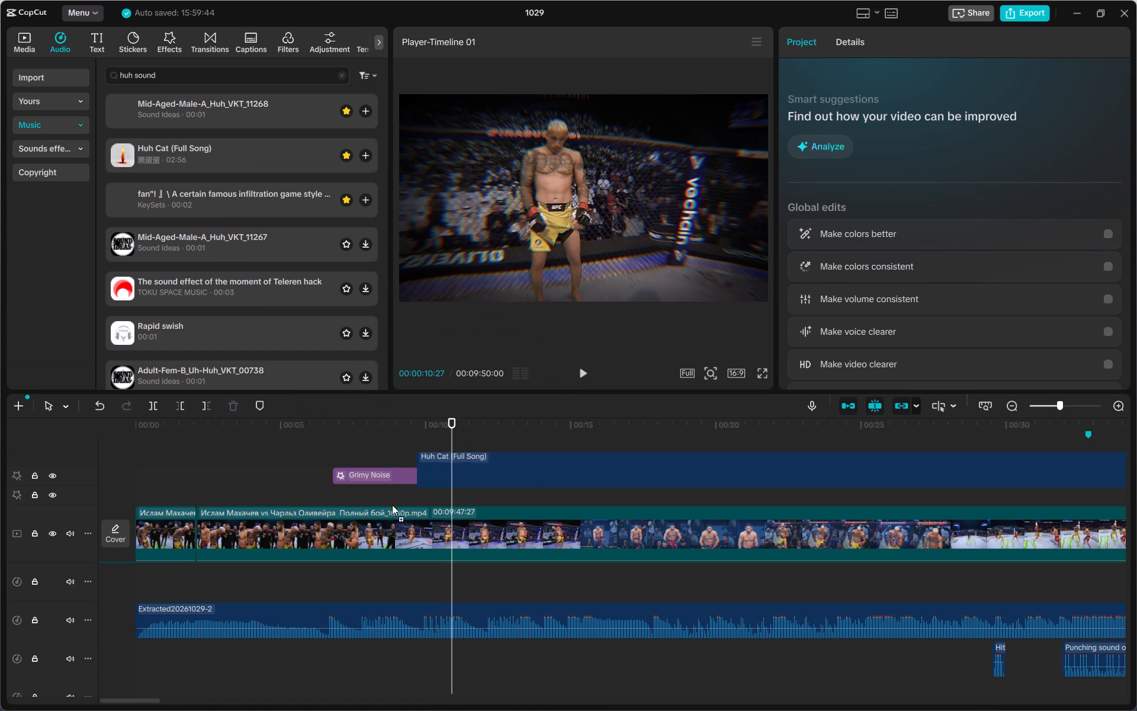
{"action": "left_click_drag", "start_coordinate": [392, 505], "coordinate": [328, 457]}
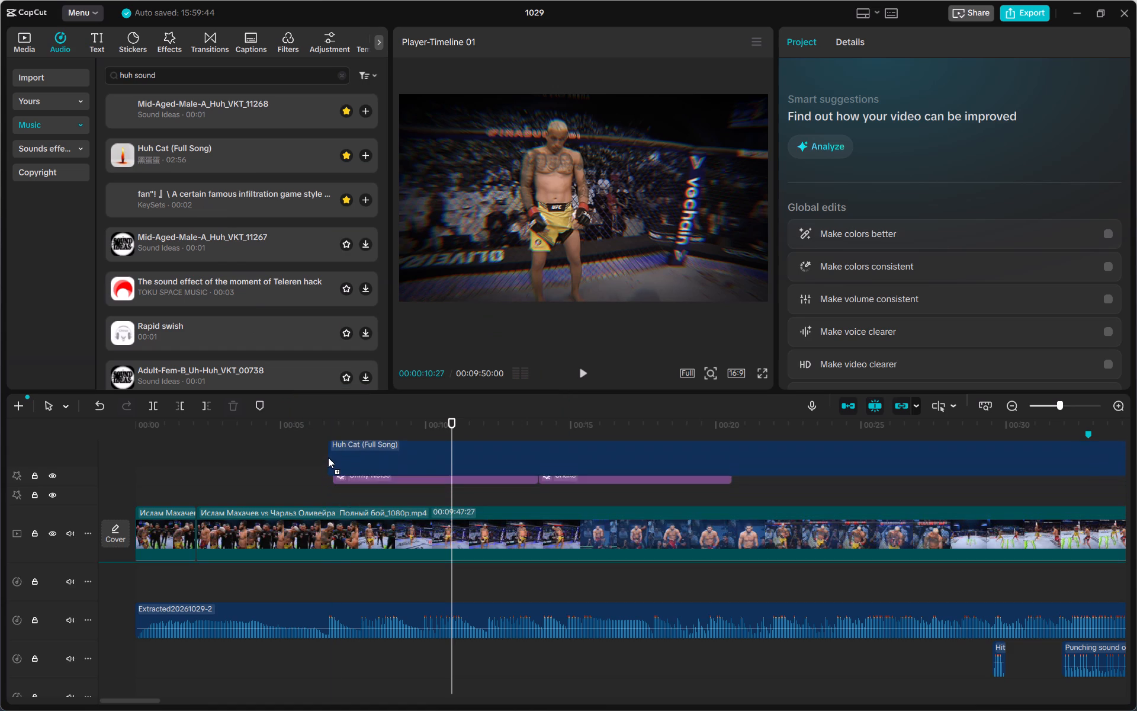
{"action": "left_click_drag", "start_coordinate": [328, 457], "coordinate": [331, 497]}
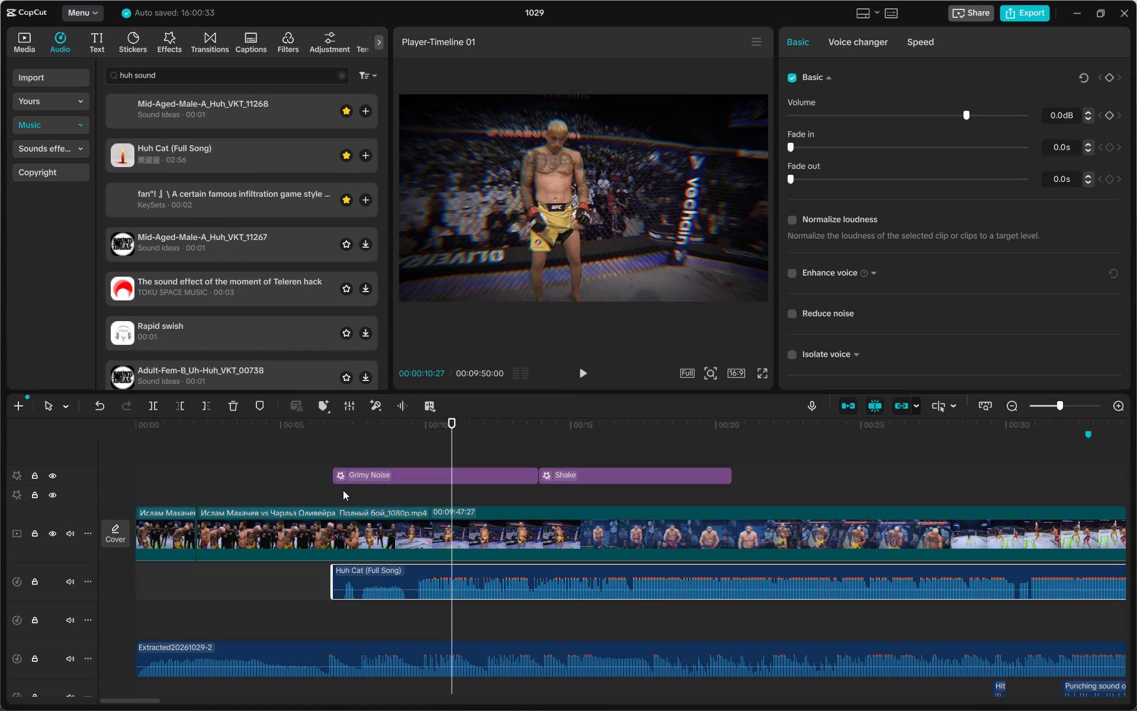
{"action": "left_click", "coordinate": [435, 590]}
Move the Grimy Noise effect onto the effect track directly below the Shake effect, keeping its start time.
{"action": "left_click", "coordinate": [527, 575]}
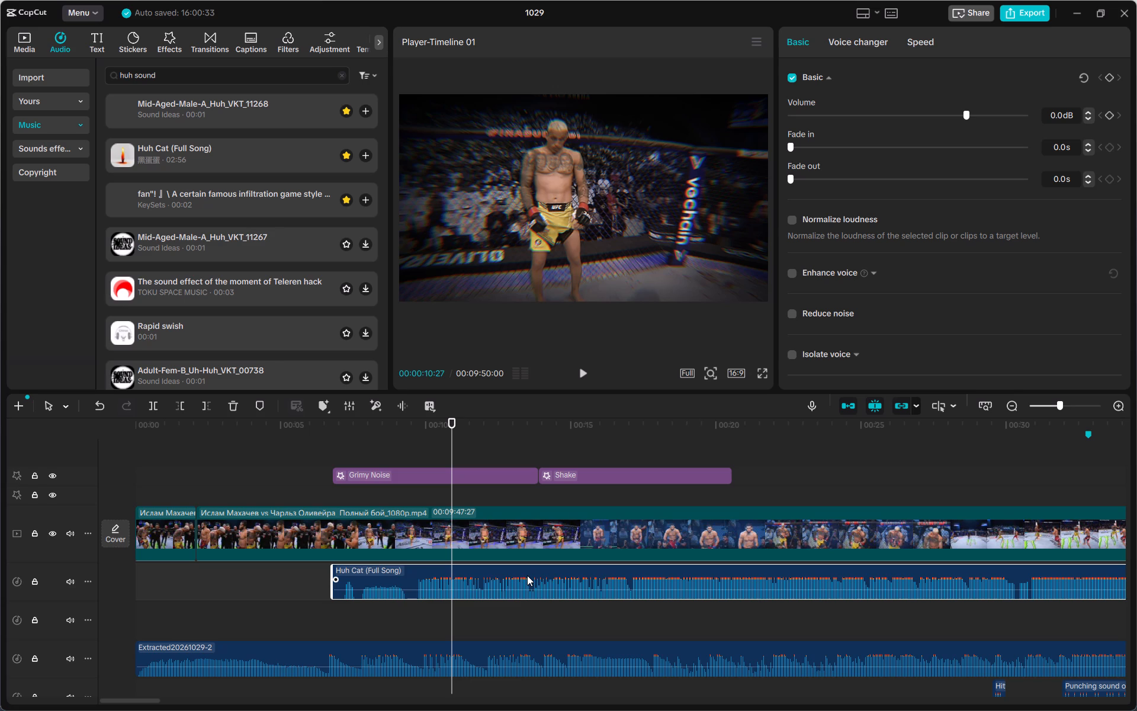
{"action": "left_click", "coordinate": [518, 582]}
{"action": "left_click_drag", "start_coordinate": [450, 483], "coordinate": [458, 483]}
{"action": "left_click_drag", "start_coordinate": [469, 496], "coordinate": [461, 489]}
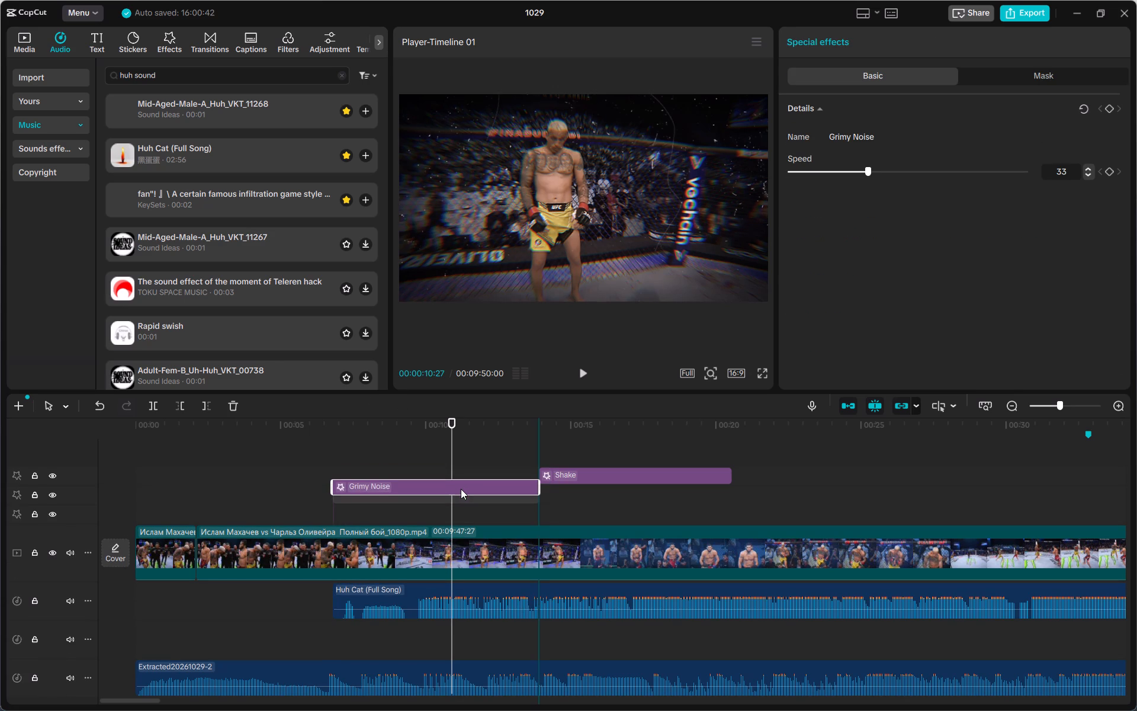
{"action": "left_click_drag", "start_coordinate": [461, 489], "coordinate": [458, 488]}
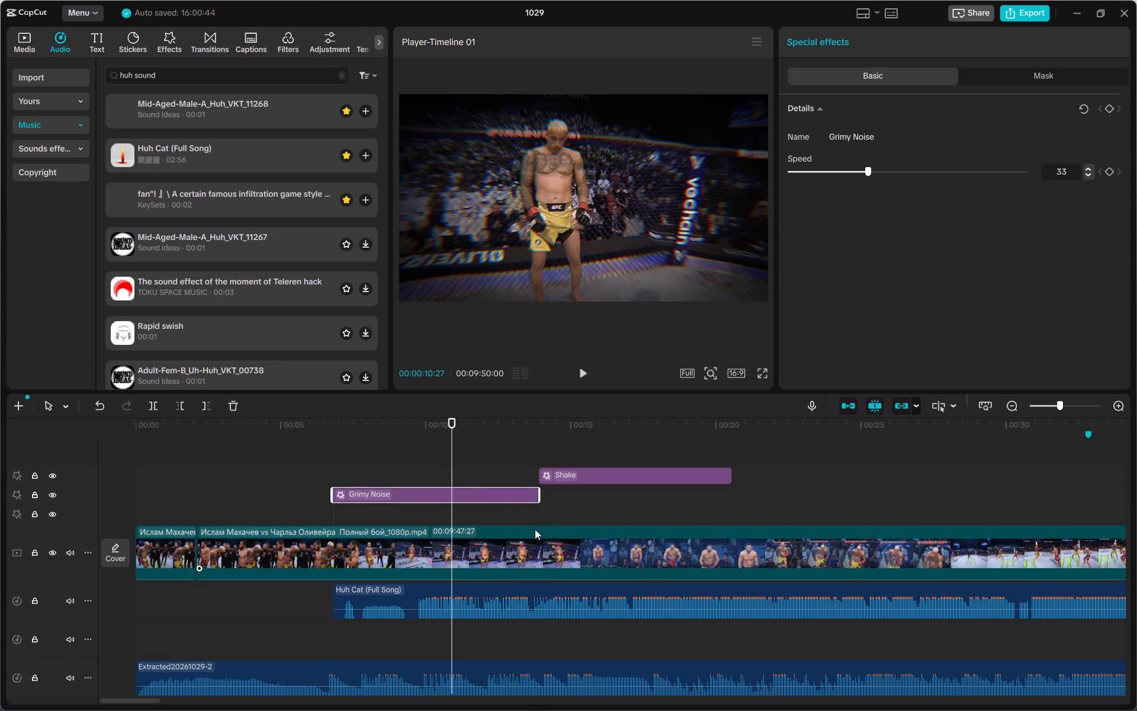
Split Huh Cat (Full Song) at 00:00:13:27, where the Grimy Noise effect ends, and delete the part after the cut.
{"action": "left_click", "coordinate": [503, 604]}
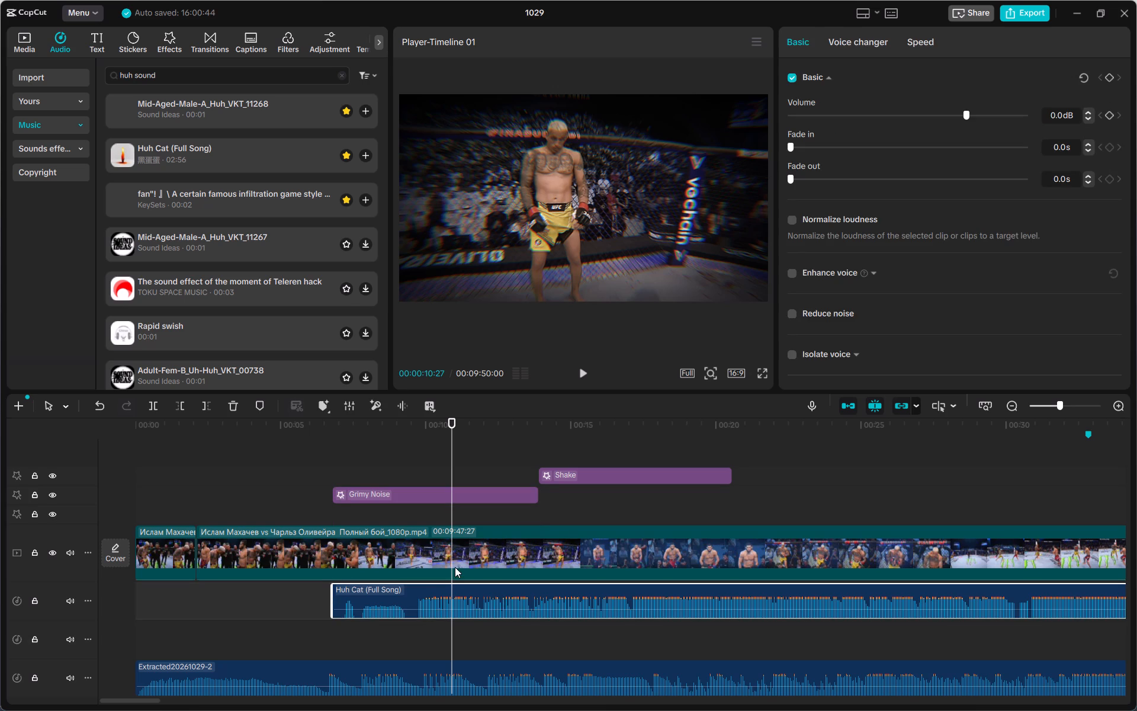
{"action": "left_click", "coordinate": [451, 566]}
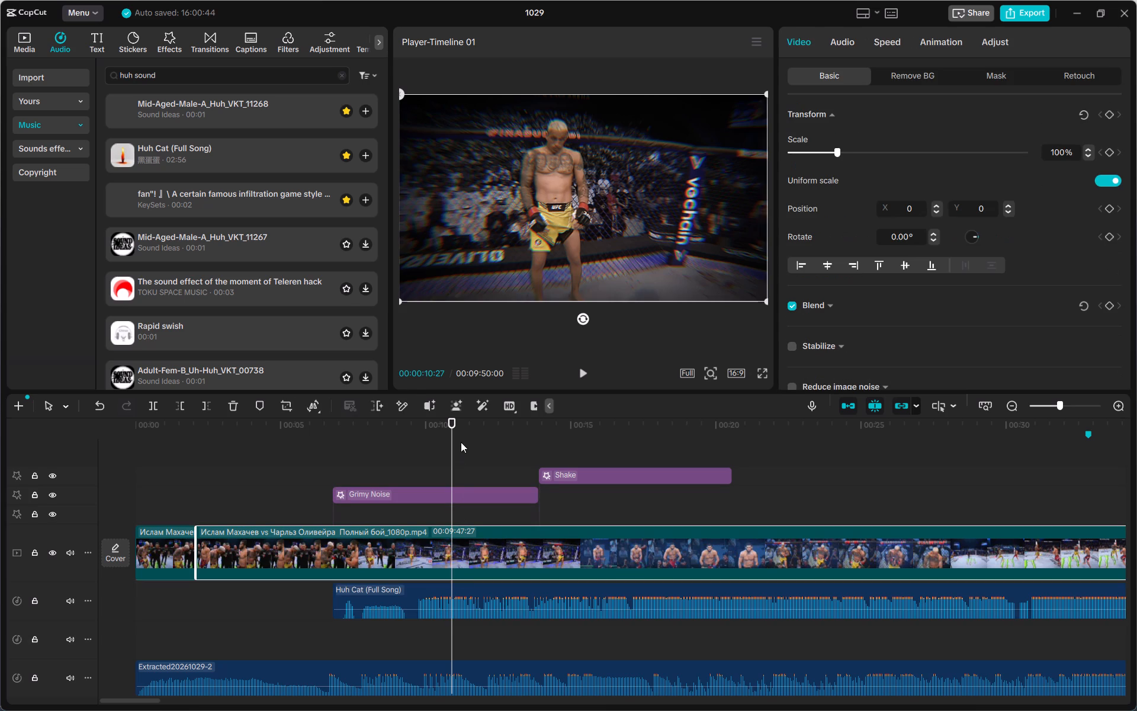
{"action": "left_click_drag", "start_coordinate": [450, 421], "coordinate": [534, 446]}
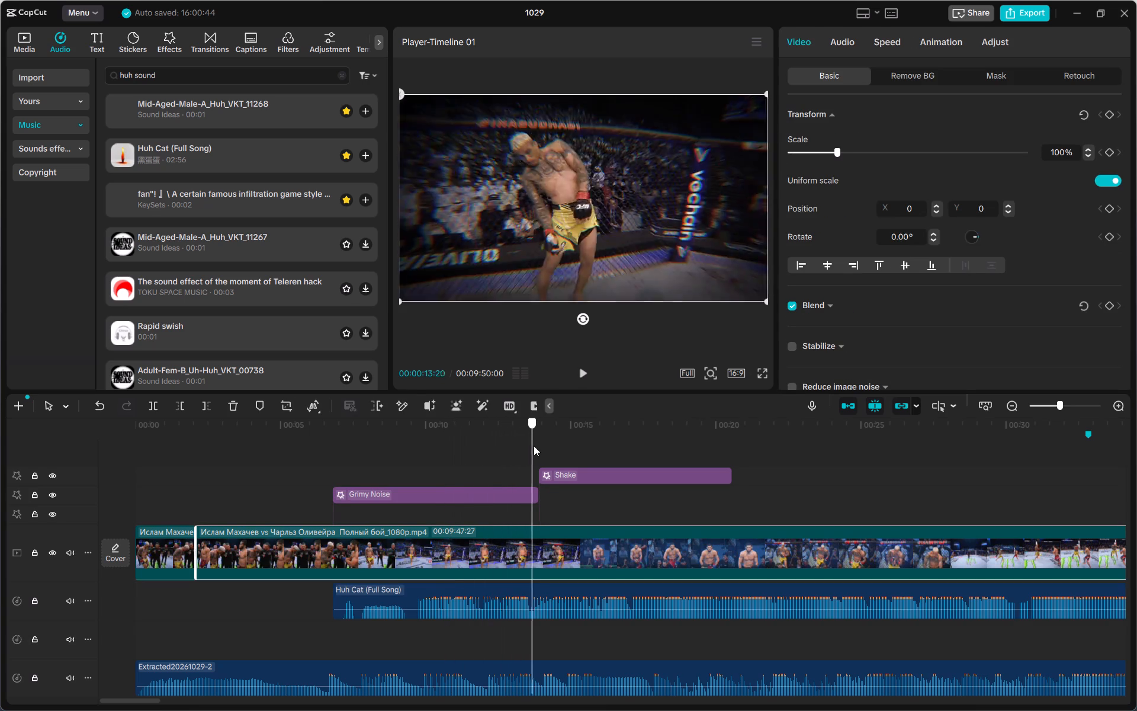
{"action": "left_click_drag", "start_coordinate": [534, 446], "coordinate": [537, 449]}
{"action": "left_click", "coordinate": [523, 600]}
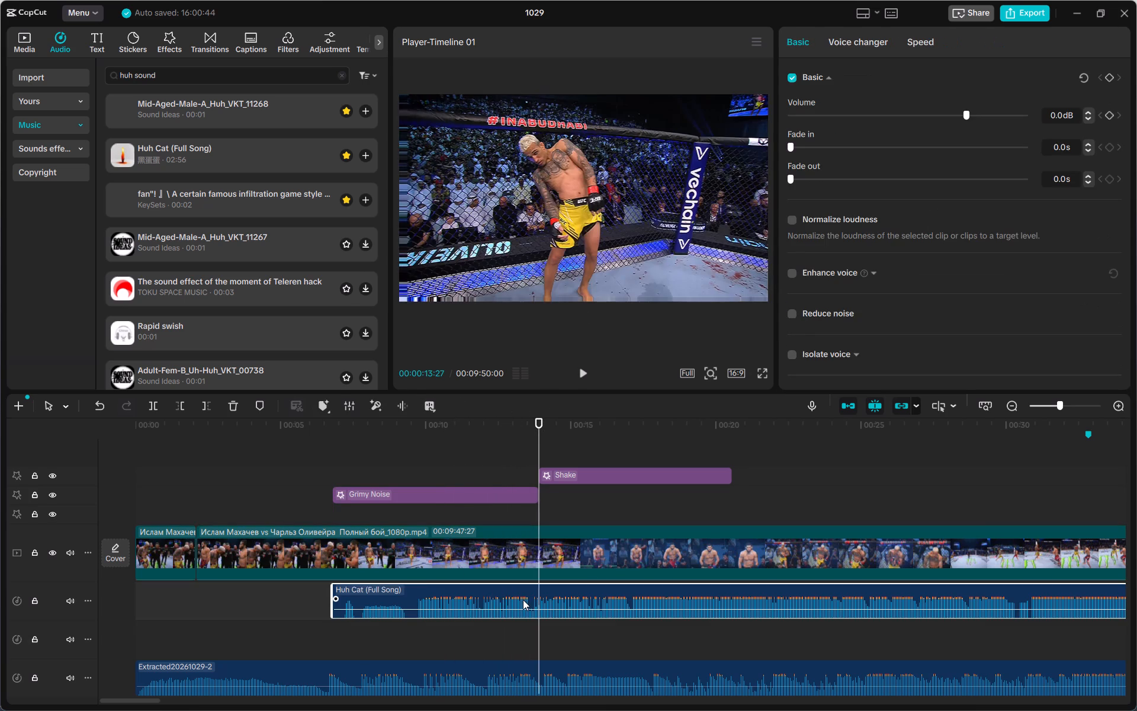
{"action": "left_click", "coordinate": [153, 400]}
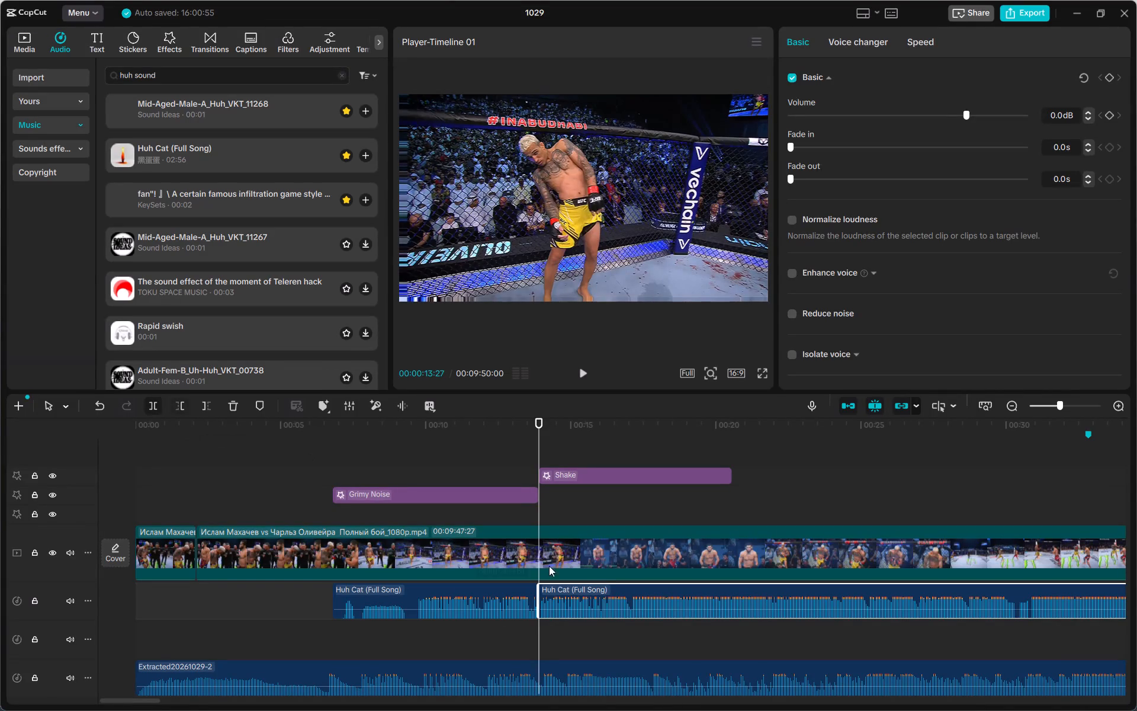
{"action": "left_click", "coordinate": [603, 597]}
{"action": "left_click", "coordinate": [239, 408]}
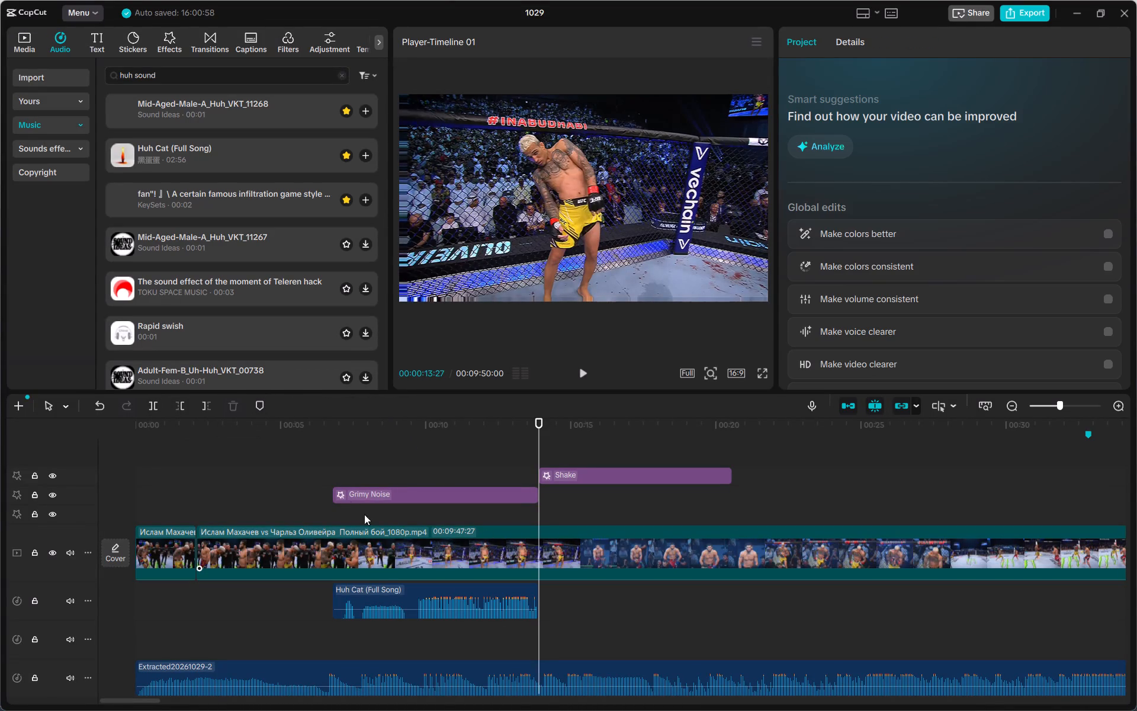
Play back the video from about 00:00:05 to check the trimmed Huh Cat sound, effects and hit sounds through the first exchanges.
{"action": "left_click", "coordinate": [277, 473]}
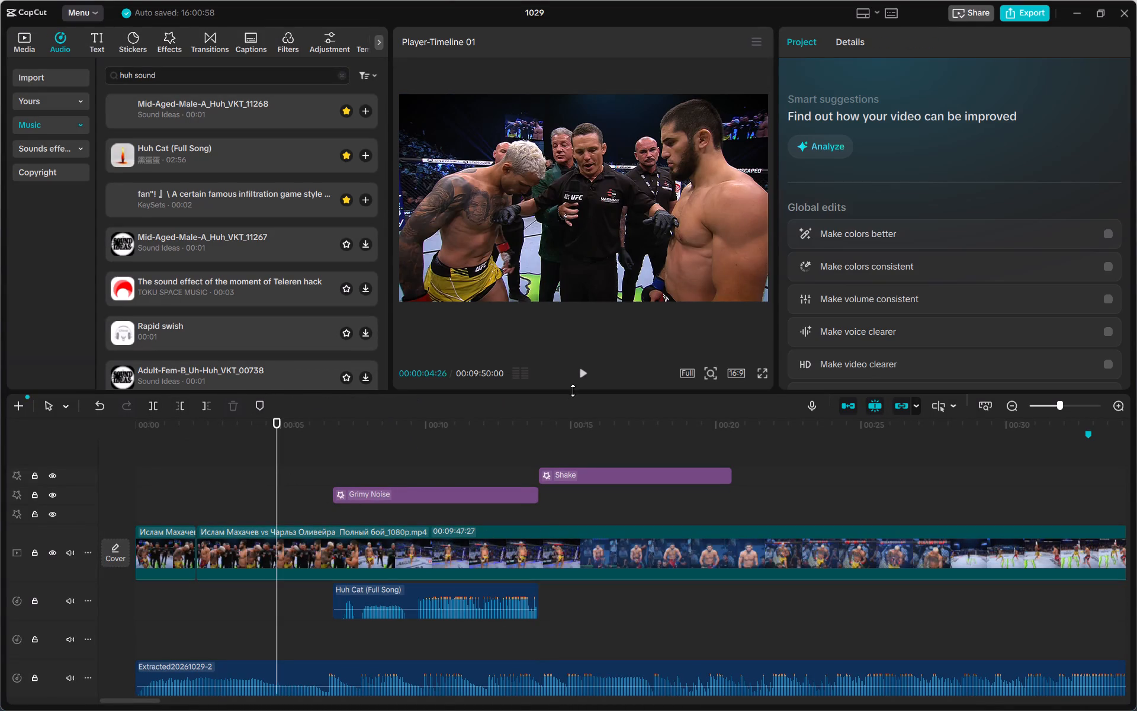
{"action": "left_click", "coordinate": [579, 383]}
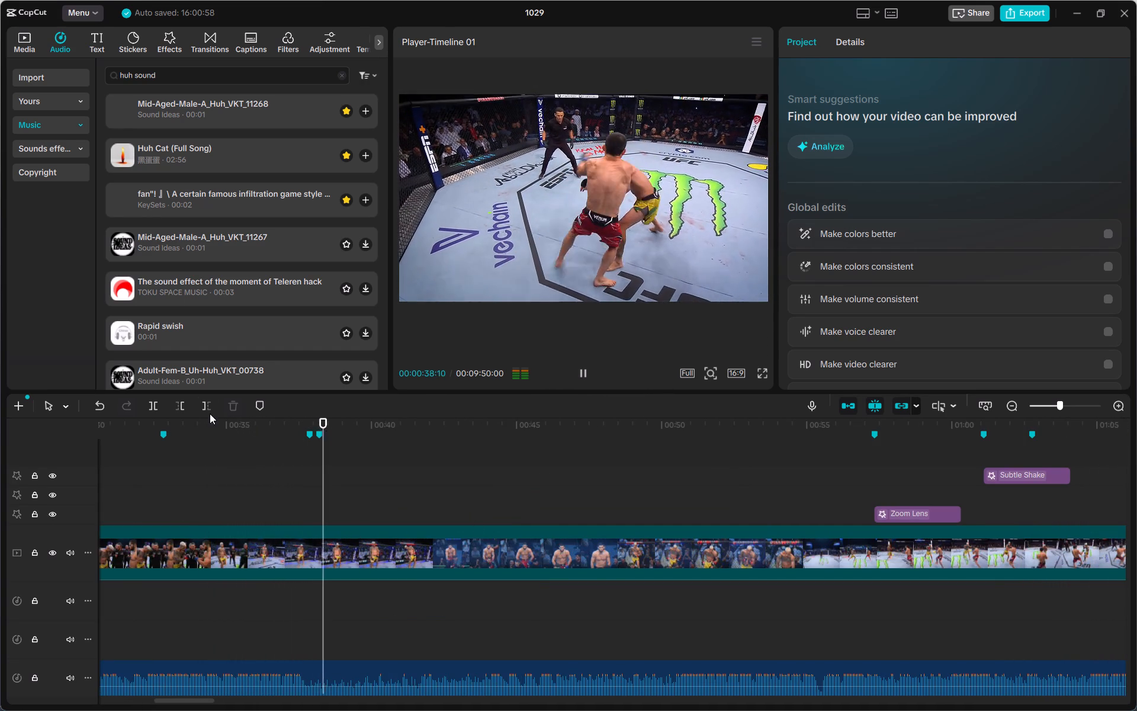
{"action": "scroll", "coordinate": [425, 572], "scroll_direction": "down", "scroll_amount": 3}
{"action": "scroll", "coordinate": [425, 572], "scroll_direction": "up", "scroll_amount": 1}
{"action": "scroll", "coordinate": [425, 572], "scroll_direction": "down", "scroll_amount": 3}
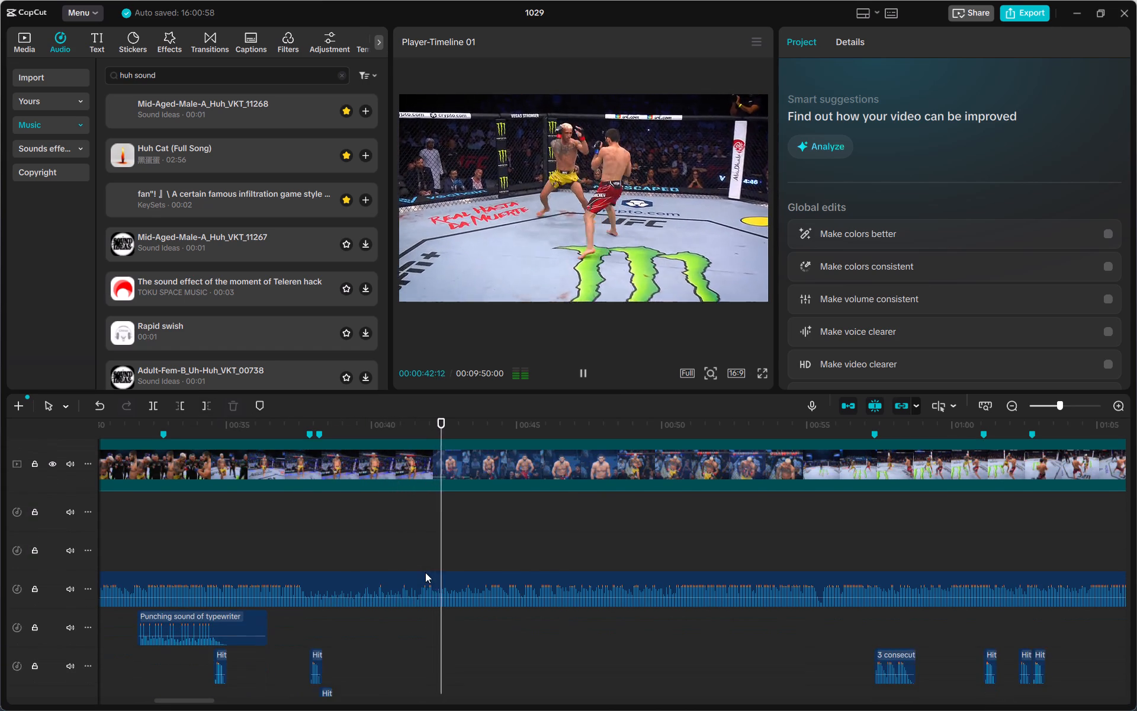
{"action": "scroll", "coordinate": [425, 572], "scroll_direction": "down", "scroll_amount": 6}
{"action": "scroll", "coordinate": [425, 572], "scroll_direction": "up", "scroll_amount": 9}
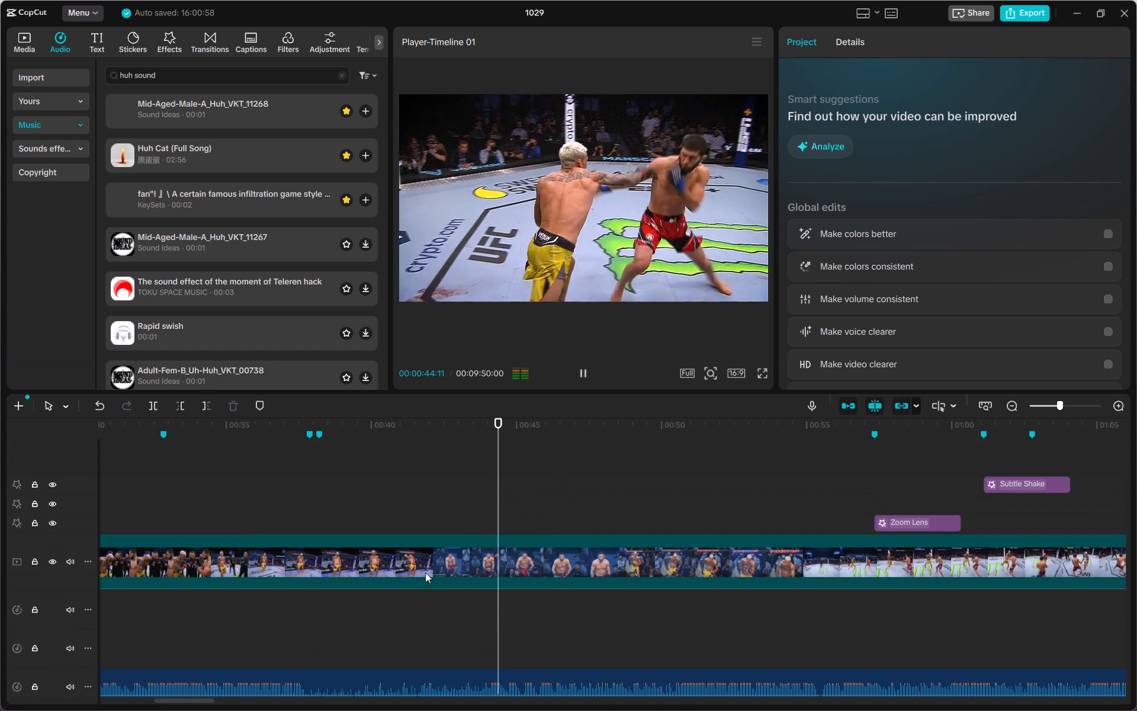
{"action": "scroll", "coordinate": [425, 572], "scroll_direction": "up", "scroll_amount": 4}
{"action": "scroll", "coordinate": [425, 572], "scroll_direction": "down", "scroll_amount": 3}
{"action": "scroll", "coordinate": [425, 572], "scroll_direction": "up", "scroll_amount": 3}
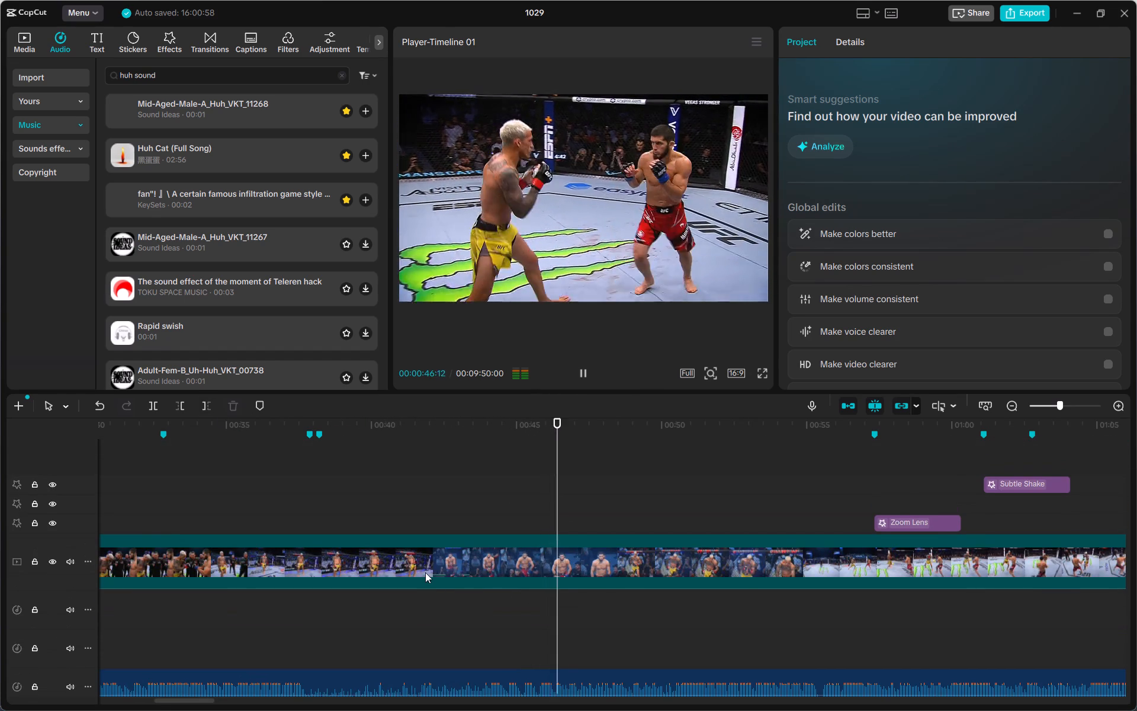
{"action": "scroll", "coordinate": [425, 572], "scroll_direction": "down", "scroll_amount": 2}
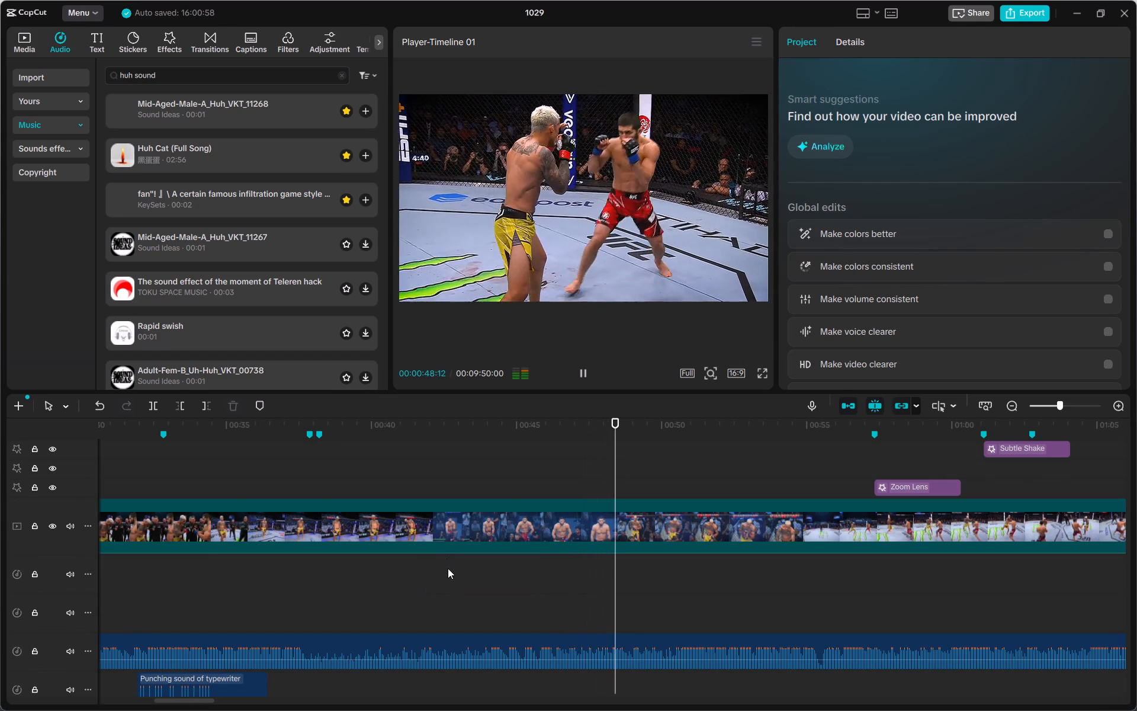
Add the trending sticker of the cat with pink flowers on its own track at about 00:00:50.
{"action": "left_click", "coordinate": [75, 98]}
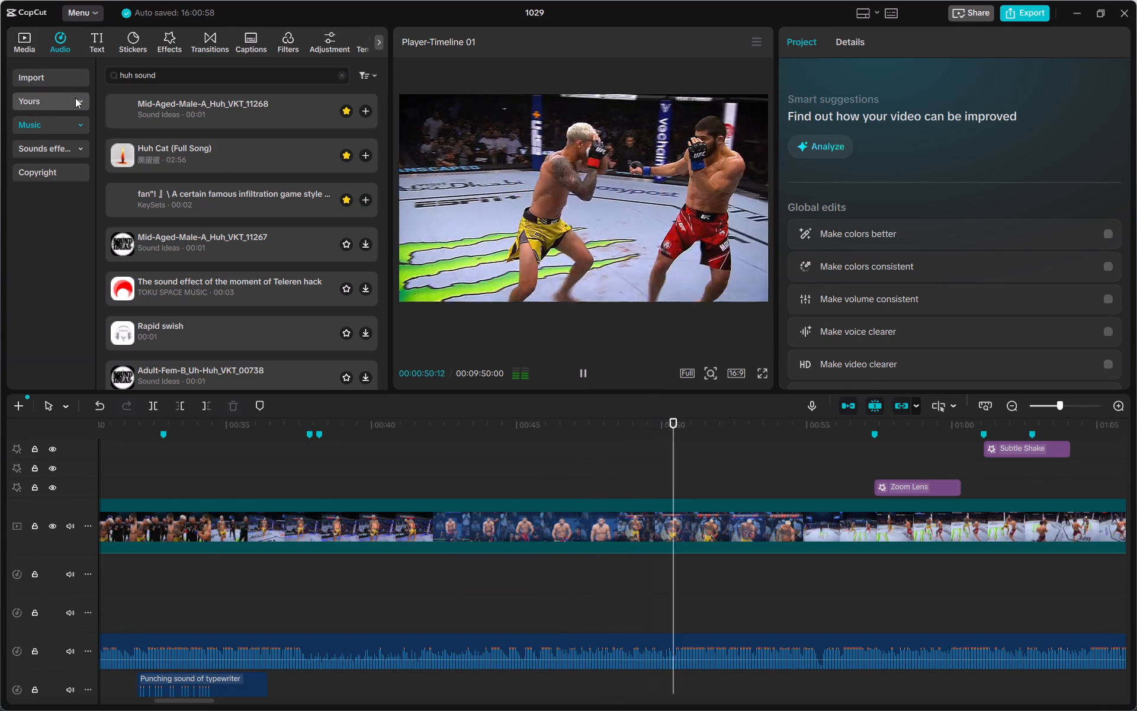
{"action": "left_click", "coordinate": [134, 41]}
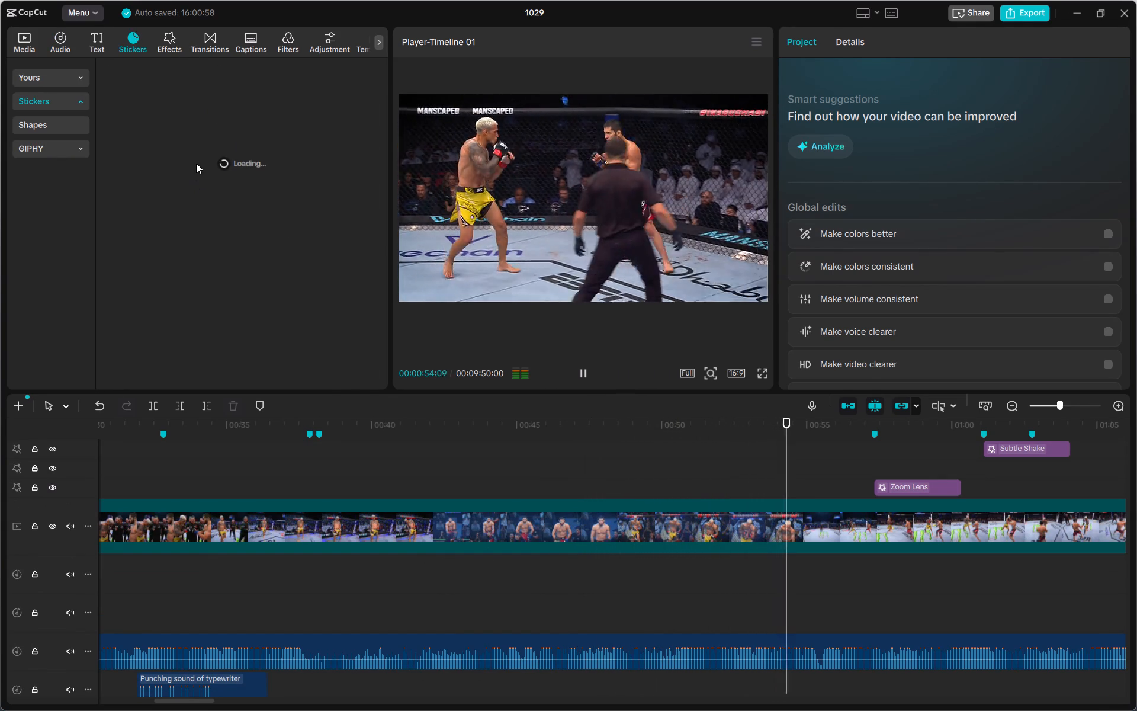
{"action": "left_click_drag", "start_coordinate": [227, 272], "coordinate": [671, 503]}
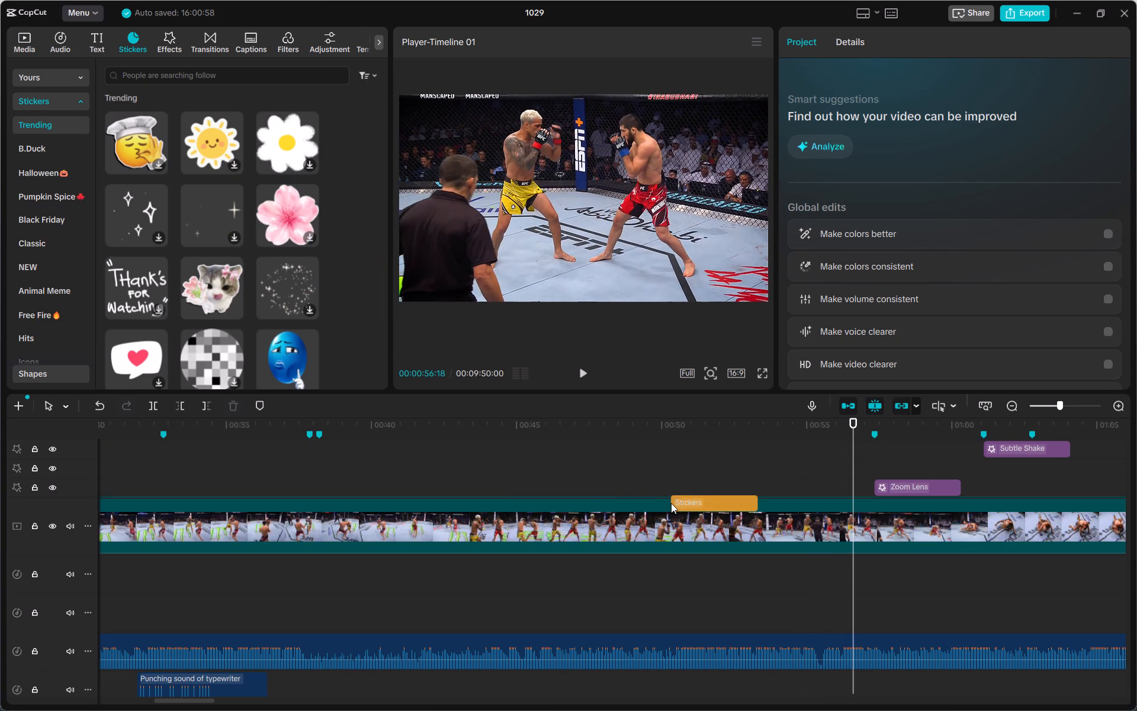
Shrink the cat sticker to 57% and place it at X 1040, Y -525, over the lower legs of the fighter in red shorts.
{"action": "left_click", "coordinate": [625, 495]}
{"action": "left_click", "coordinate": [583, 379]}
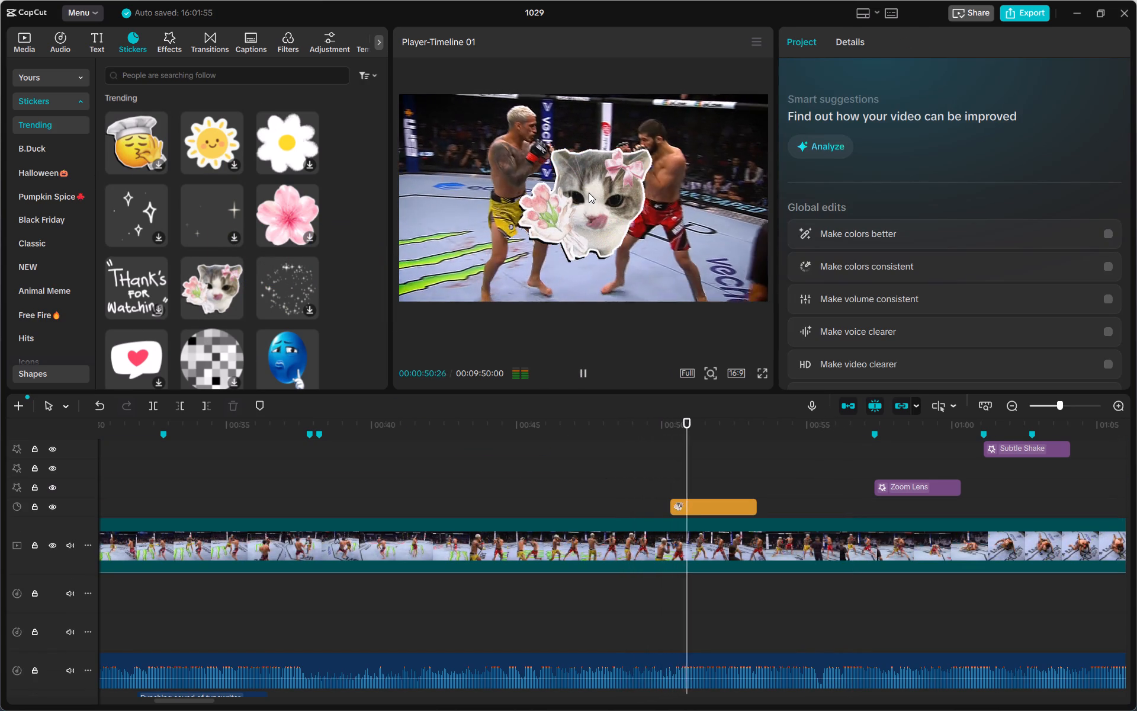
{"action": "left_click", "coordinate": [589, 193]}
{"action": "left_click_drag", "start_coordinate": [589, 193], "coordinate": [650, 201]}
{"action": "left_click_drag", "start_coordinate": [715, 277], "coordinate": [673, 232]}
{"action": "left_click_drag", "start_coordinate": [660, 204], "coordinate": [699, 246]}
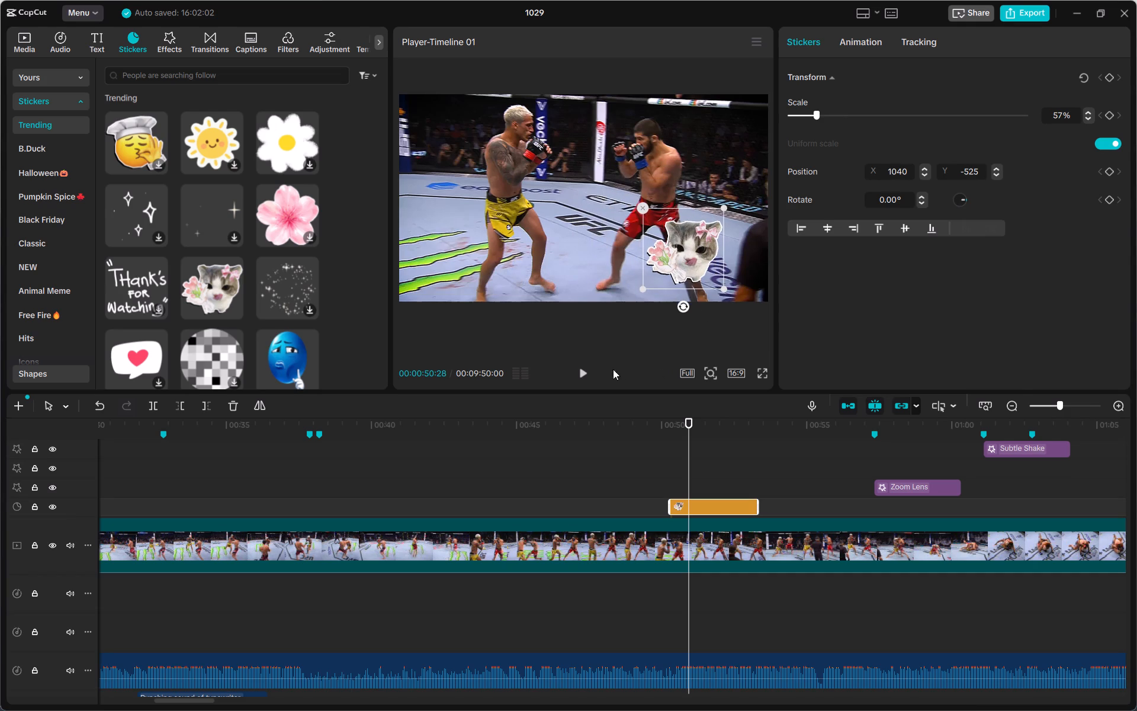
Play back the fight from the cat sticker onward, and replay the ground fighting around the alert sound from about 00:01:05.
{"action": "left_click", "coordinate": [582, 377]}
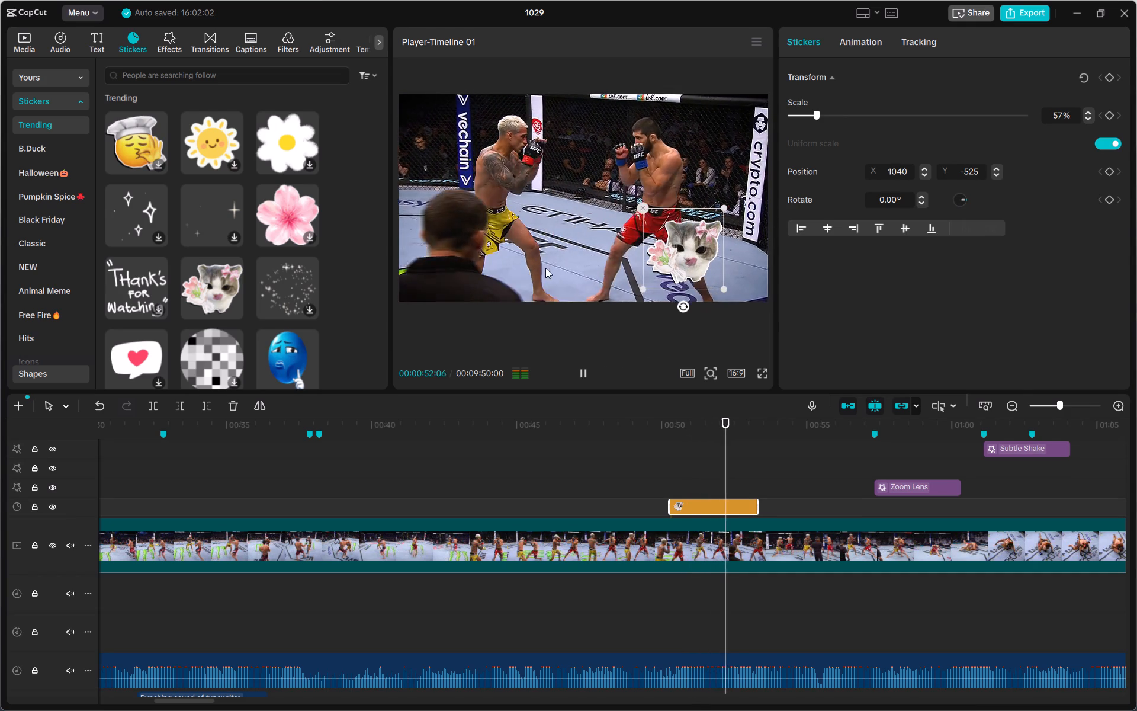
{"action": "left_click", "coordinate": [544, 260]}
{"action": "left_click", "coordinate": [575, 366]}
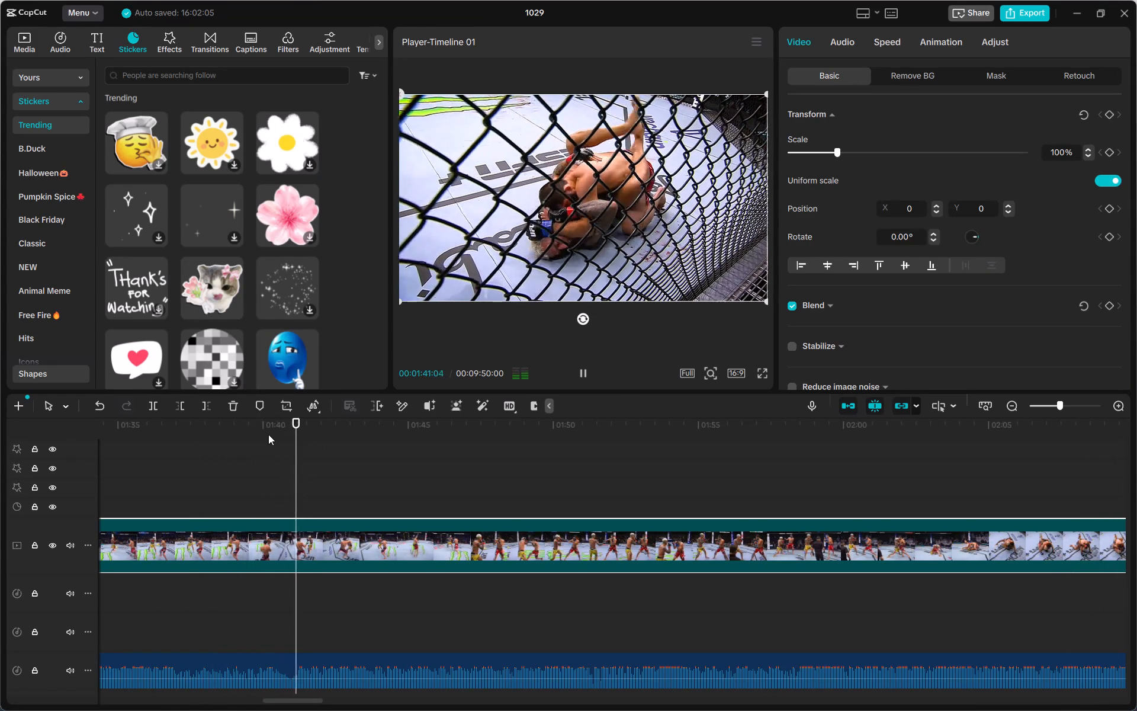
{"action": "left_click", "coordinate": [297, 448]}
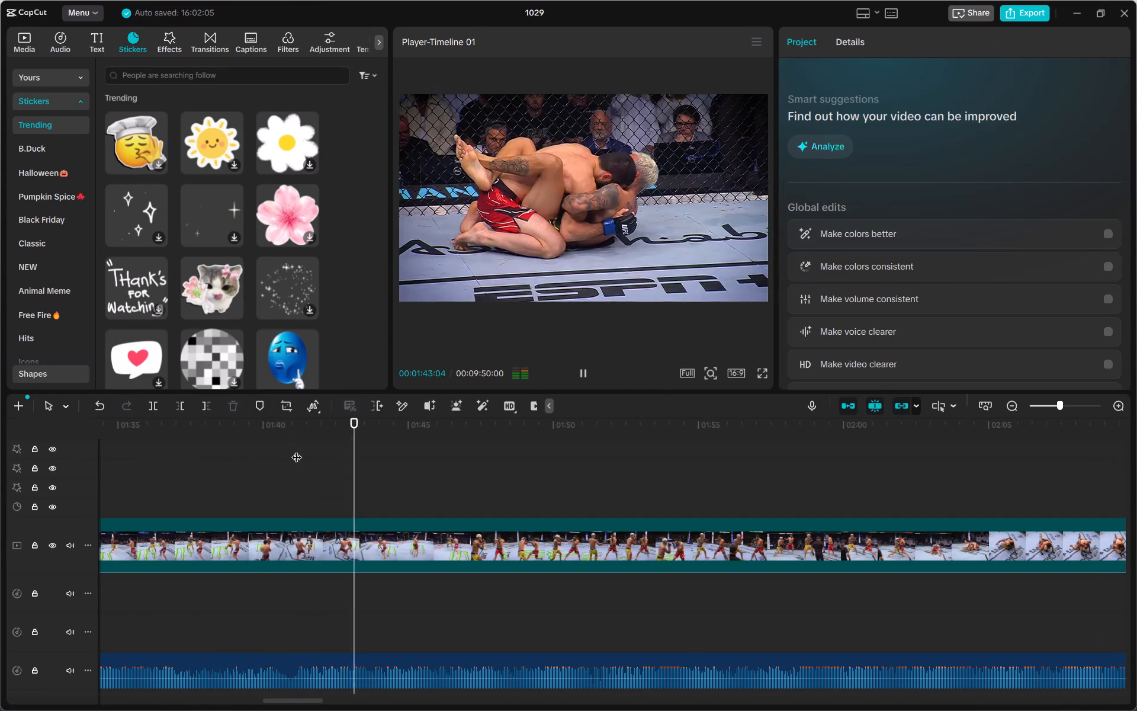
{"action": "left_click_drag", "start_coordinate": [297, 450], "coordinate": [41, 436]}
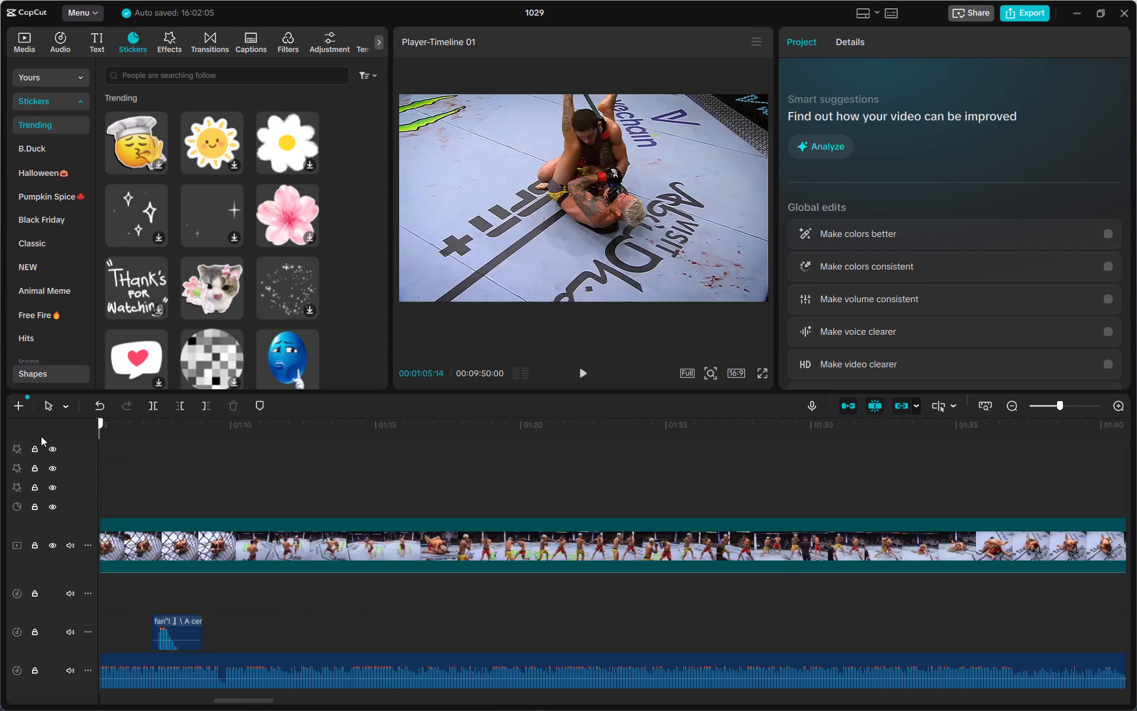
{"action": "left_click_drag", "start_coordinate": [41, 436], "coordinate": [235, 427]}
{"action": "left_click", "coordinate": [278, 421]}
{"action": "left_click_drag", "start_coordinate": [281, 419], "coordinate": [290, 420]}
{"action": "left_click_drag", "start_coordinate": [295, 422], "coordinate": [587, 457]}
{"action": "left_click", "coordinate": [585, 378]}
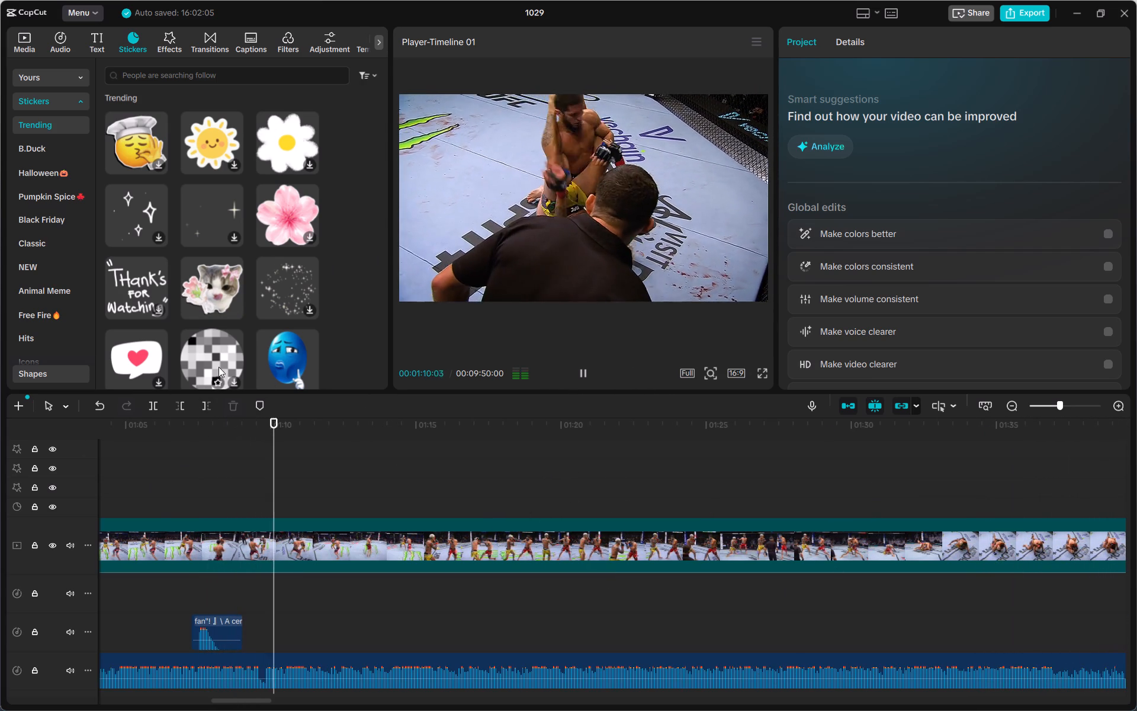
Preview the round mosaic sticker, replay the ground fighting from about 00:01:10, and look through the trending stickers for a suitable one.
{"action": "left_click", "coordinate": [235, 379]}
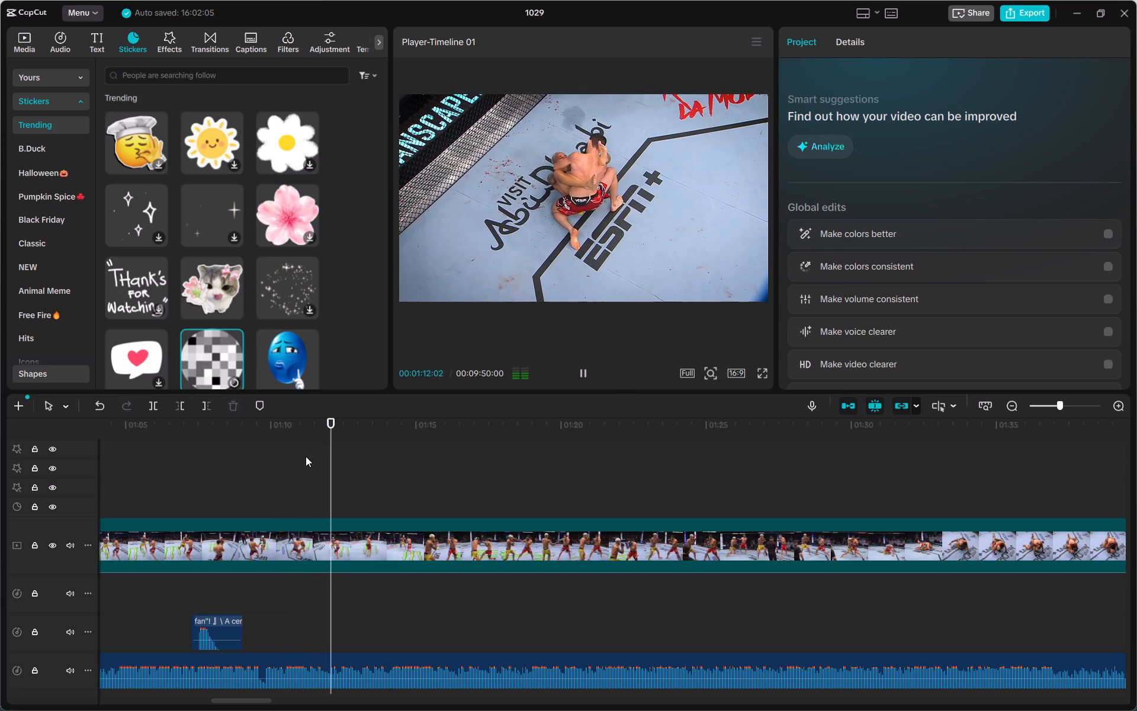
{"action": "scroll", "coordinate": [234, 276], "scroll_direction": "down", "scroll_amount": 2}
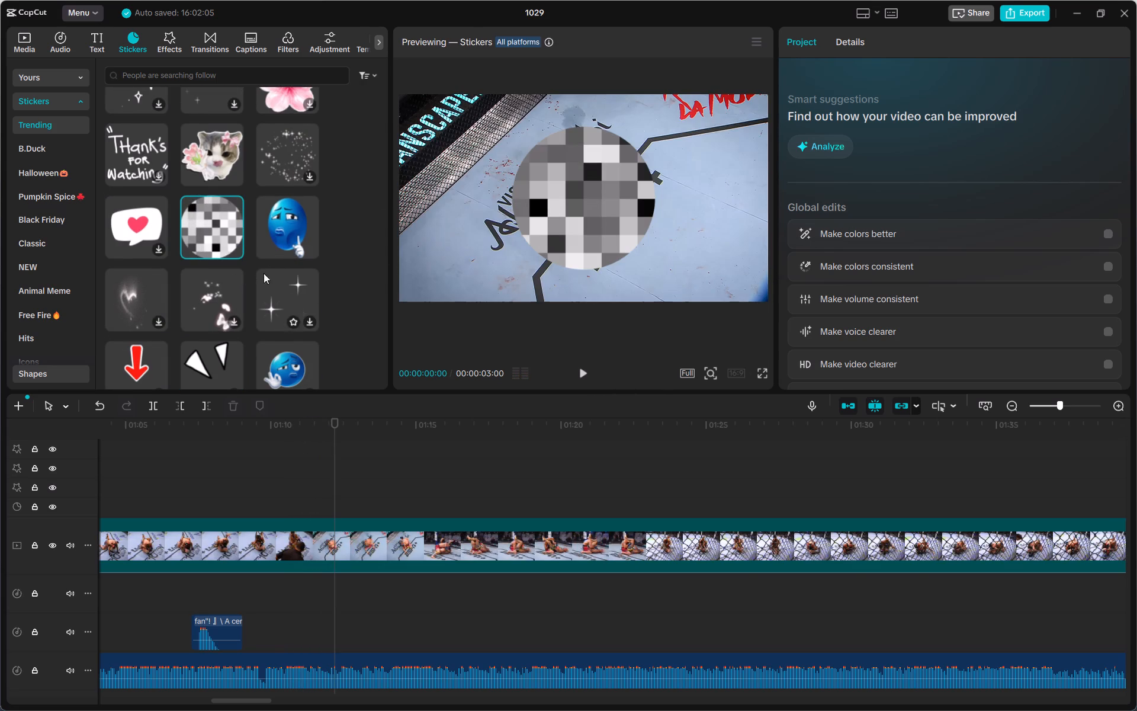
{"action": "left_click", "coordinate": [326, 445]}
{"action": "left_click_drag", "start_coordinate": [325, 447], "coordinate": [275, 451]}
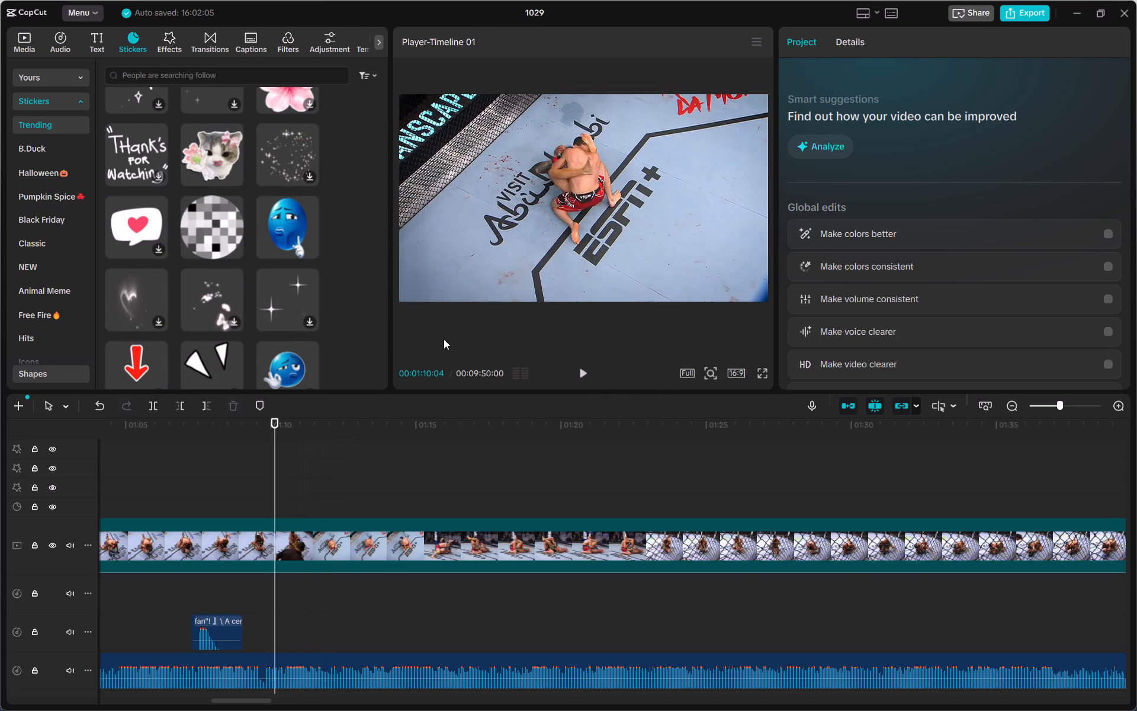
{"action": "left_click", "coordinate": [573, 373]}
{"action": "left_click", "coordinate": [580, 373]}
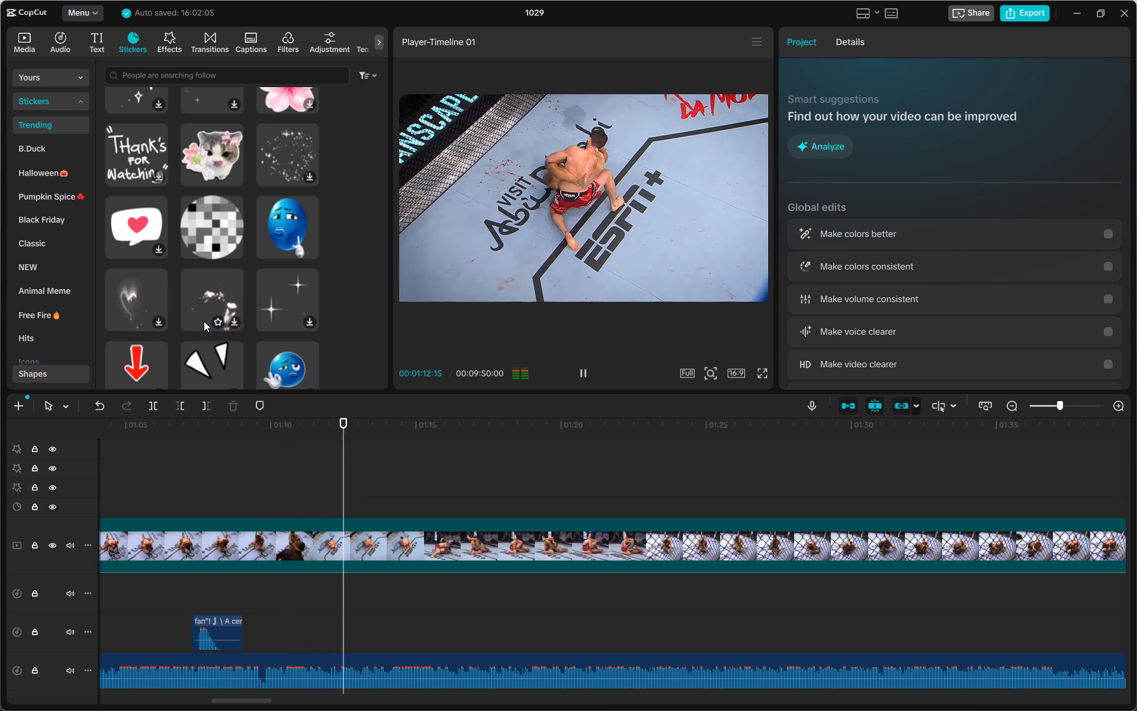
{"action": "scroll", "coordinate": [201, 321], "scroll_direction": "down", "scroll_amount": 1}
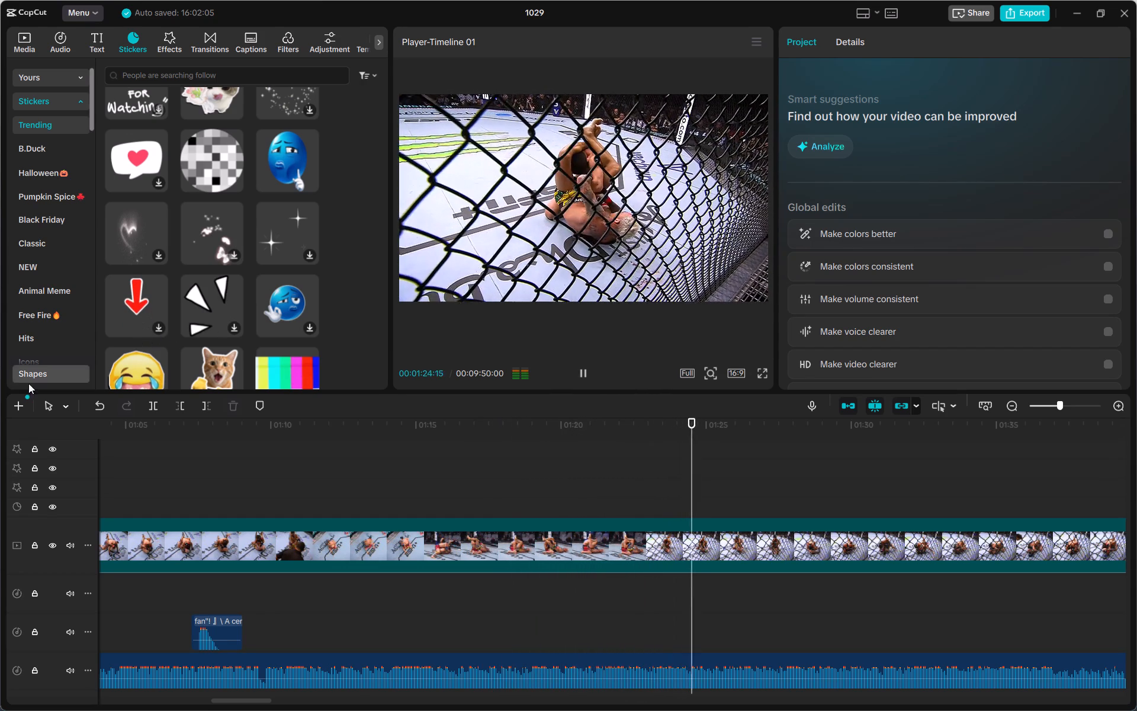
{"action": "left_click", "coordinate": [579, 374]}
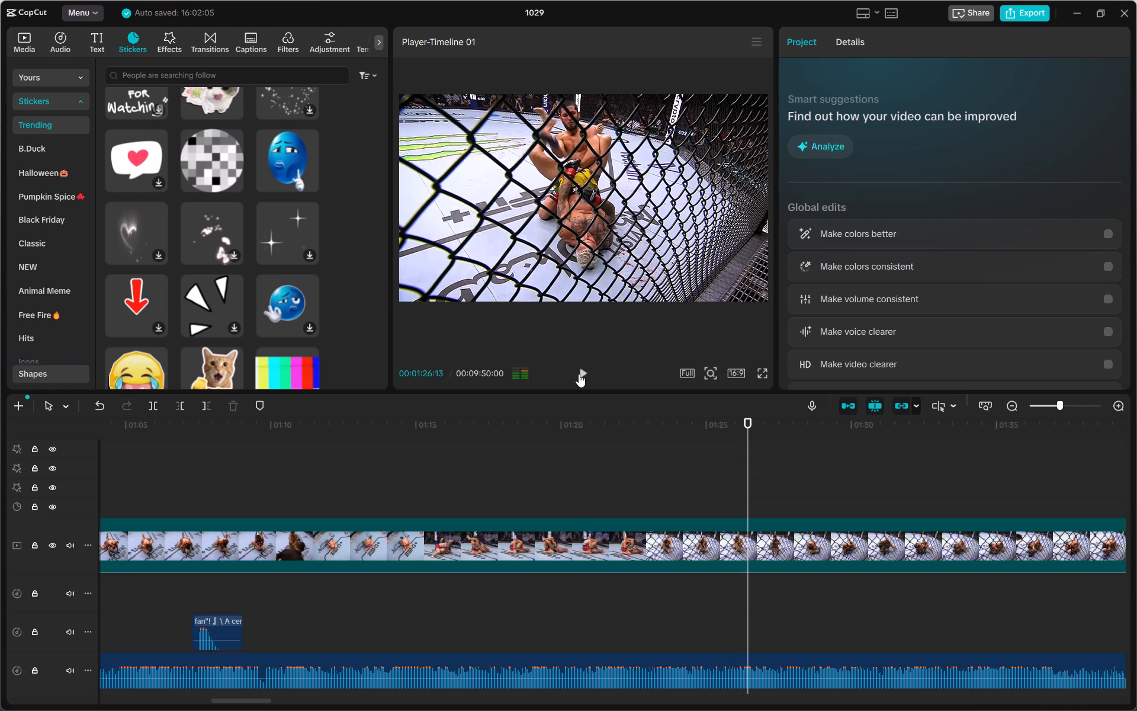
{"action": "scroll", "coordinate": [199, 283], "scroll_direction": "down", "scroll_amount": 3}
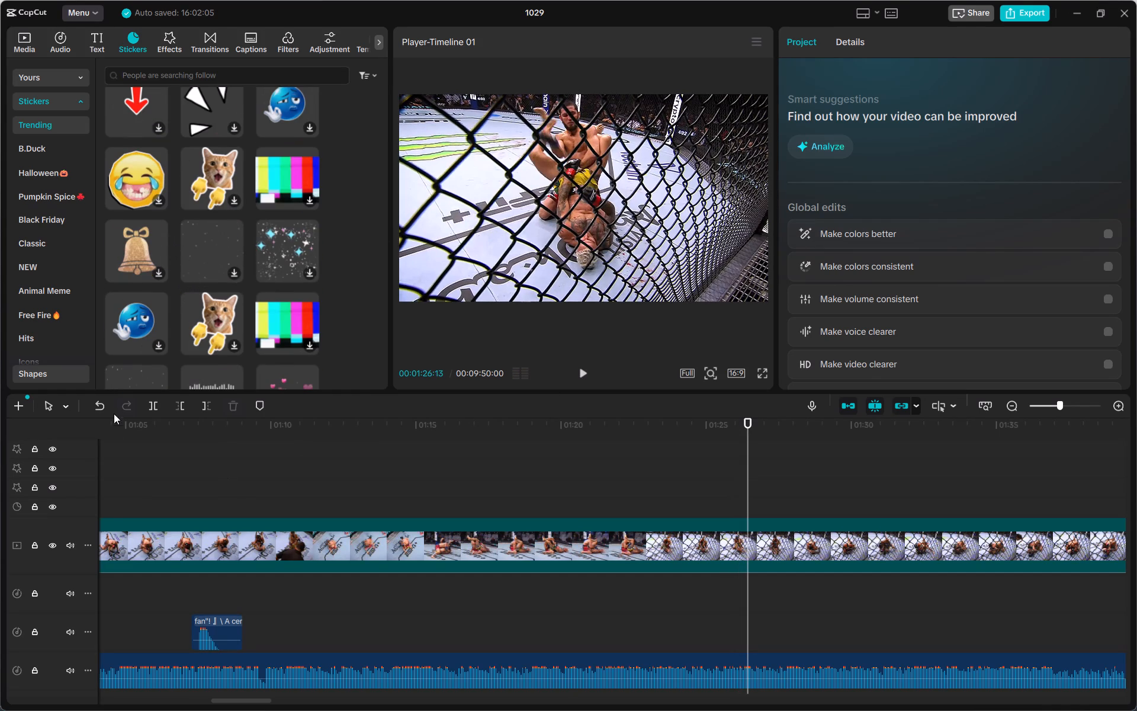
{"action": "left_click", "coordinate": [166, 385]}
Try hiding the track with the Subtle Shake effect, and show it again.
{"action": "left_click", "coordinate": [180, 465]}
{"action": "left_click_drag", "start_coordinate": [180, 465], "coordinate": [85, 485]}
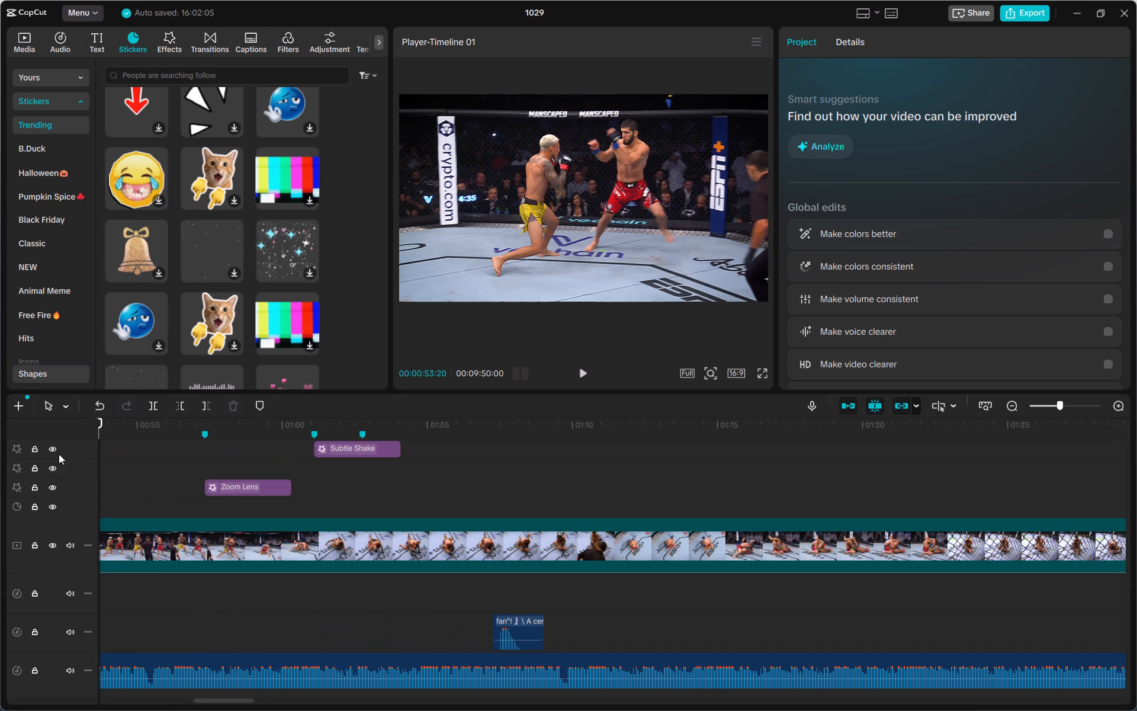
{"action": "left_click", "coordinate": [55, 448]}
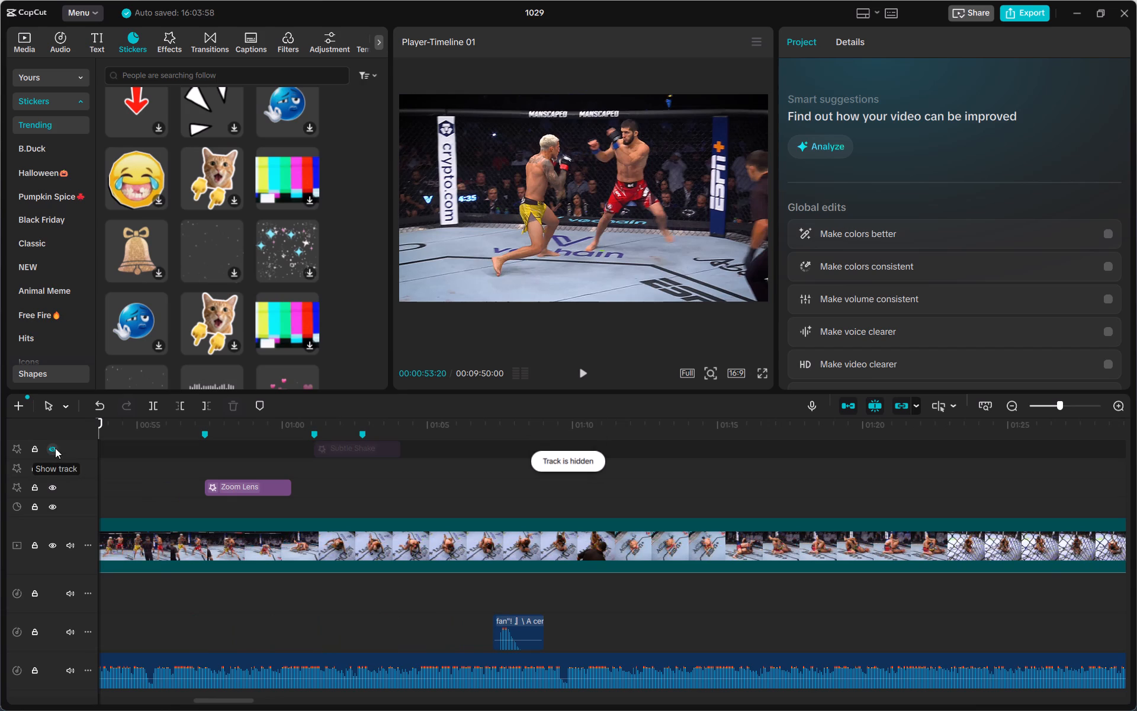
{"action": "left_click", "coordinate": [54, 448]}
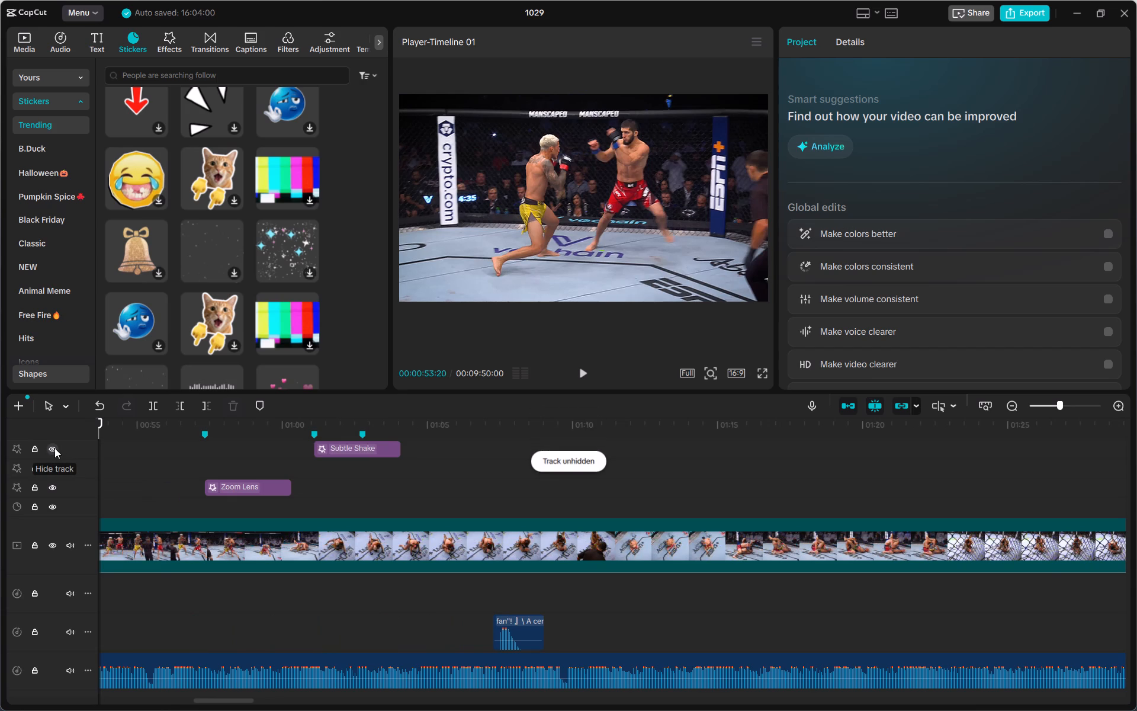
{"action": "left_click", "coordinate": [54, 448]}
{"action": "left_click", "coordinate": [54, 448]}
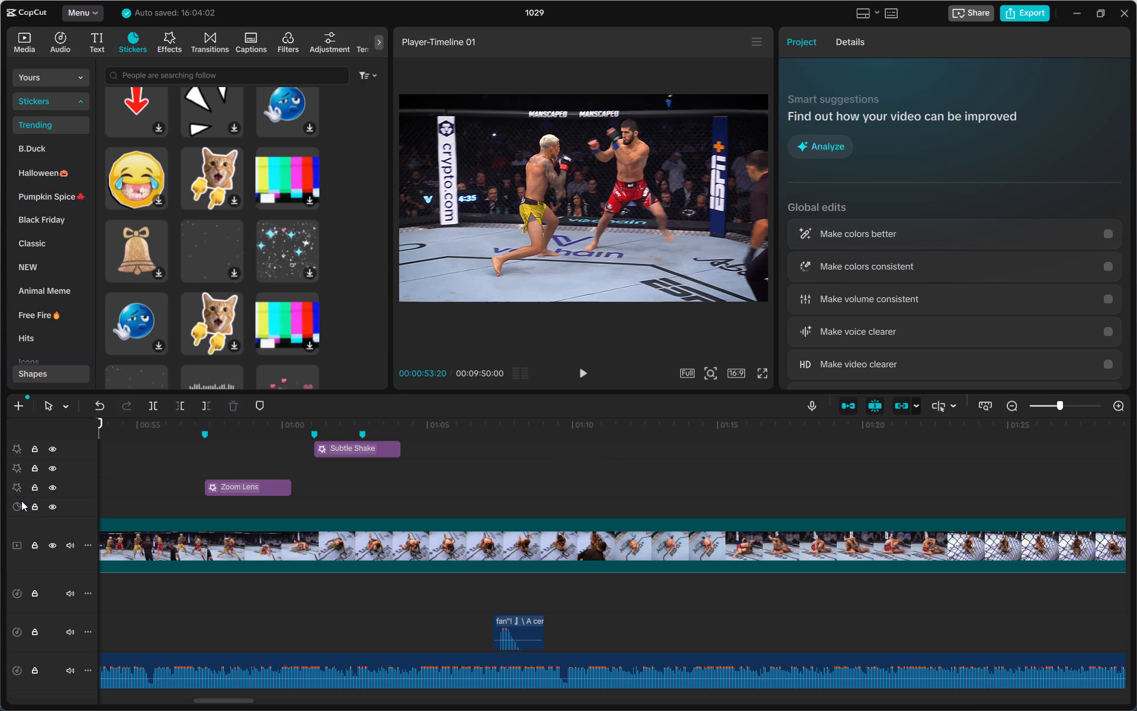
Look over the effect and sound tracks and play back the video from its opening seconds through to the ground fighting.
{"action": "scroll", "coordinate": [243, 470], "scroll_direction": "down", "scroll_amount": 8}
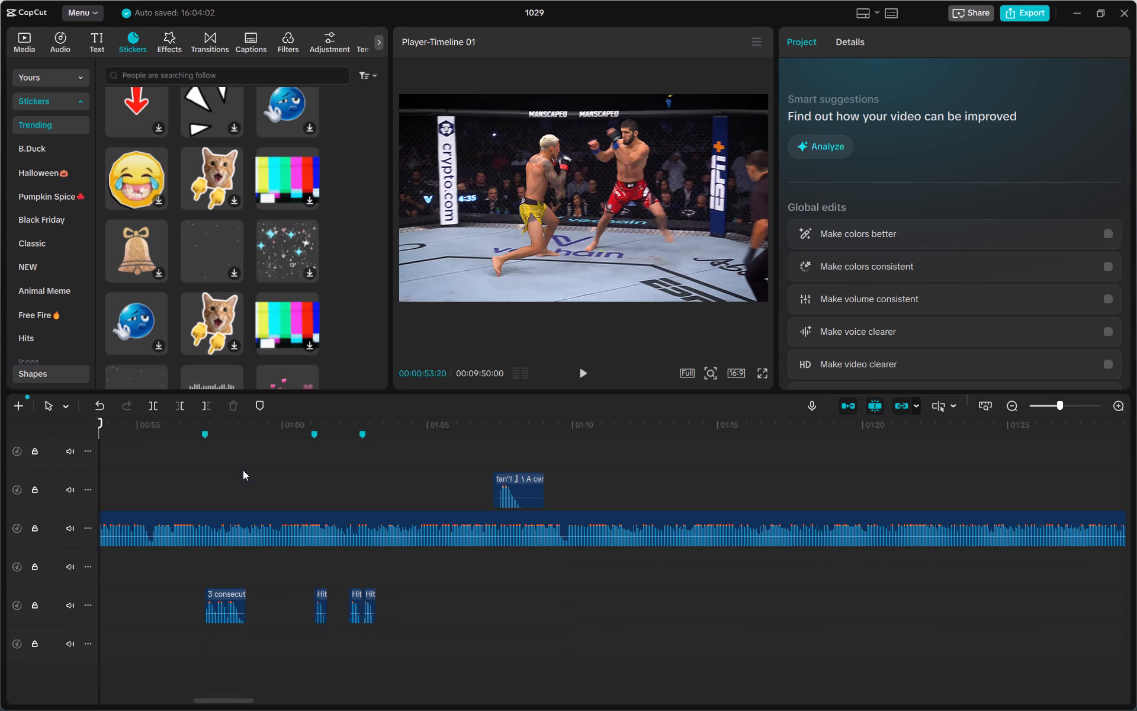
{"action": "scroll", "coordinate": [243, 470], "scroll_direction": "up", "scroll_amount": 4}
{"action": "scroll", "coordinate": [243, 470], "scroll_direction": "down", "scroll_amount": 2}
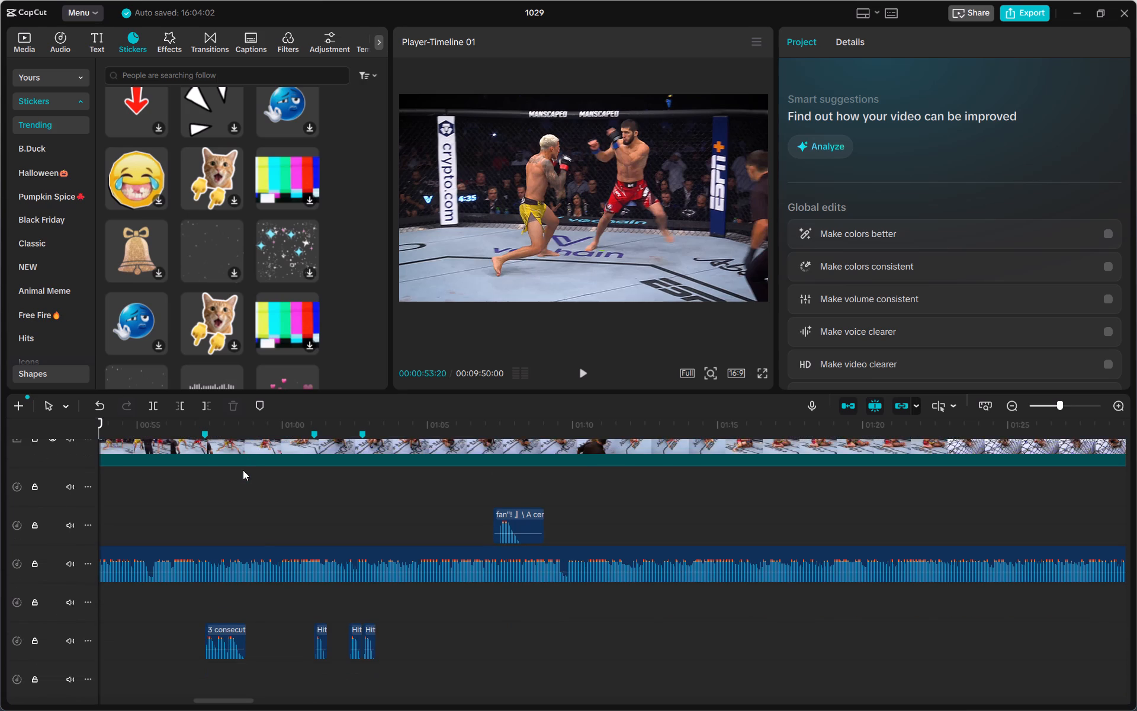
{"action": "scroll", "coordinate": [243, 470], "scroll_direction": "up", "scroll_amount": 7}
{"action": "left_click", "coordinate": [221, 489]}
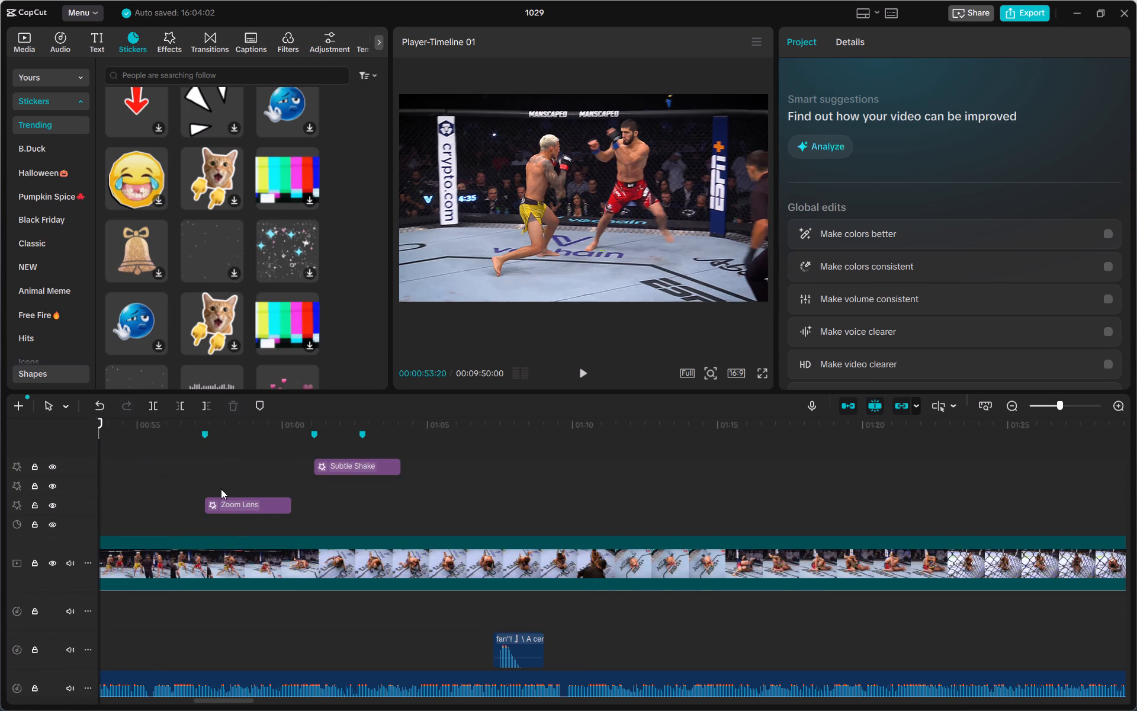
{"action": "left_click", "coordinate": [221, 489]}
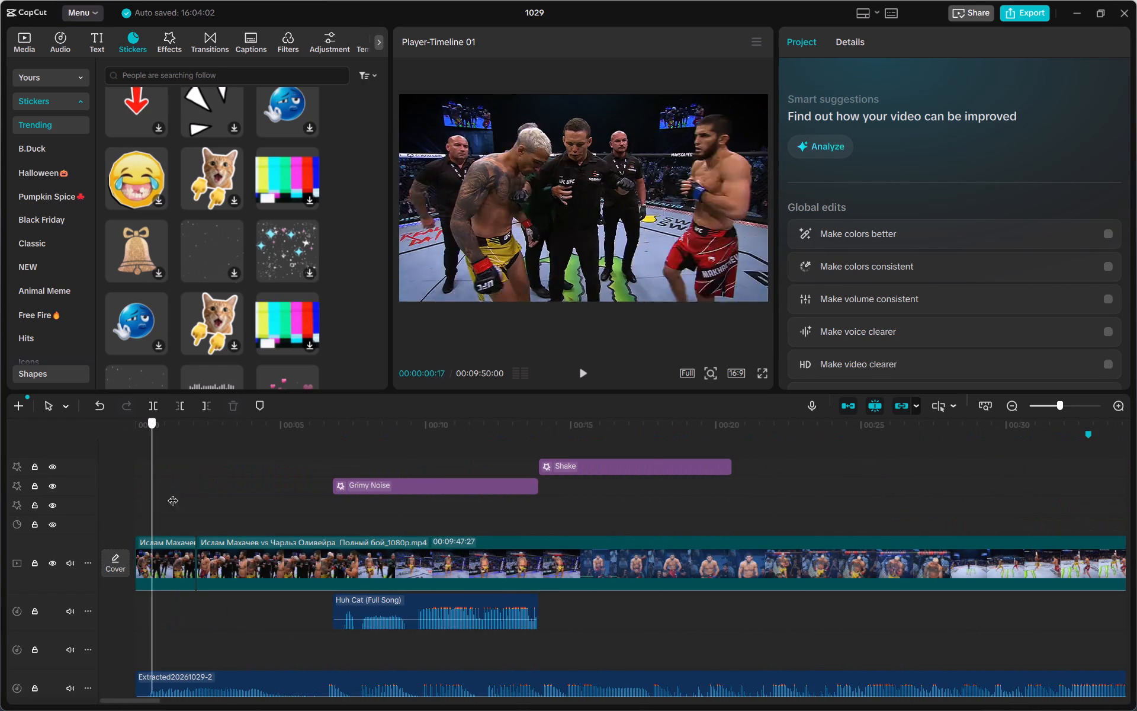
{"action": "left_click", "coordinate": [577, 382]}
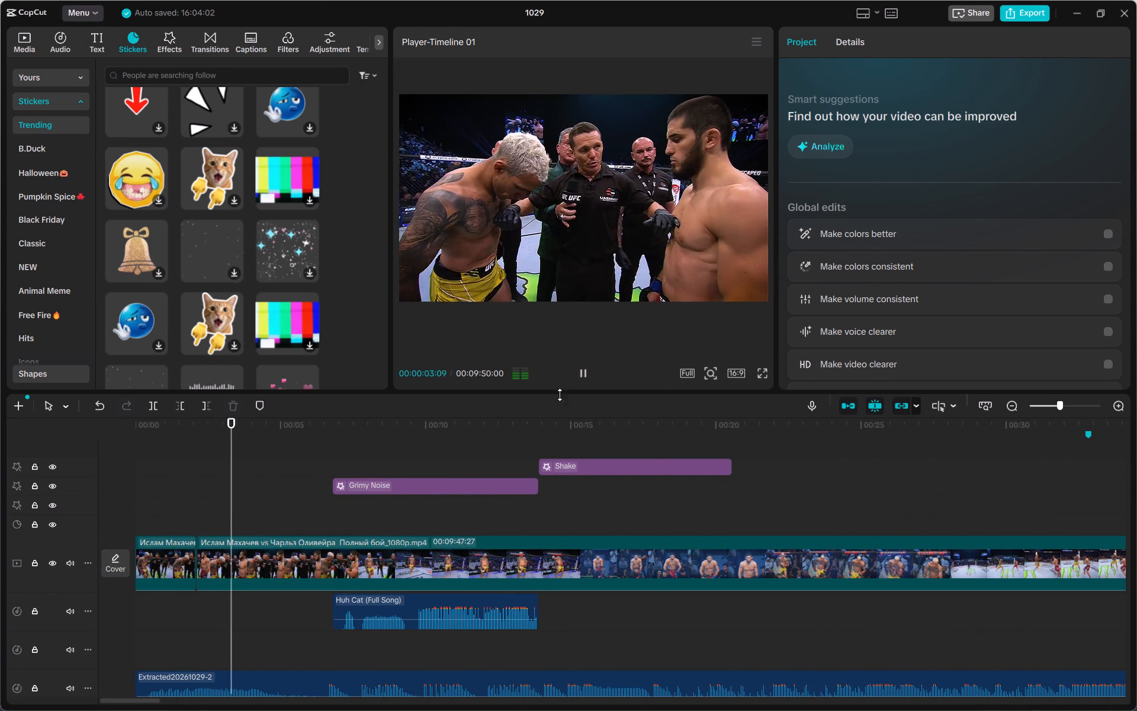
{"action": "left_click", "coordinate": [271, 499]}
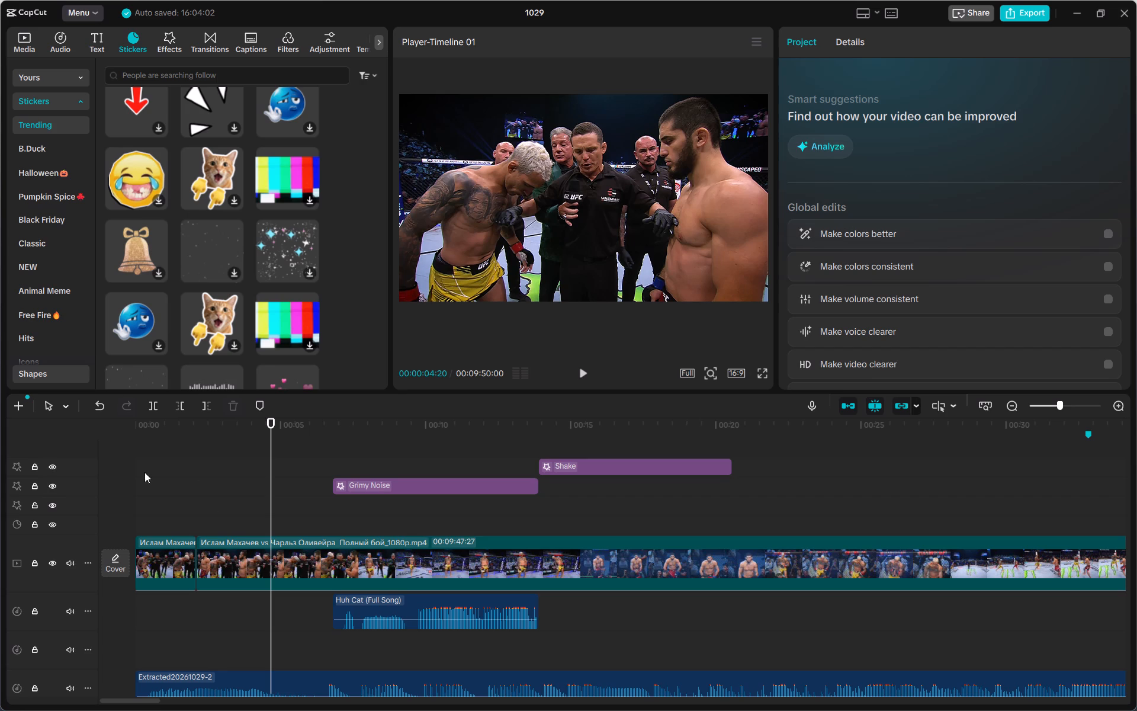
{"action": "left_click", "coordinate": [589, 368]}
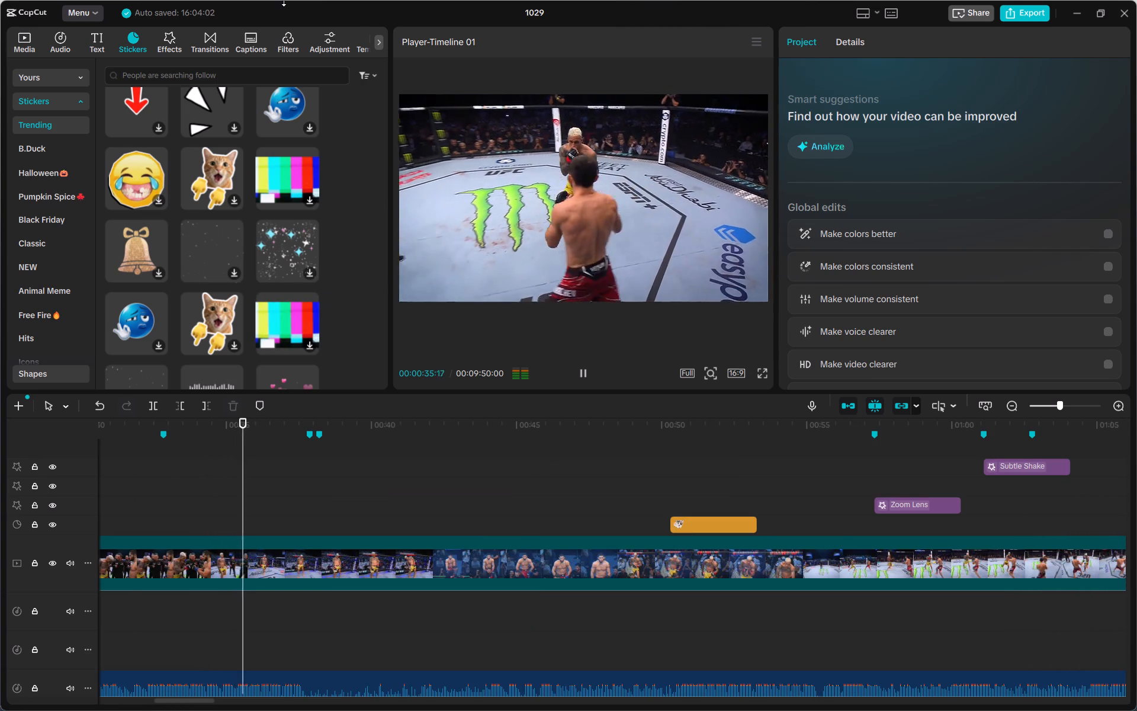
{"action": "scroll", "coordinate": [323, 1], "scroll_direction": "down", "scroll_amount": 1}
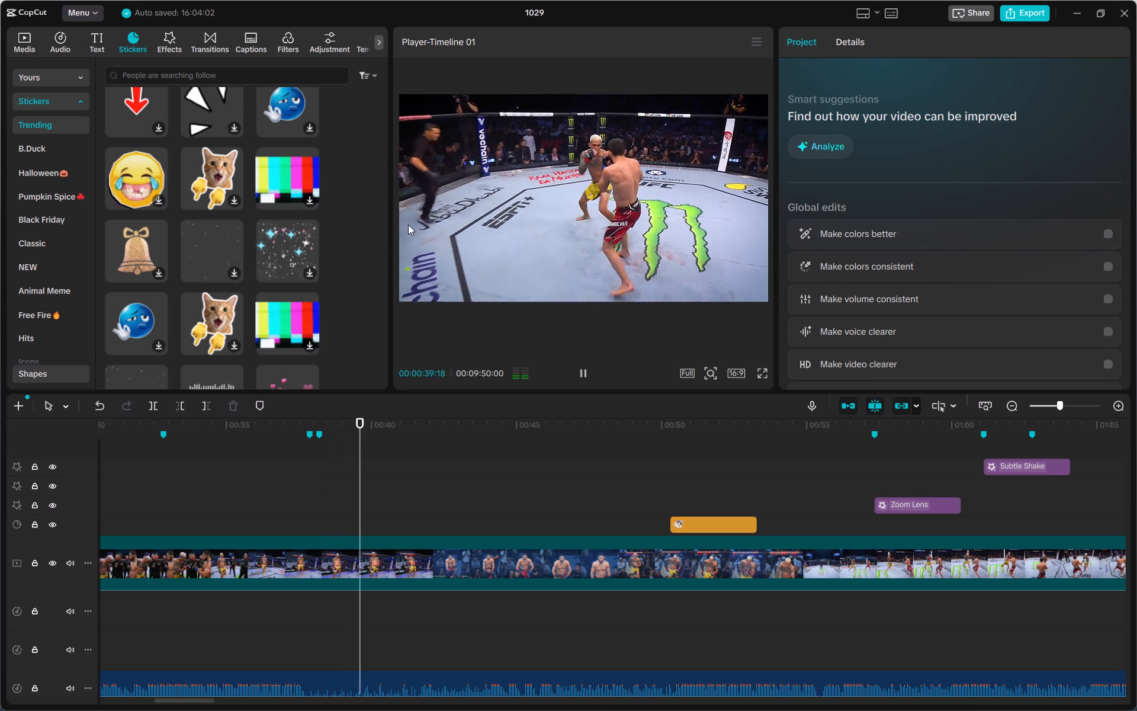
{"action": "scroll", "coordinate": [399, 238], "scroll_direction": "up", "scroll_amount": 1}
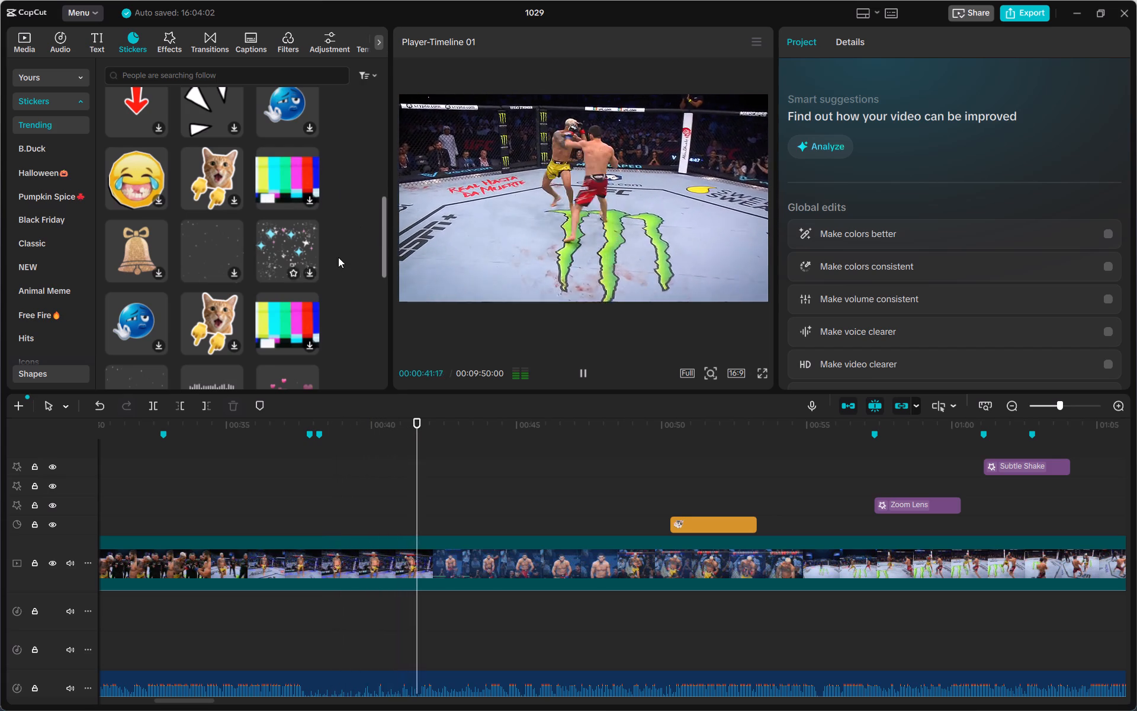
{"action": "scroll", "coordinate": [390, 282], "scroll_direction": "down", "scroll_amount": 3}
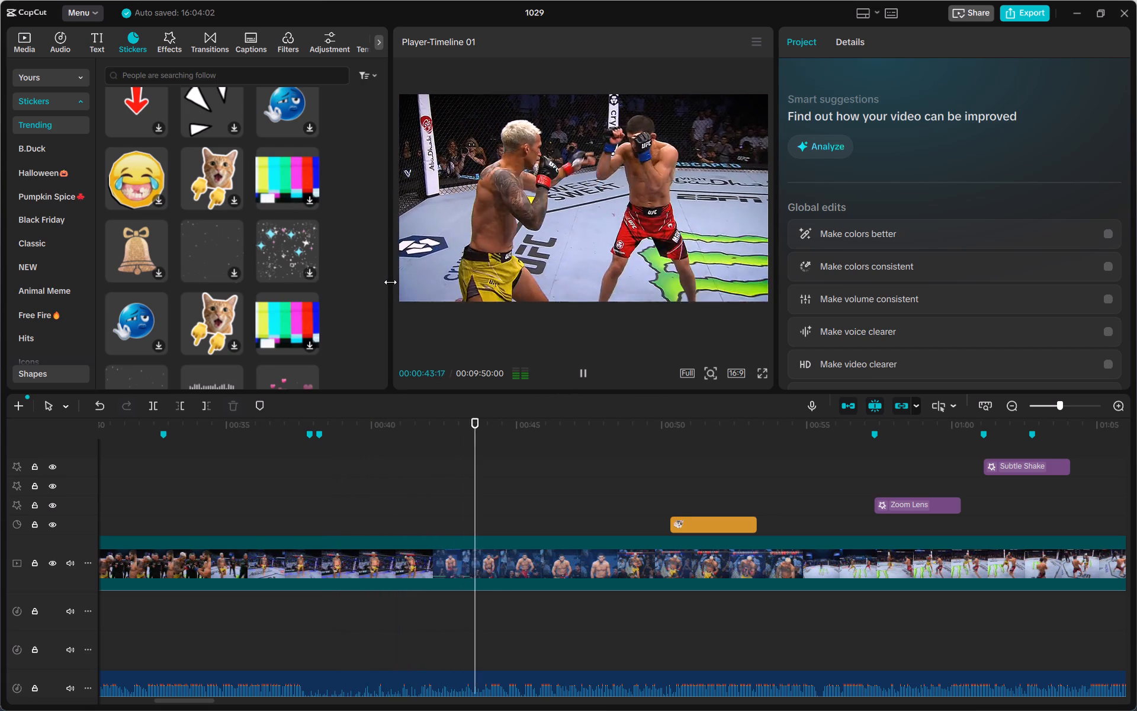
{"action": "scroll", "coordinate": [390, 282], "scroll_direction": "down", "scroll_amount": 3}
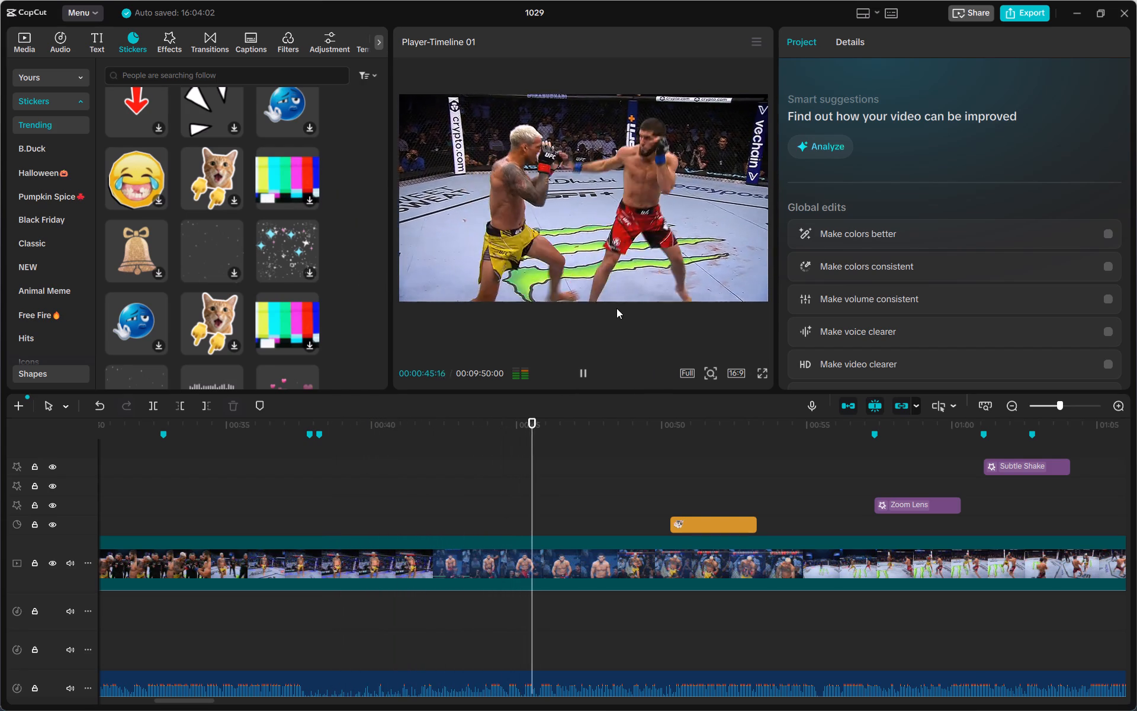
{"action": "scroll", "coordinate": [503, 330], "scroll_direction": "up", "scroll_amount": 1}
{"action": "scroll", "coordinate": [503, 327], "scroll_direction": "down", "scroll_amount": 1}
{"action": "scroll", "coordinate": [503, 327], "scroll_direction": "up", "scroll_amount": 2}
{"action": "scroll", "coordinate": [503, 328], "scroll_direction": "down", "scroll_amount": 2}
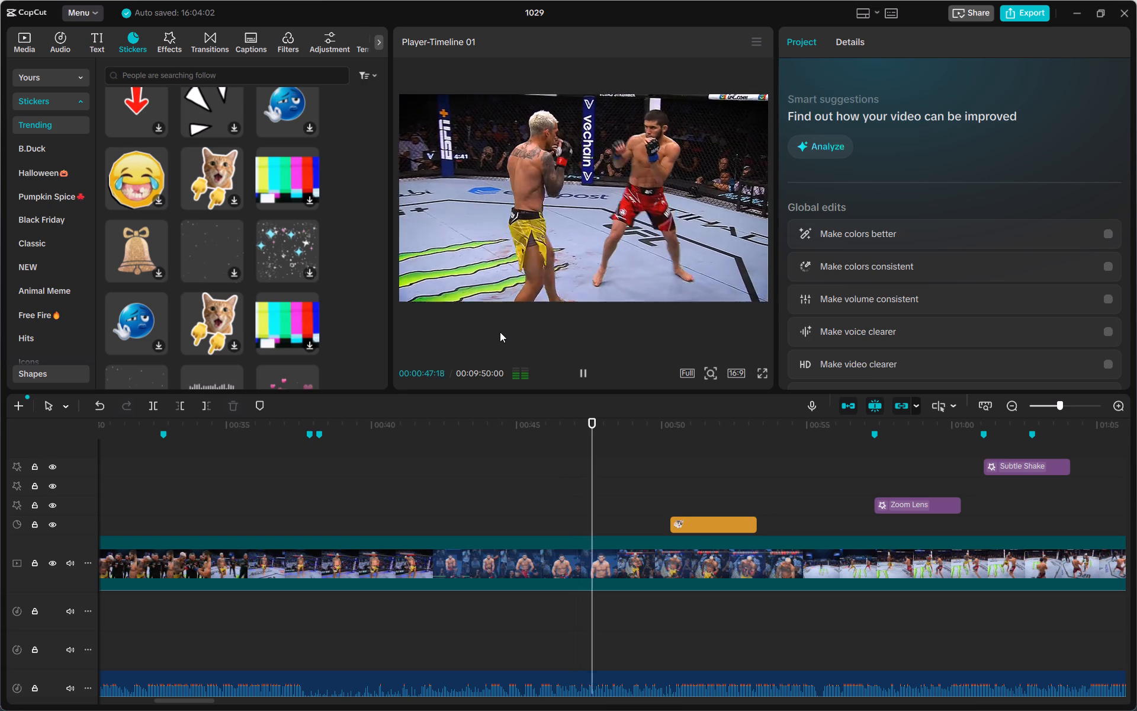
{"action": "scroll", "coordinate": [500, 332], "scroll_direction": "down", "scroll_amount": 1}
{"action": "scroll", "coordinate": [500, 332], "scroll_direction": "up", "scroll_amount": 4}
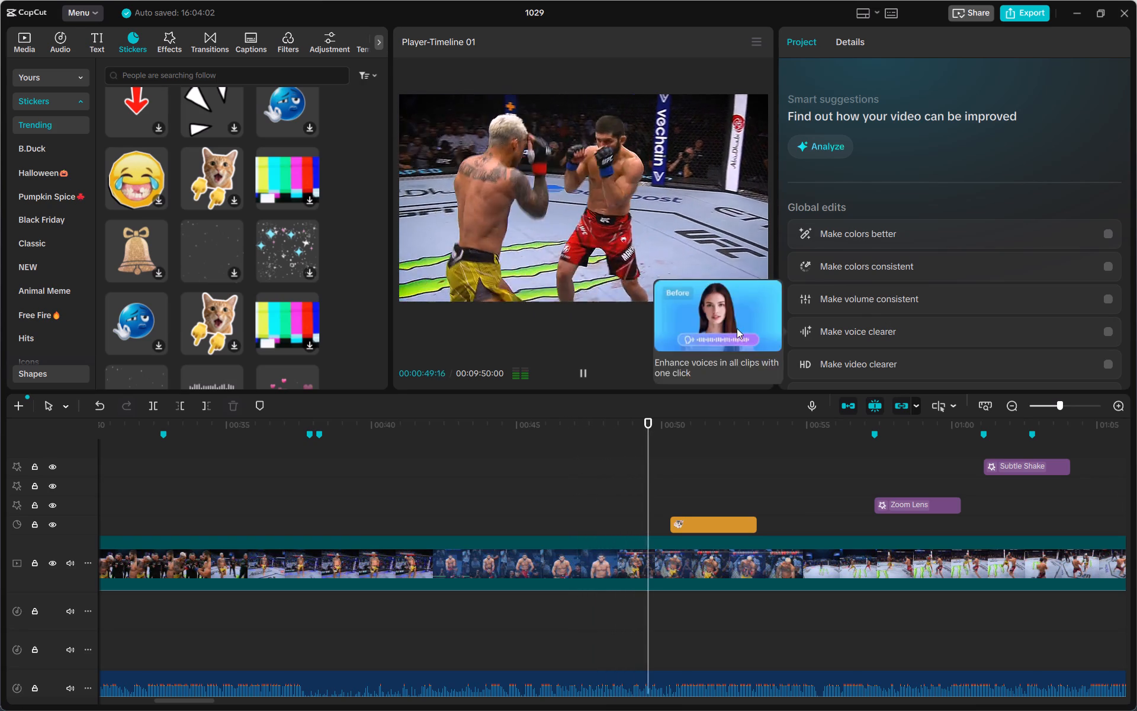
{"action": "scroll", "coordinate": [590, 267], "scroll_direction": "up", "scroll_amount": 2}
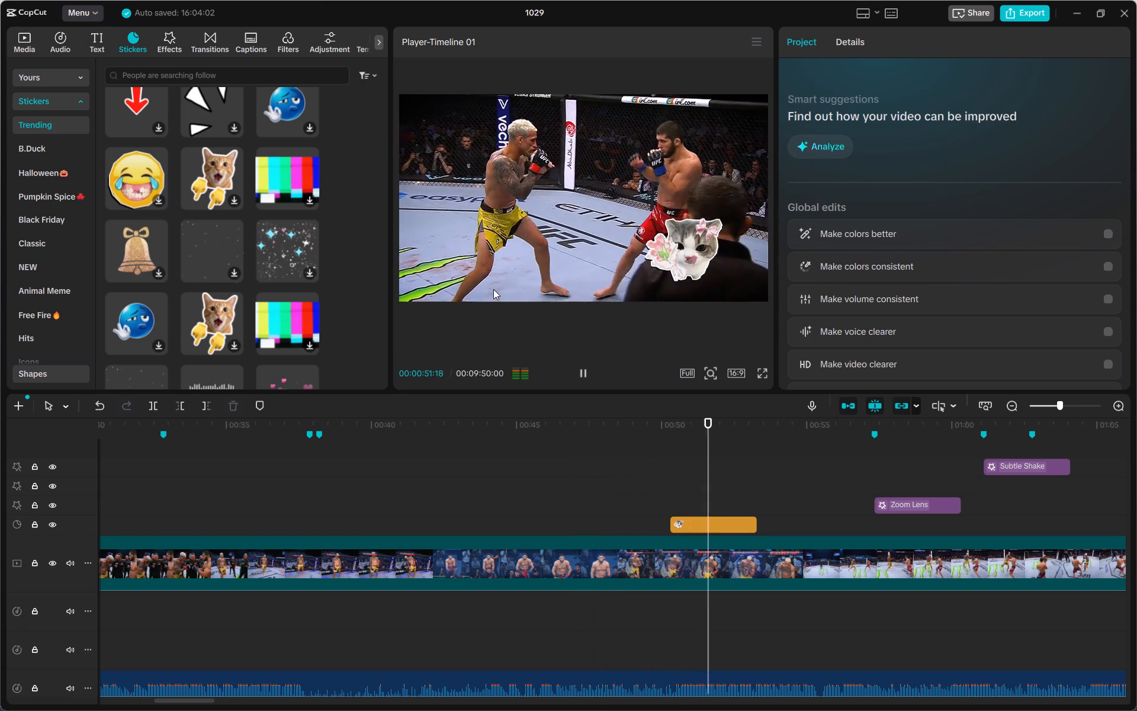
{"action": "scroll", "coordinate": [493, 289], "scroll_direction": "up", "scroll_amount": 2}
{"action": "scroll", "coordinate": [585, 283], "scroll_direction": "up", "scroll_amount": 4}
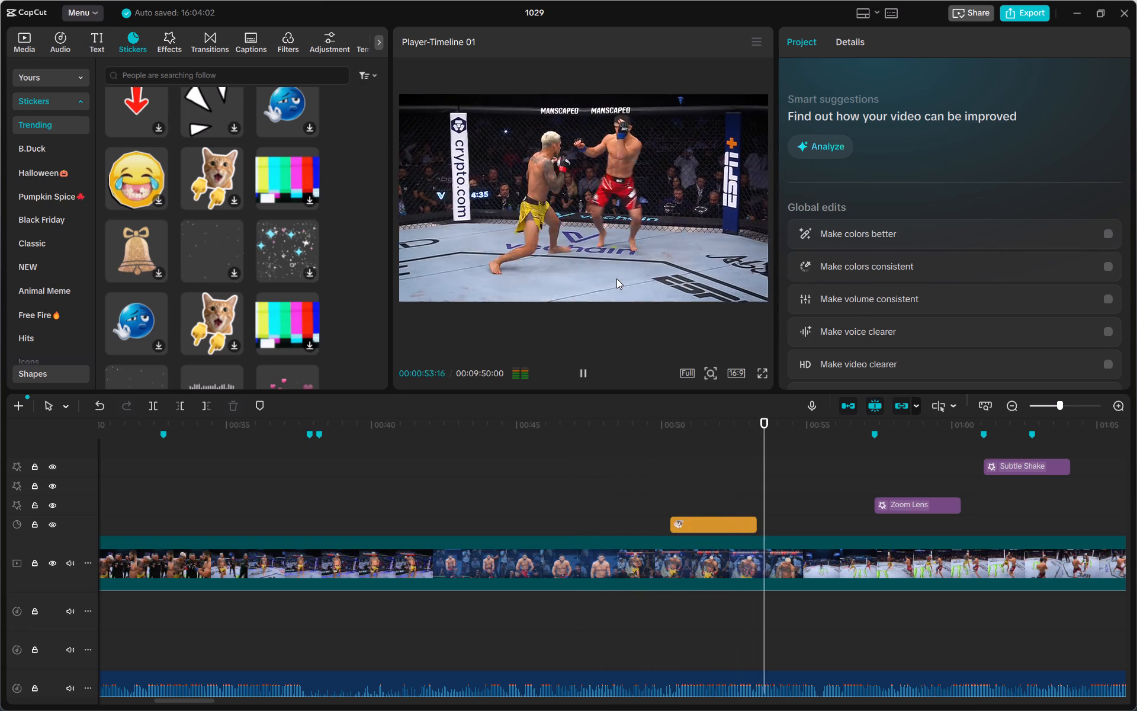
{"action": "scroll", "coordinate": [616, 278], "scroll_direction": "up", "scroll_amount": 8}
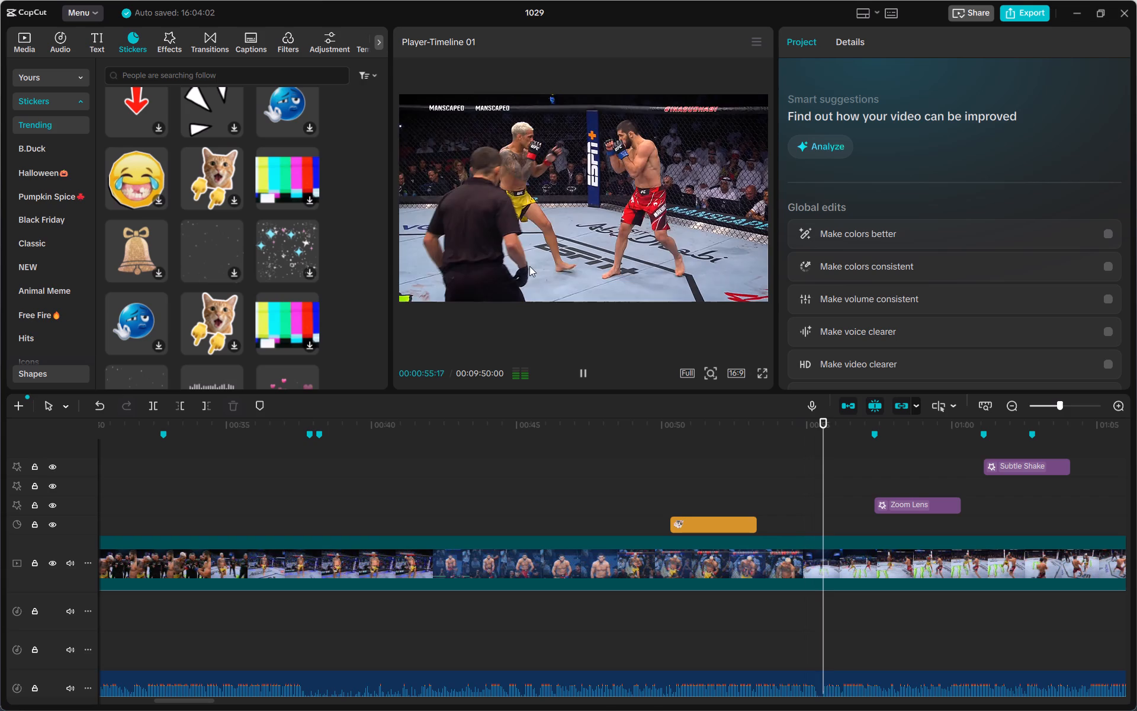
{"action": "scroll", "coordinate": [545, 274], "scroll_direction": "up", "scroll_amount": 1}
{"action": "scroll", "coordinate": [575, 444], "scroll_direction": "up", "scroll_amount": 2}
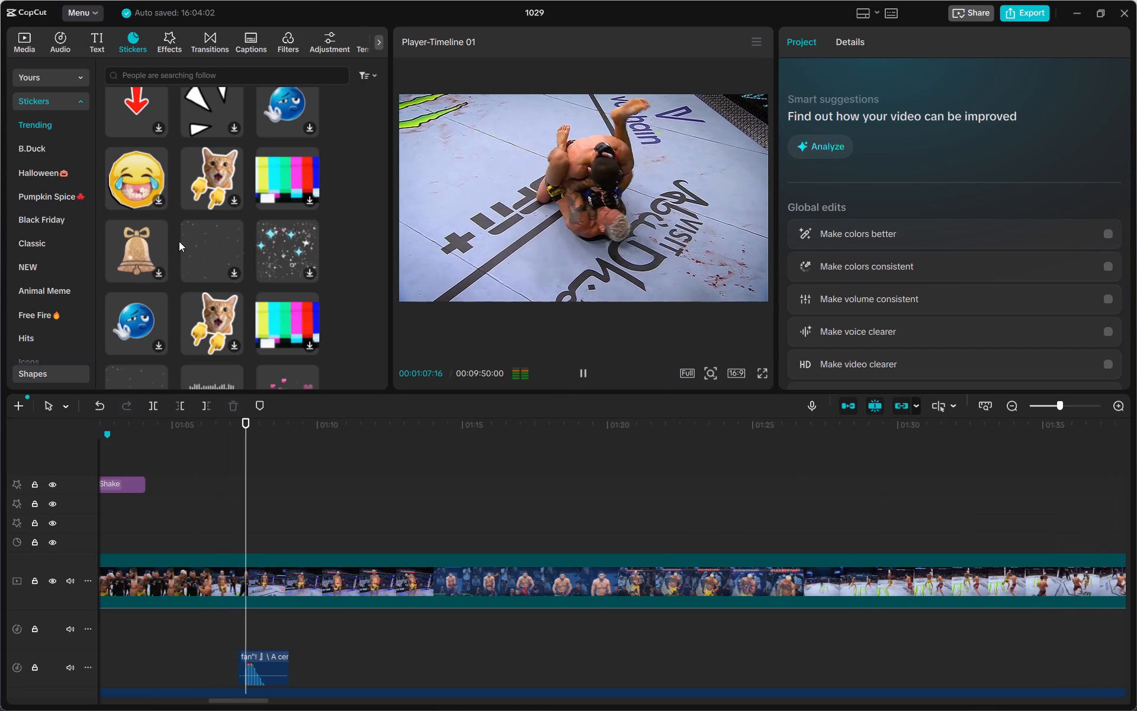
Add the trending sticker of the shocked cat holding its cheeks on its own track at about 00:01:16.
{"action": "scroll", "coordinate": [198, 250], "scroll_direction": "down", "scroll_amount": 5}
{"action": "scroll", "coordinate": [199, 256], "scroll_direction": "up", "scroll_amount": 2}
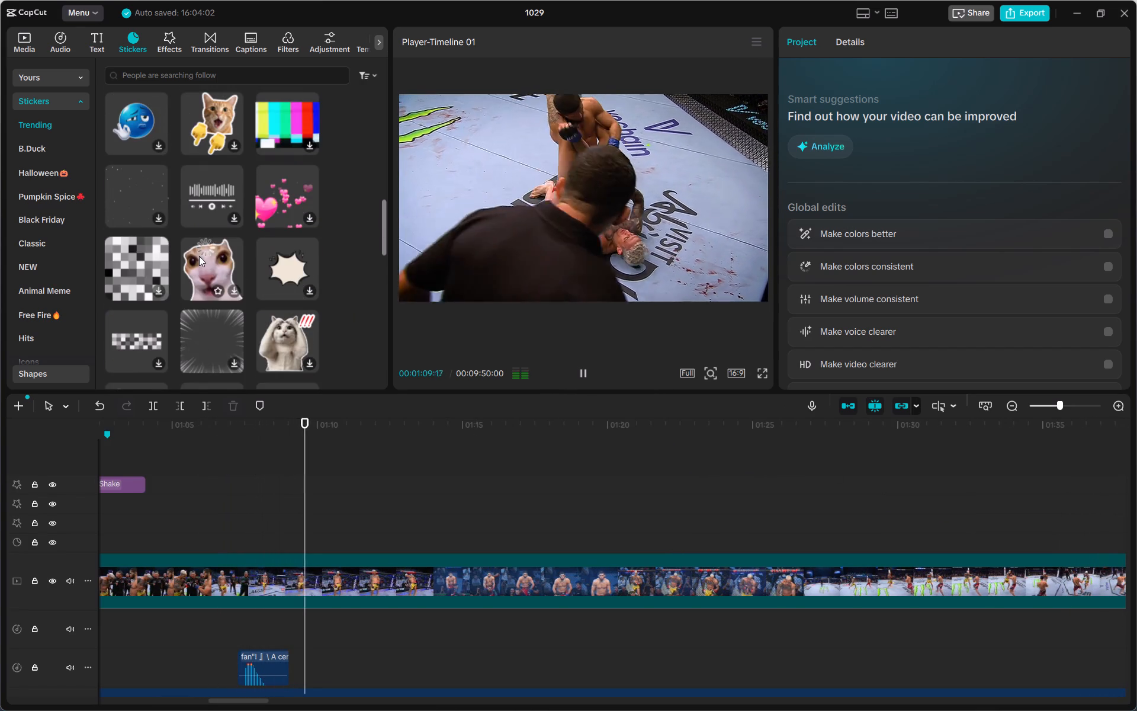
{"action": "scroll", "coordinate": [200, 256], "scroll_direction": "up", "scroll_amount": 2}
{"action": "scroll", "coordinate": [202, 258], "scroll_direction": "down", "scroll_amount": 6}
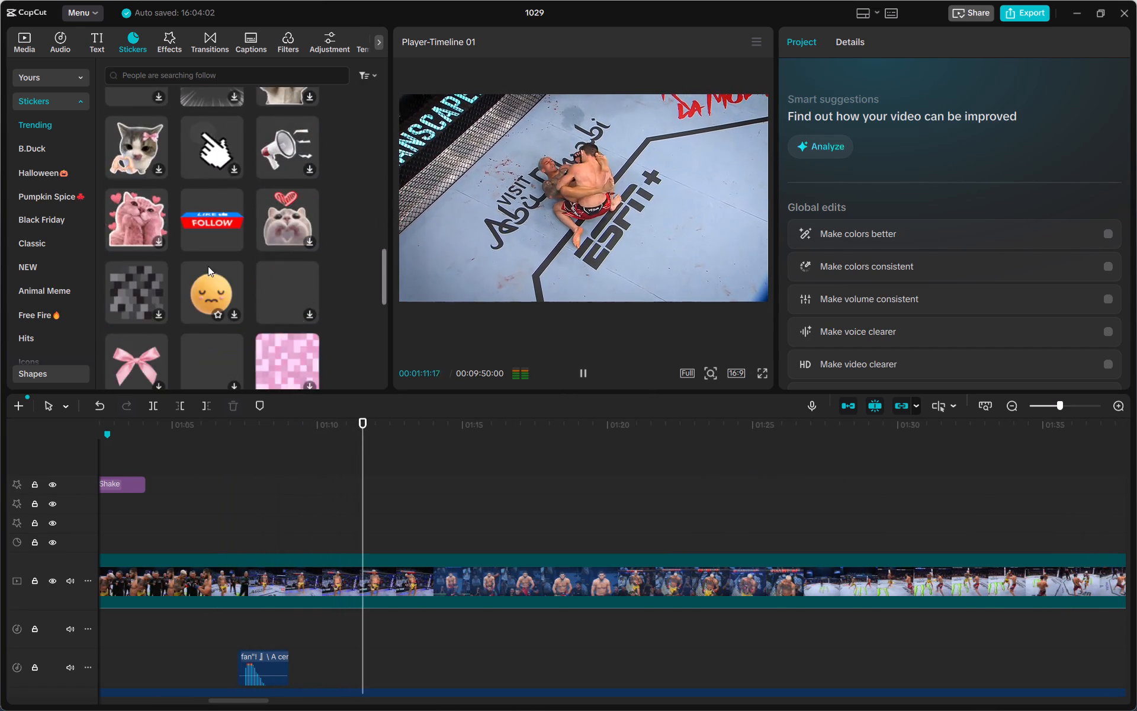
{"action": "scroll", "coordinate": [208, 266], "scroll_direction": "down", "scroll_amount": 2}
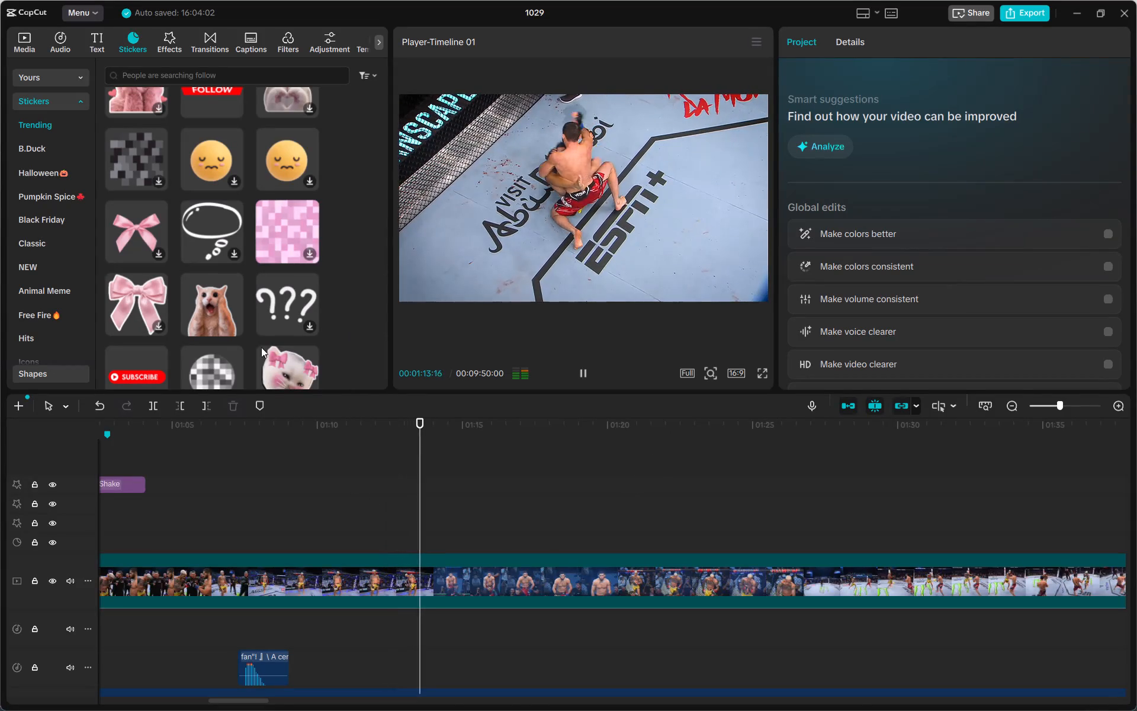
{"action": "left_click_drag", "start_coordinate": [210, 313], "coordinate": [540, 559]}
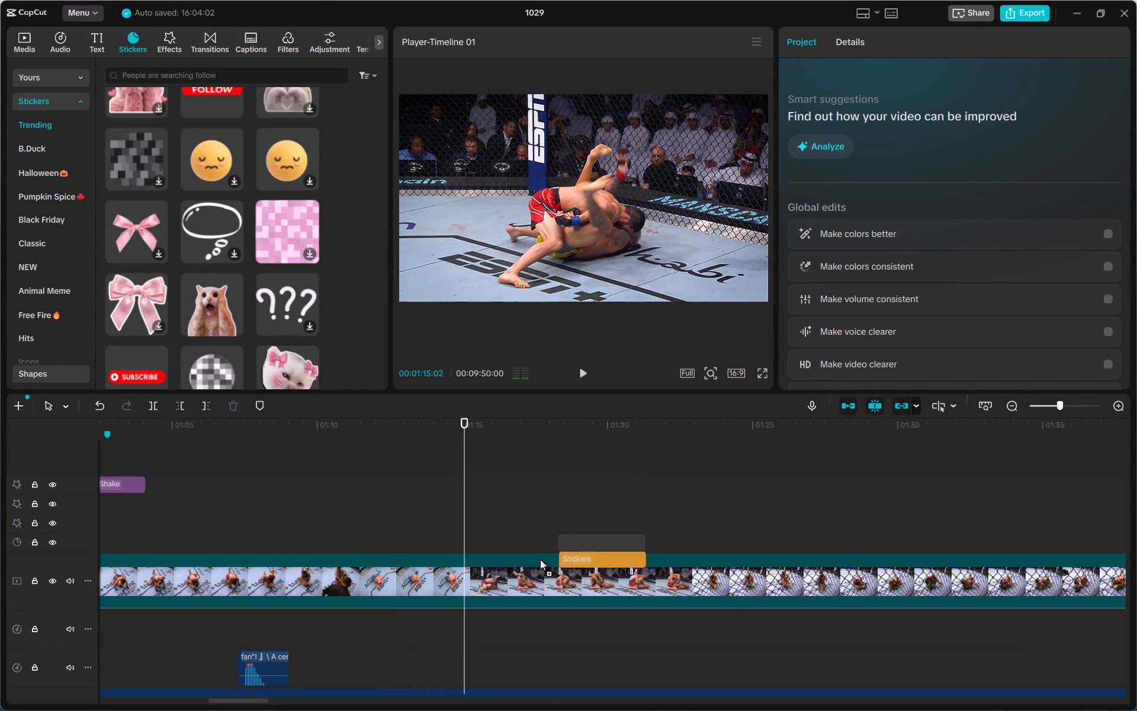
{"action": "left_click_drag", "start_coordinate": [540, 559], "coordinate": [497, 535]}
Scale the shocked cat sticker down to about 71% and place it beside the grappling fighters at about X 1260, Y -181.
{"action": "left_click", "coordinate": [482, 440]}
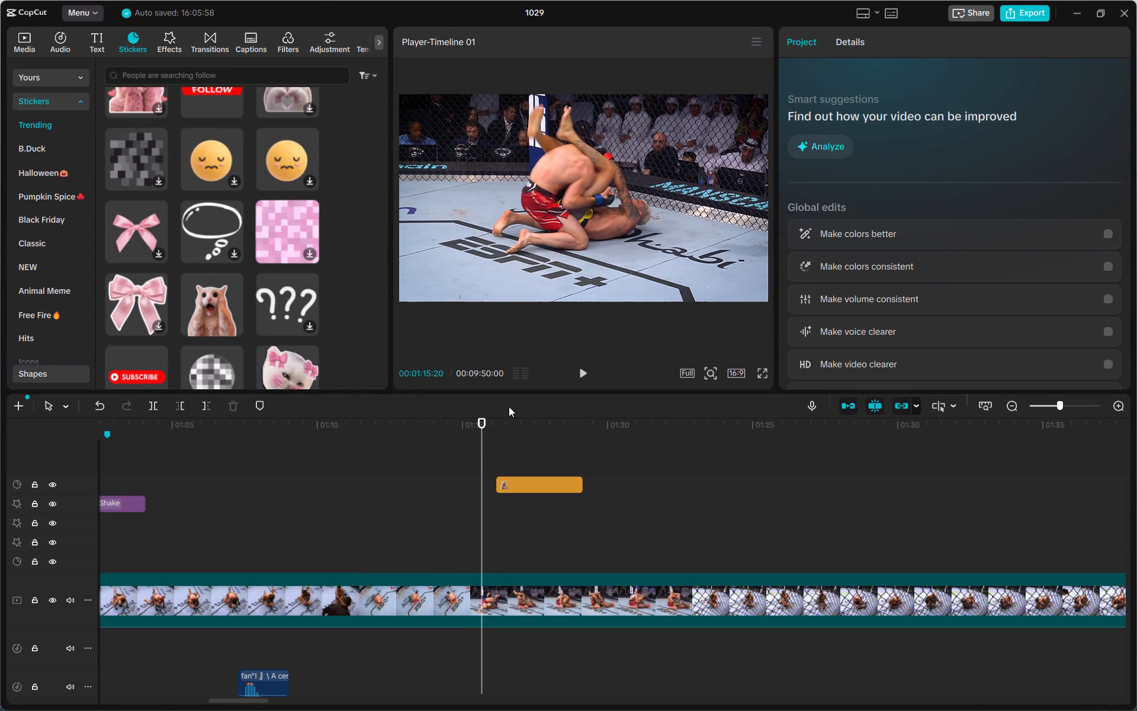
{"action": "left_click", "coordinate": [561, 377]}
{"action": "left_click", "coordinate": [577, 376]}
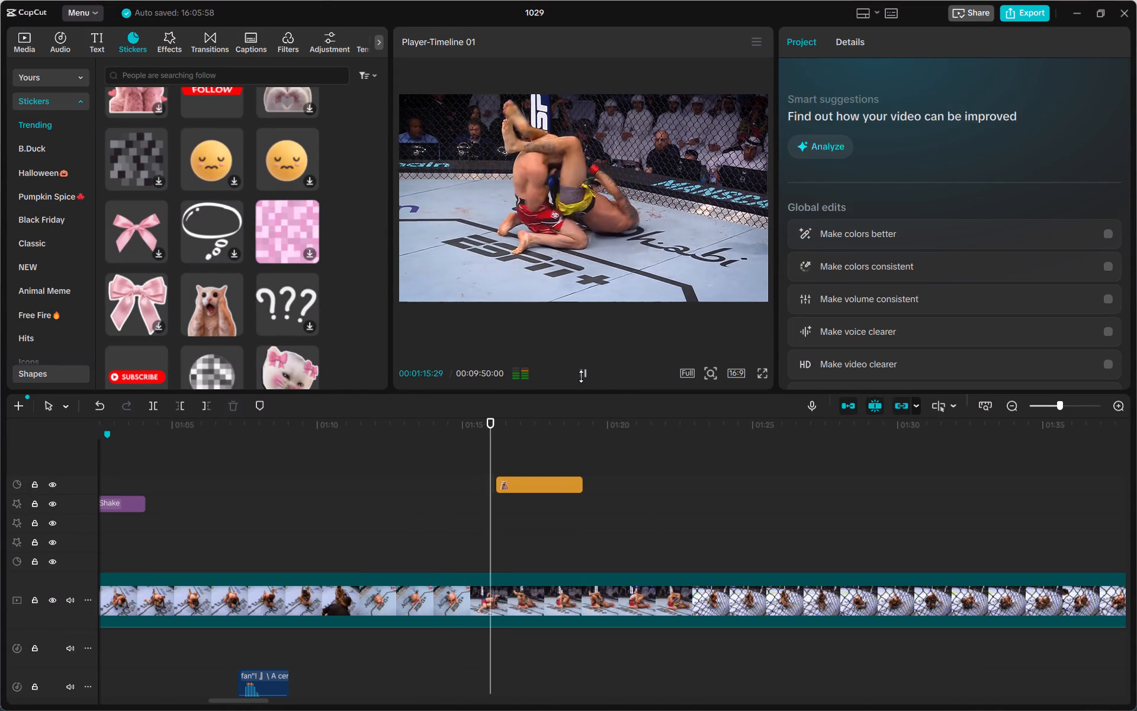
{"action": "left_click", "coordinate": [576, 236]}
{"action": "left_click_drag", "start_coordinate": [577, 235], "coordinate": [650, 245]}
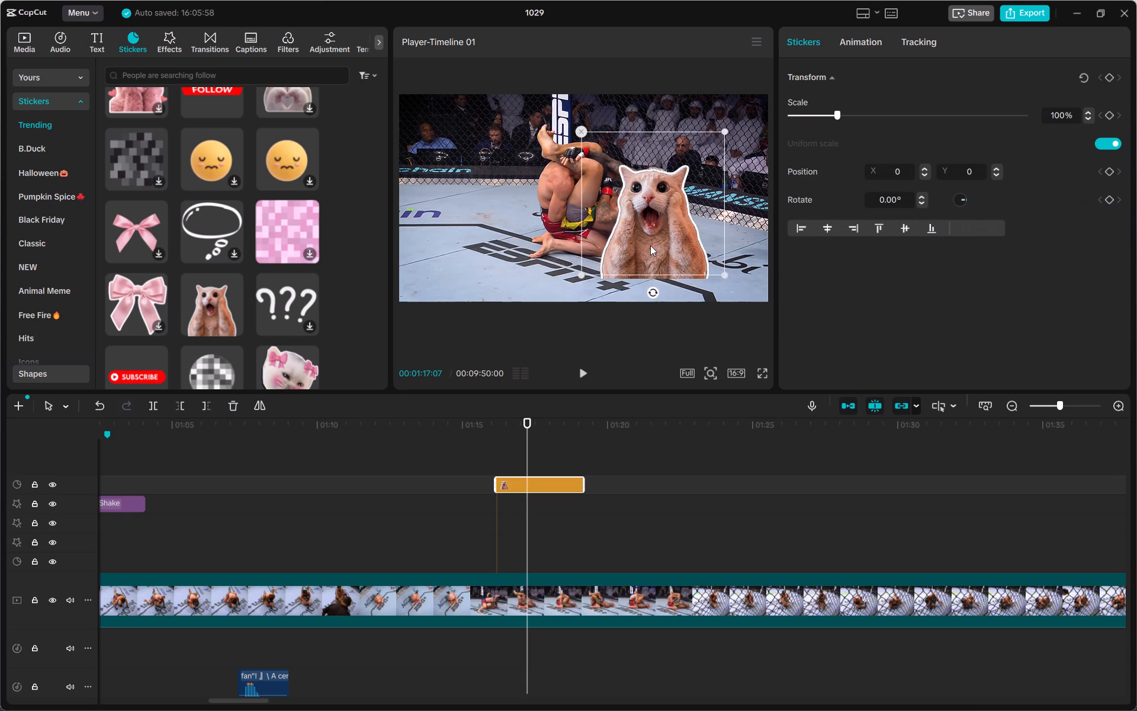
{"action": "left_click_drag", "start_coordinate": [650, 245], "coordinate": [667, 250]}
{"action": "left_click_drag", "start_coordinate": [747, 284], "coordinate": [719, 255]}
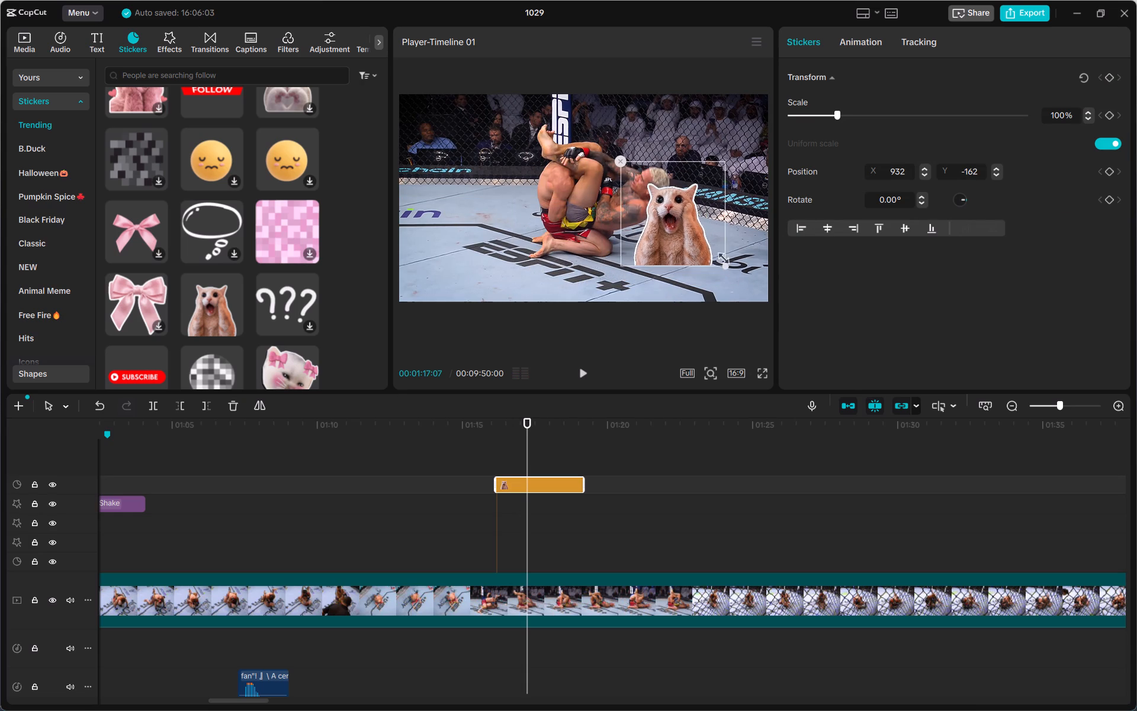
{"action": "left_click_drag", "start_coordinate": [719, 255], "coordinate": [718, 254]}
{"action": "left_click_drag", "start_coordinate": [676, 230], "coordinate": [708, 232]}
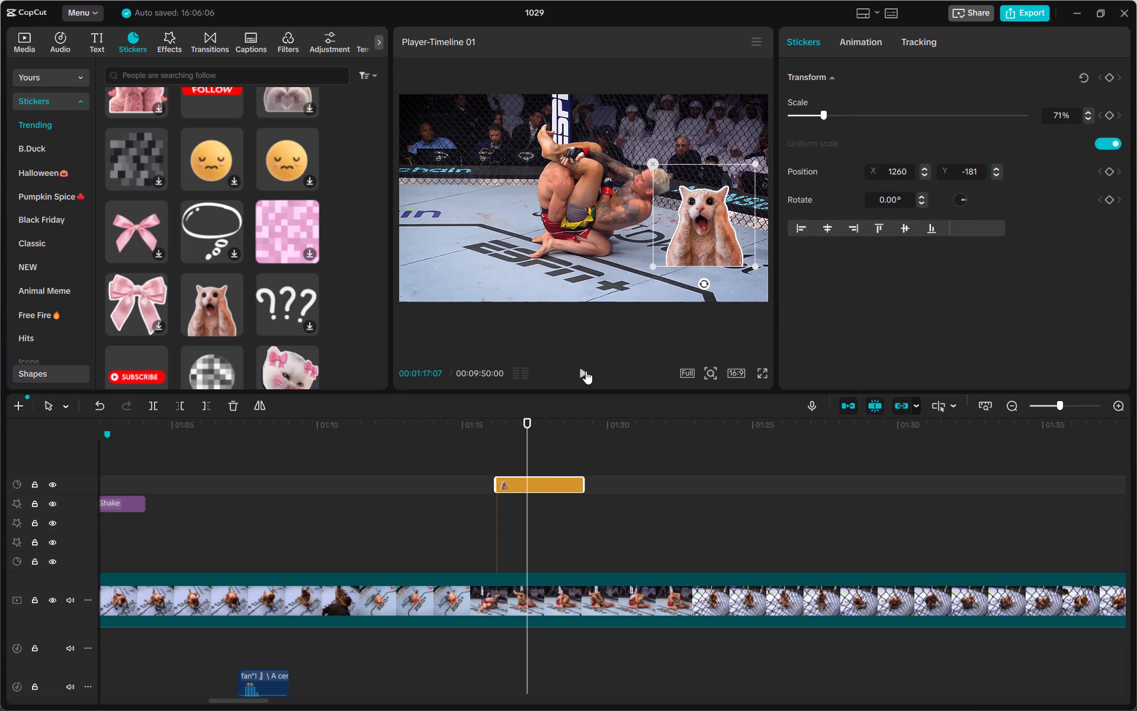
Play back the ground fighting from about 00:01:12:20 to check the shocked cat sticker.
{"action": "left_click", "coordinate": [586, 371]}
{"action": "left_click", "coordinate": [440, 440]}
{"action": "left_click_drag", "start_coordinate": [440, 440], "coordinate": [394, 435]}
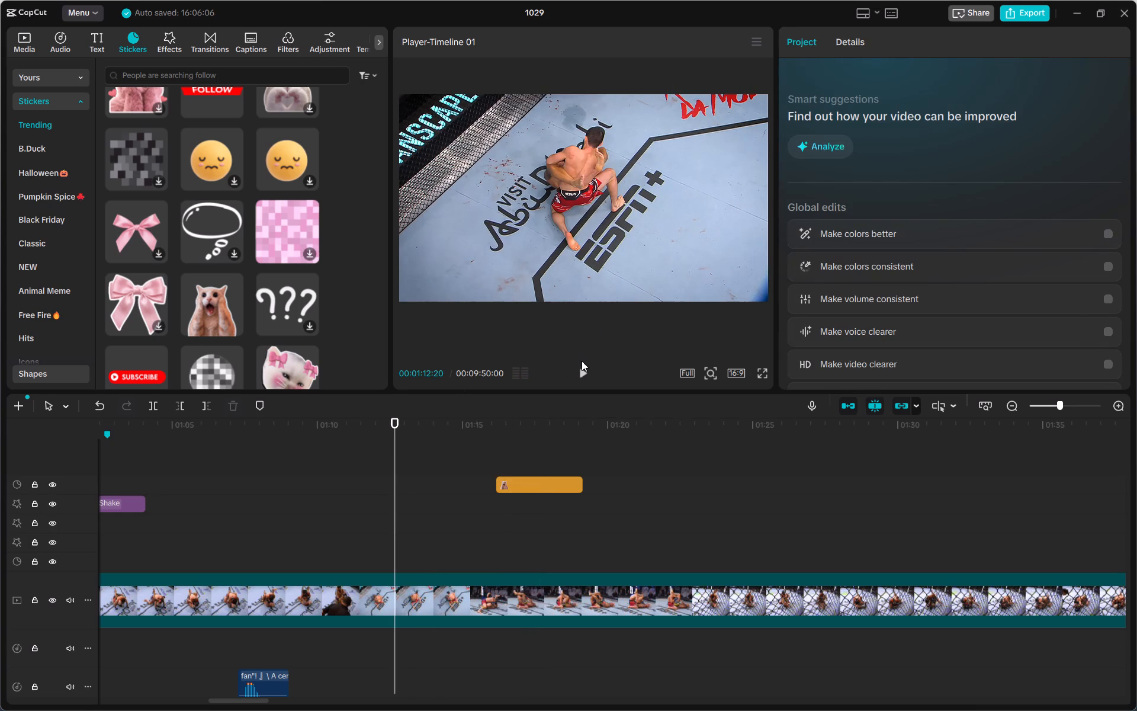
{"action": "left_click", "coordinate": [583, 372]}
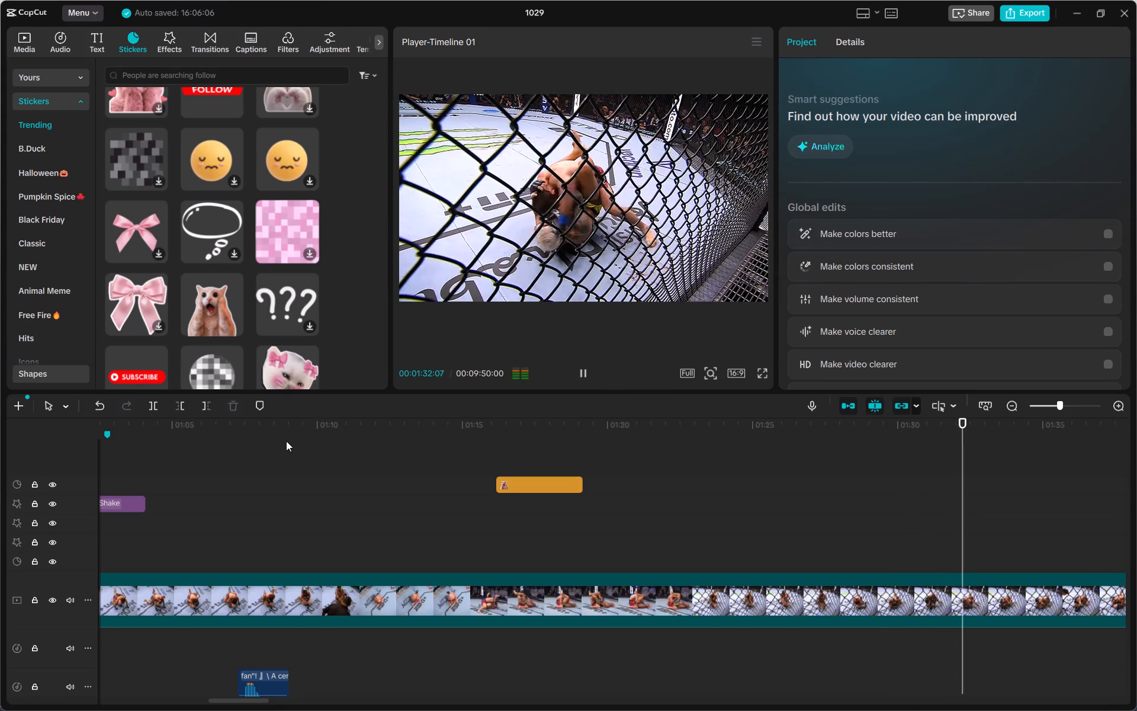
{"action": "left_click", "coordinate": [296, 465]}
{"action": "left_click", "coordinate": [310, 468]}
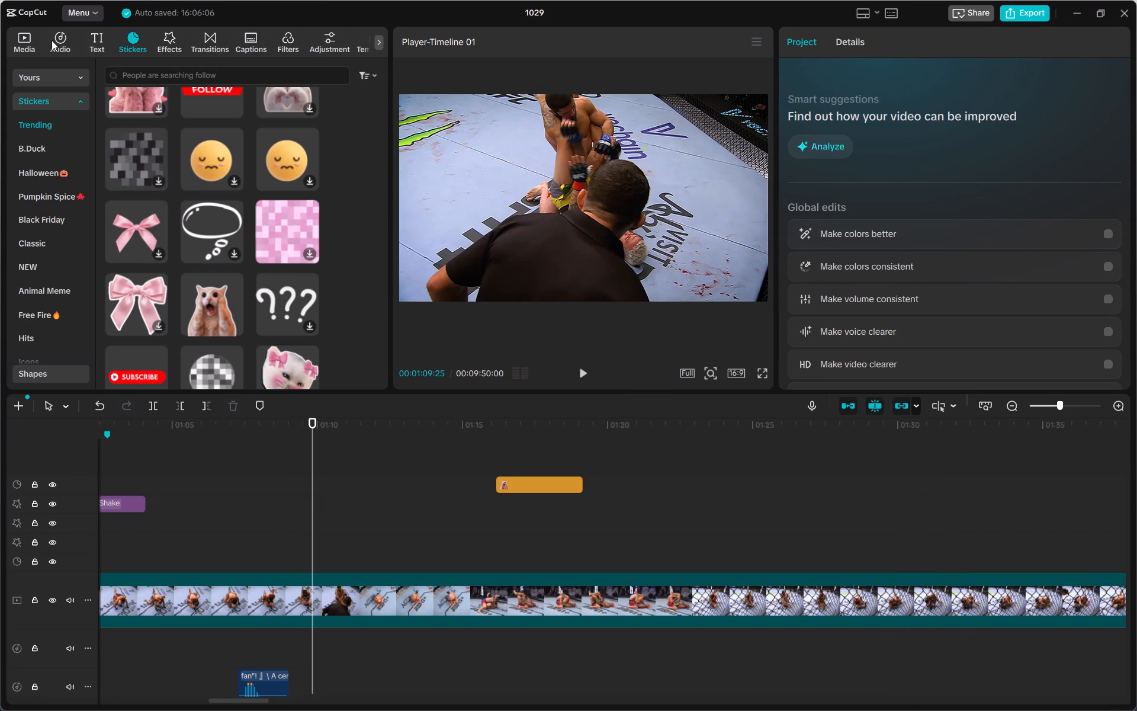
Add the favorite Grimy Noise video effect on its own track at about 00:01:15 and preview it.
{"action": "left_click", "coordinate": [166, 43]}
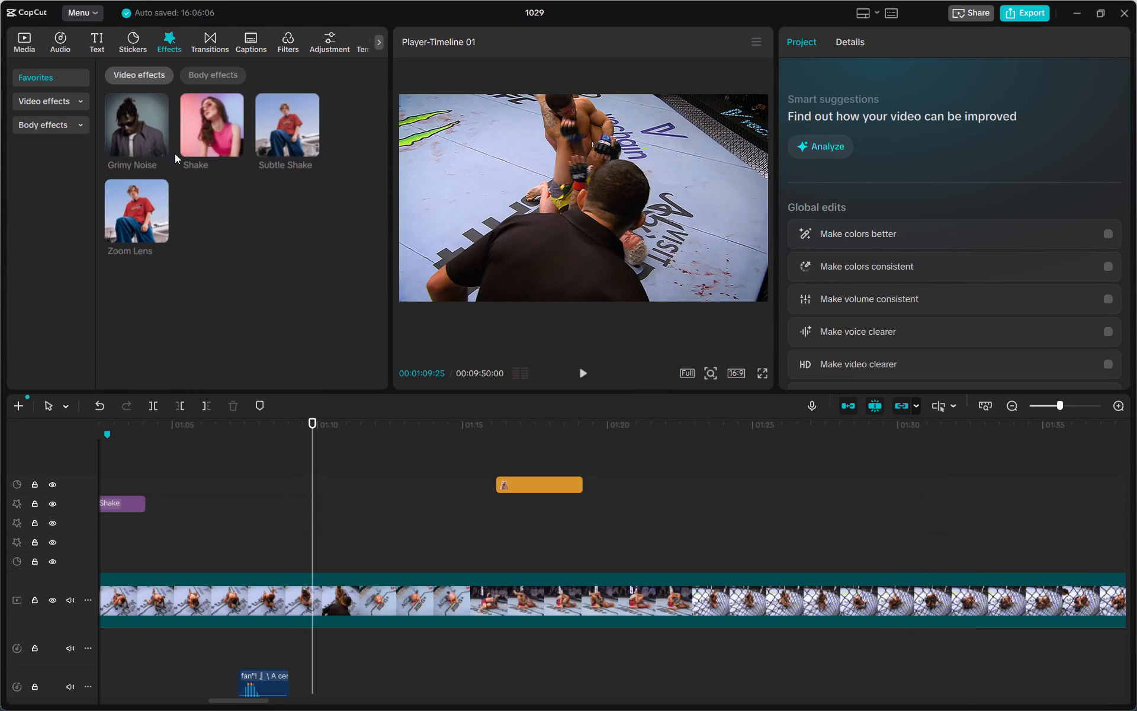
{"action": "left_click", "coordinate": [142, 129]}
{"action": "left_click_drag", "start_coordinate": [142, 129], "coordinate": [466, 561]}
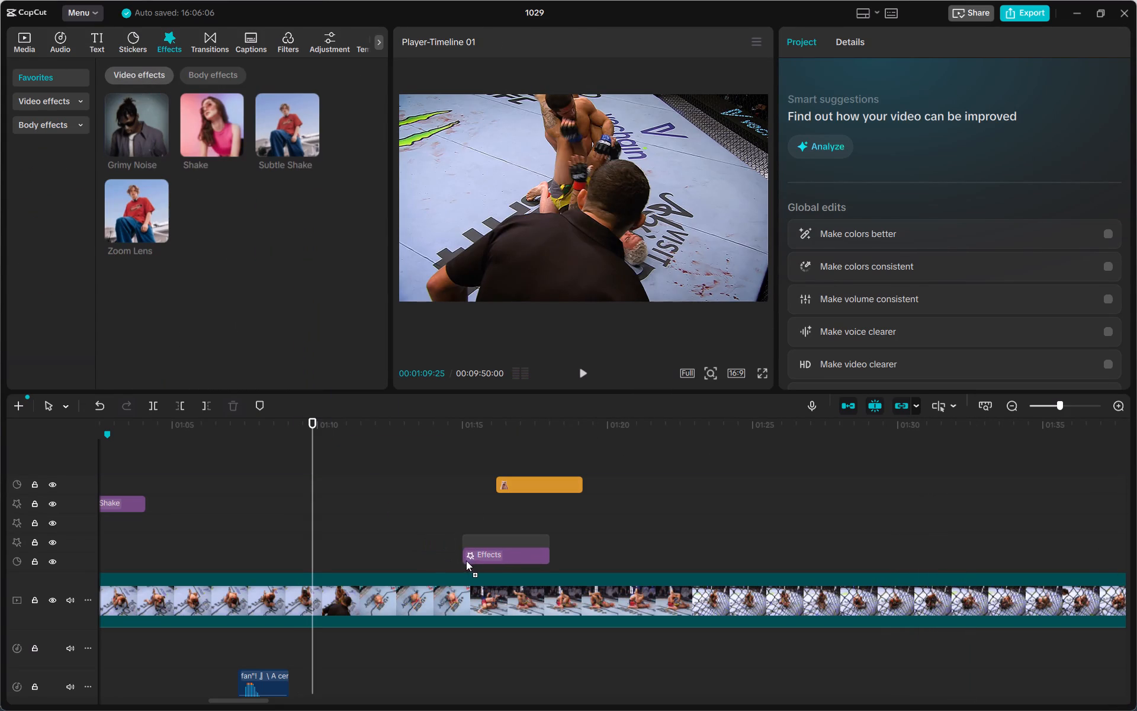
{"action": "left_click_drag", "start_coordinate": [466, 561], "coordinate": [462, 569]}
{"action": "left_click", "coordinate": [438, 537]}
{"action": "left_click", "coordinate": [591, 374]}
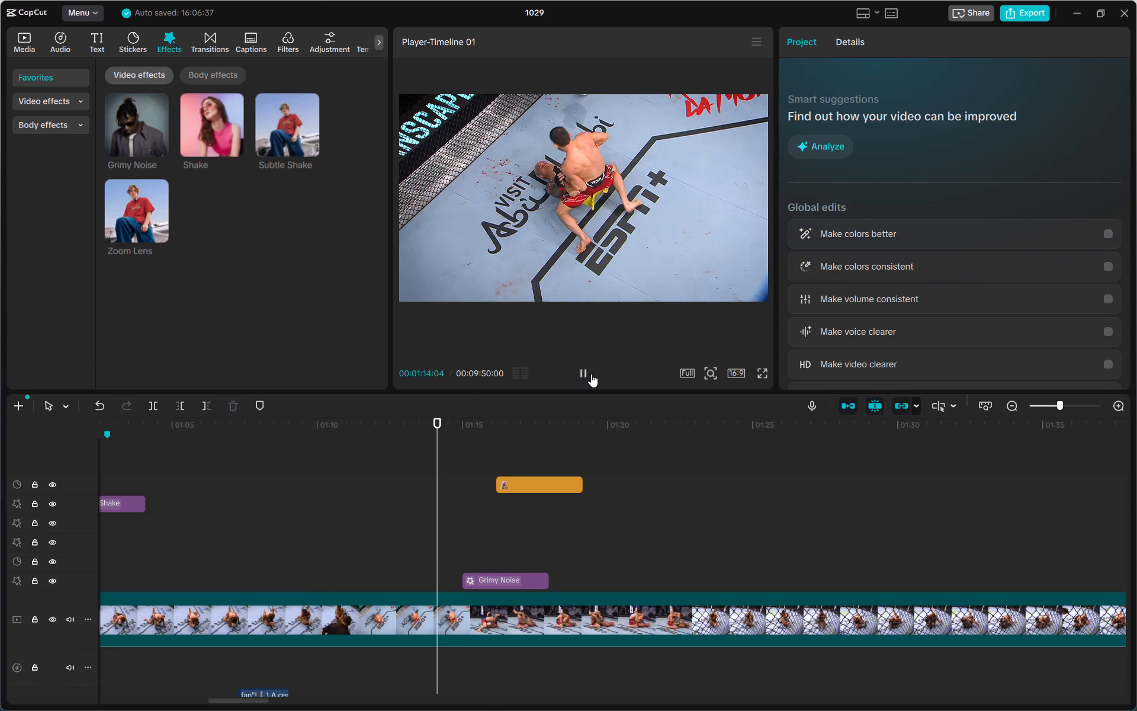
Extend the Grimy Noise effect so it ends at about 00:01:23.
{"action": "left_click", "coordinate": [522, 583]}
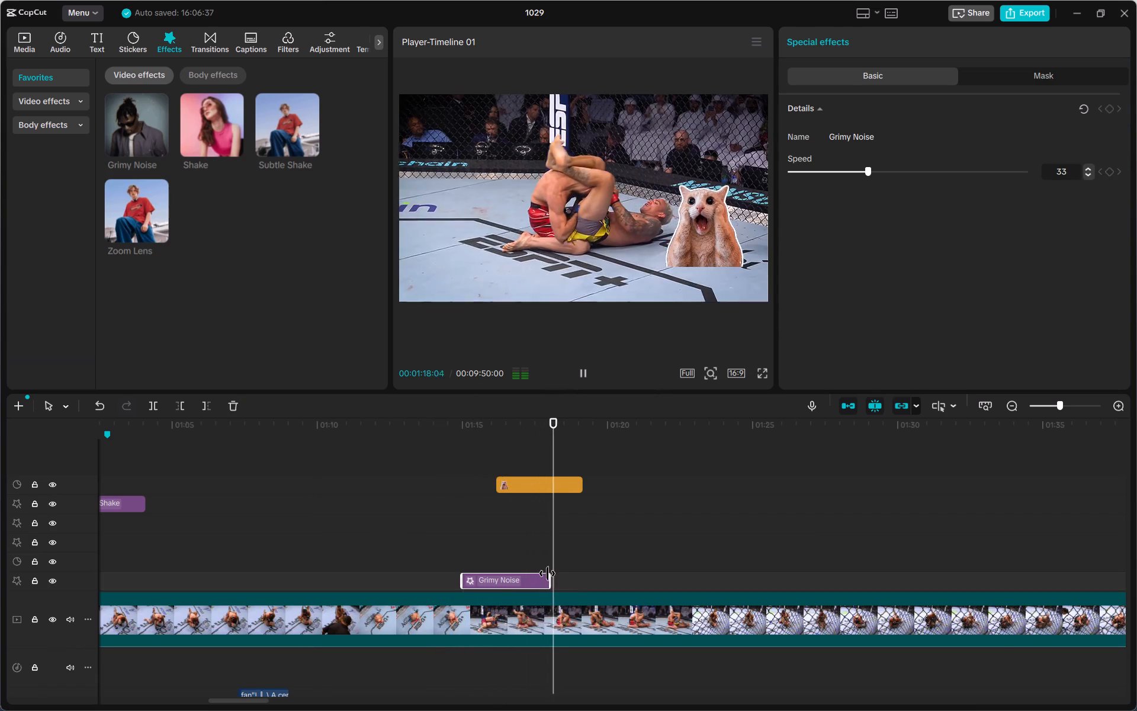
{"action": "left_click_drag", "start_coordinate": [547, 574], "coordinate": [692, 591]}
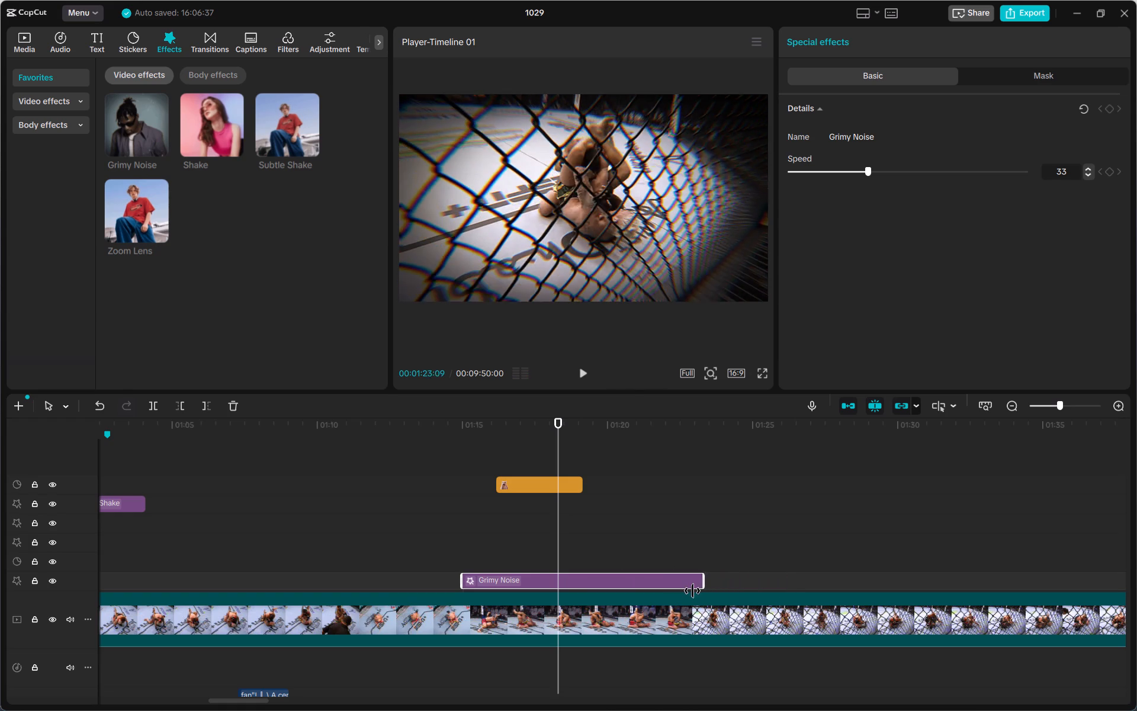
{"action": "left_click_drag", "start_coordinate": [692, 591], "coordinate": [691, 591]}
Play back the ground fighting from about 00:01:14:16 to check the Grimy Noise effect and the footage that follows.
{"action": "left_click", "coordinate": [458, 551]}
{"action": "left_click_drag", "start_coordinate": [458, 550], "coordinate": [449, 546]}
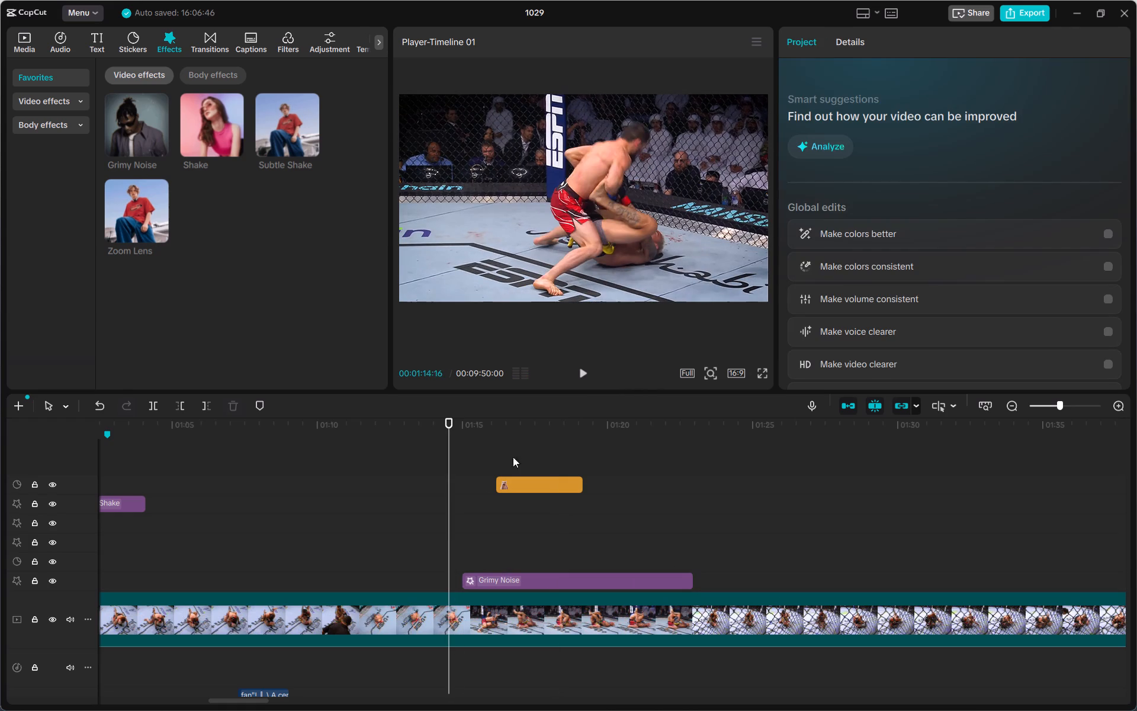
{"action": "left_click", "coordinate": [583, 370]}
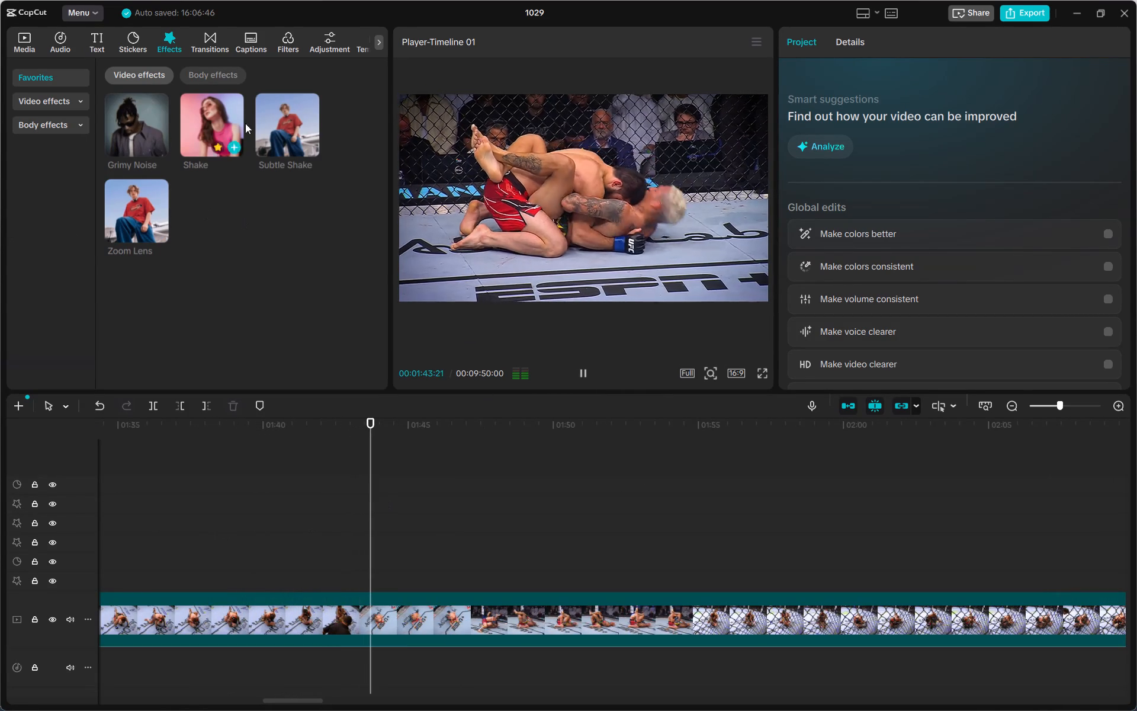
Apply the favorite Shake effect directly to the fight video clip at about 00:01:45 and preview it.
{"action": "left_click", "coordinate": [215, 126]}
{"action": "left_click_drag", "start_coordinate": [215, 126], "coordinate": [435, 606]}
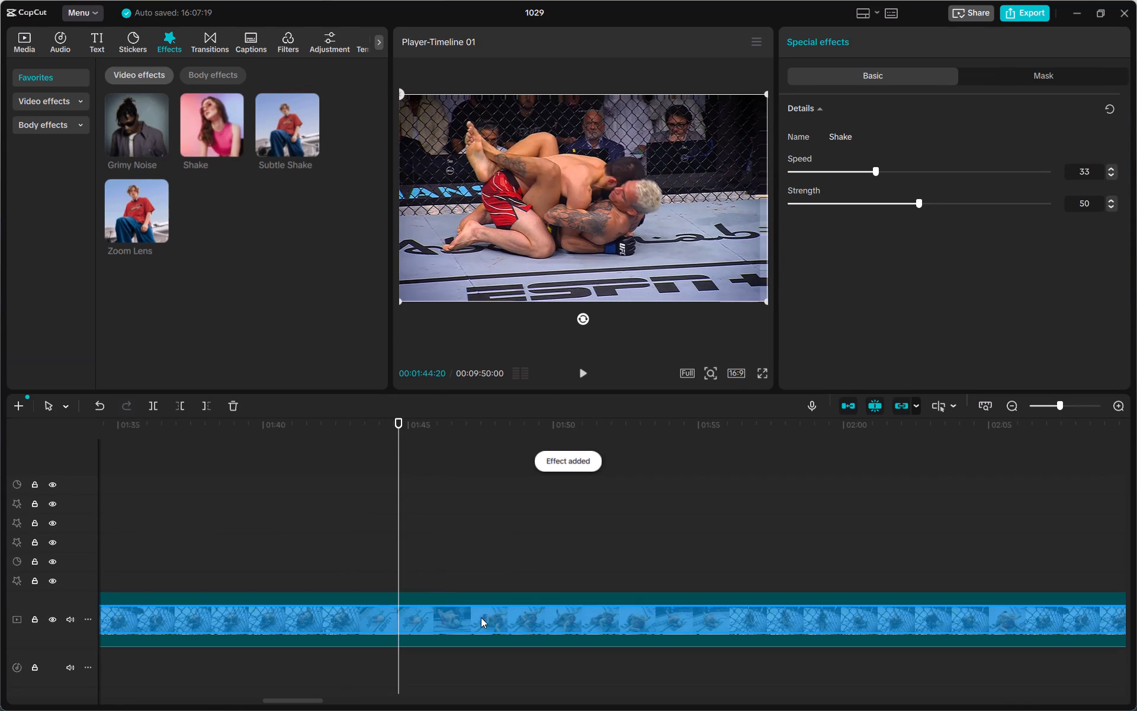
{"action": "left_click", "coordinate": [584, 382]}
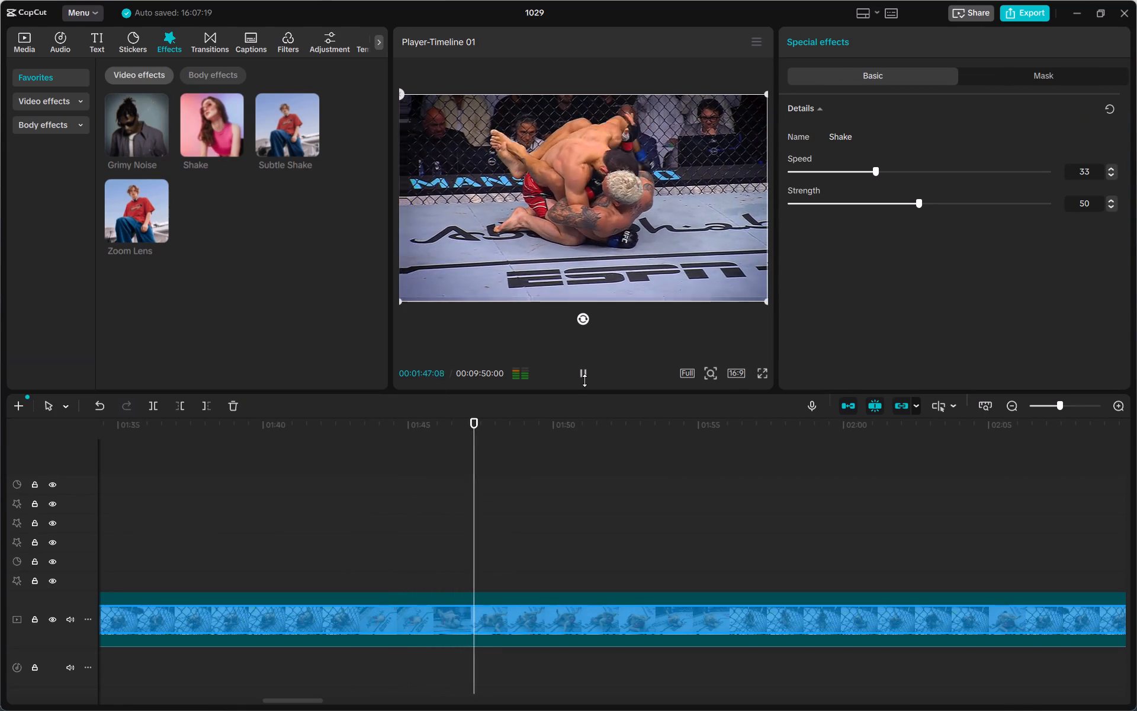
{"action": "left_click", "coordinate": [584, 380]}
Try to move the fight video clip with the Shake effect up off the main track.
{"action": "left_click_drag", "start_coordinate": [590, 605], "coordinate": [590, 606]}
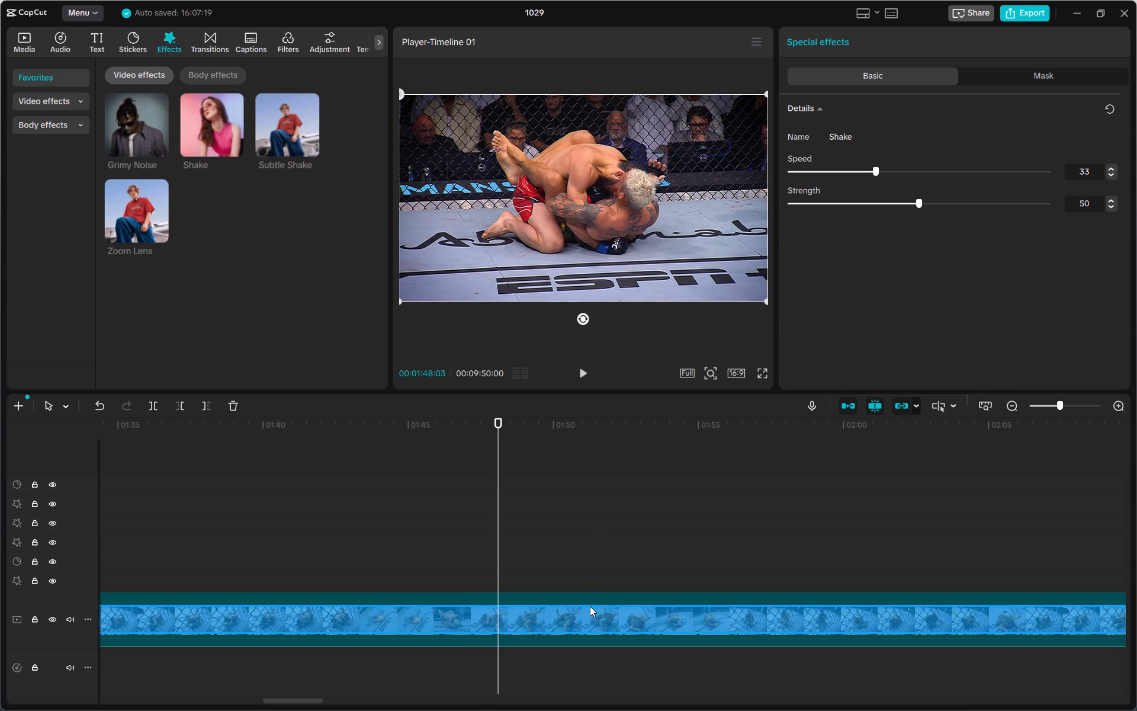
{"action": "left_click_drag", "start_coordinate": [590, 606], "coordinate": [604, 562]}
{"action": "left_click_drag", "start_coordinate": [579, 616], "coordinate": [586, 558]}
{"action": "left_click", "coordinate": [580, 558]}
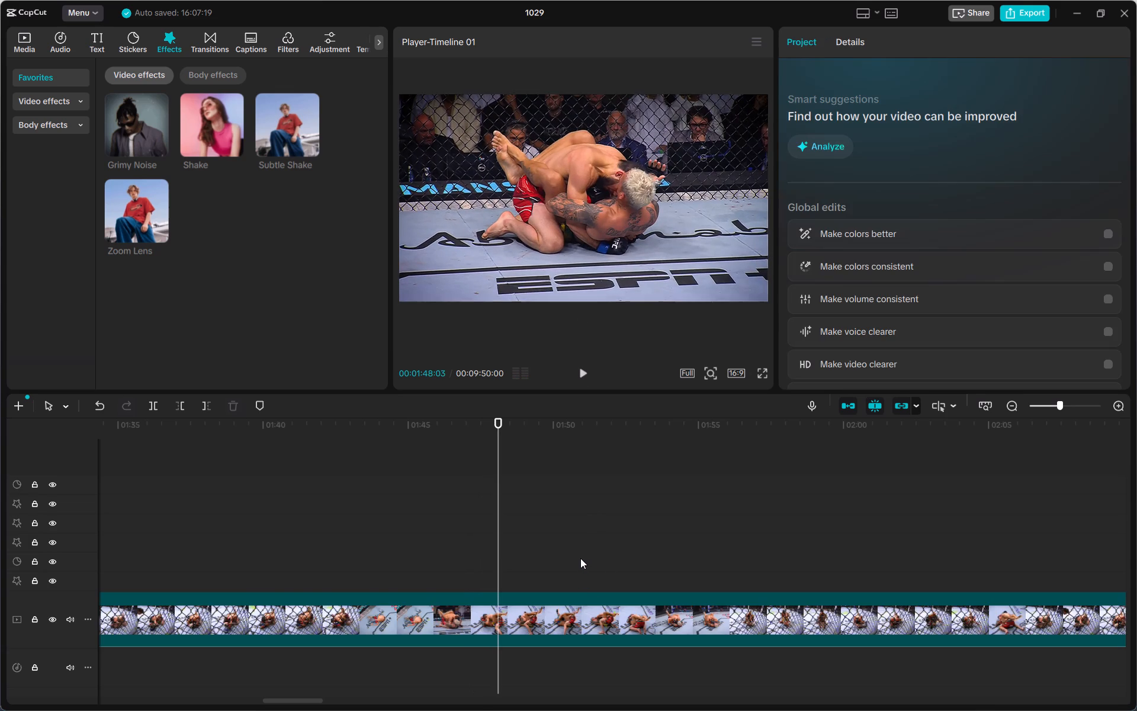
Look over the tracks and play back the ground fighting from about 00:01:50:28 to 00:02:01:10.
{"action": "scroll", "coordinate": [502, 555], "scroll_direction": "down", "scroll_amount": 3}
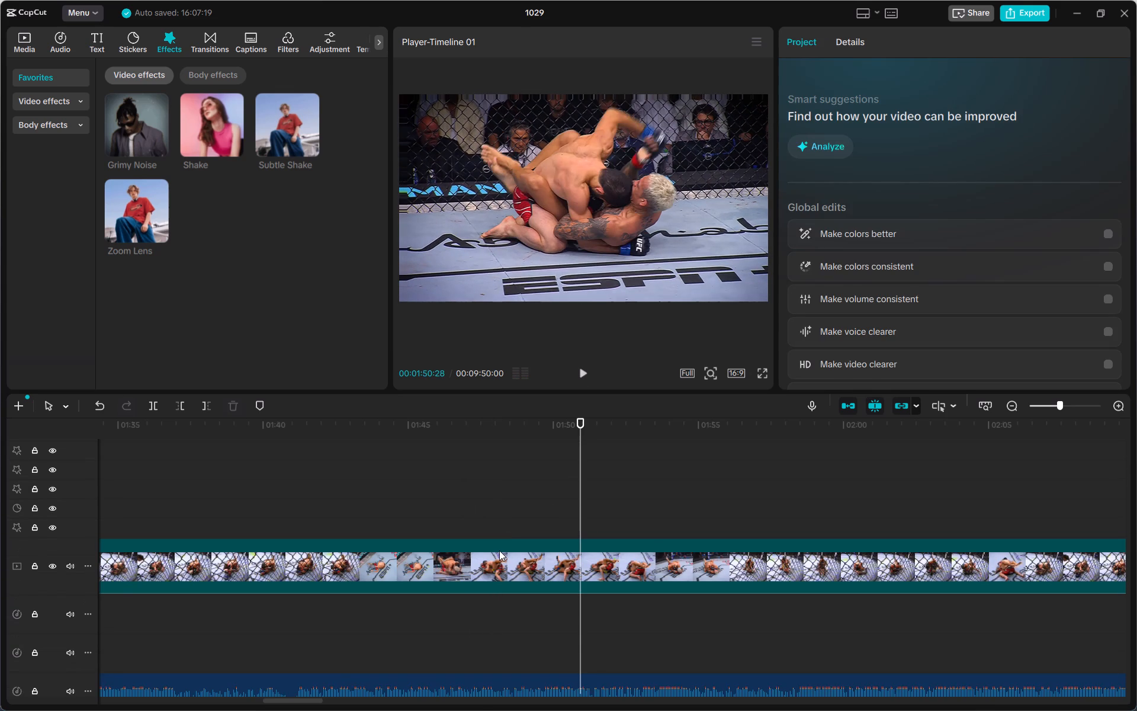
{"action": "scroll", "coordinate": [499, 550], "scroll_direction": "up", "scroll_amount": 1}
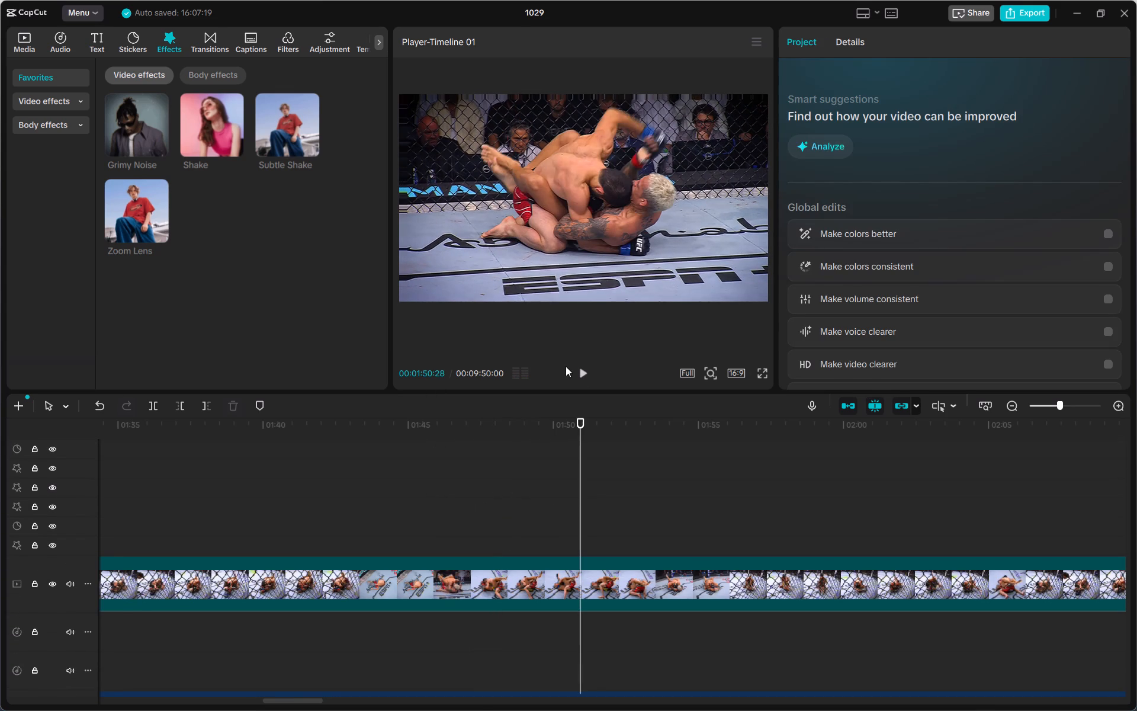
{"action": "left_click", "coordinate": [581, 368]}
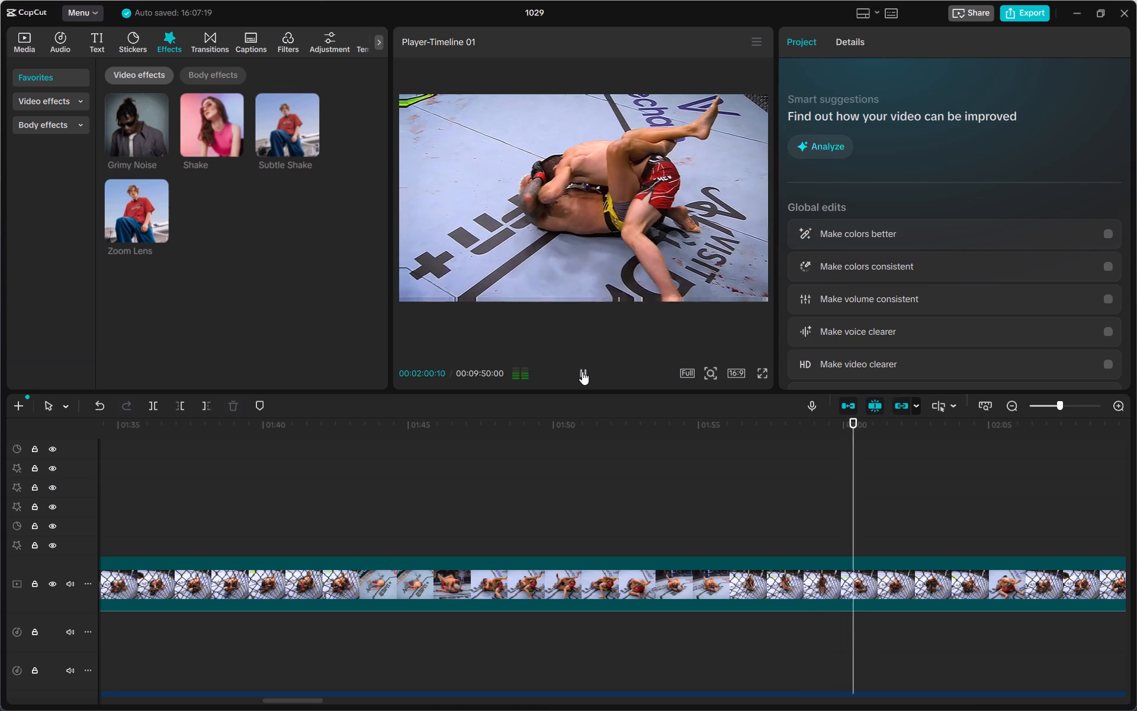
{"action": "left_click", "coordinate": [582, 371]}
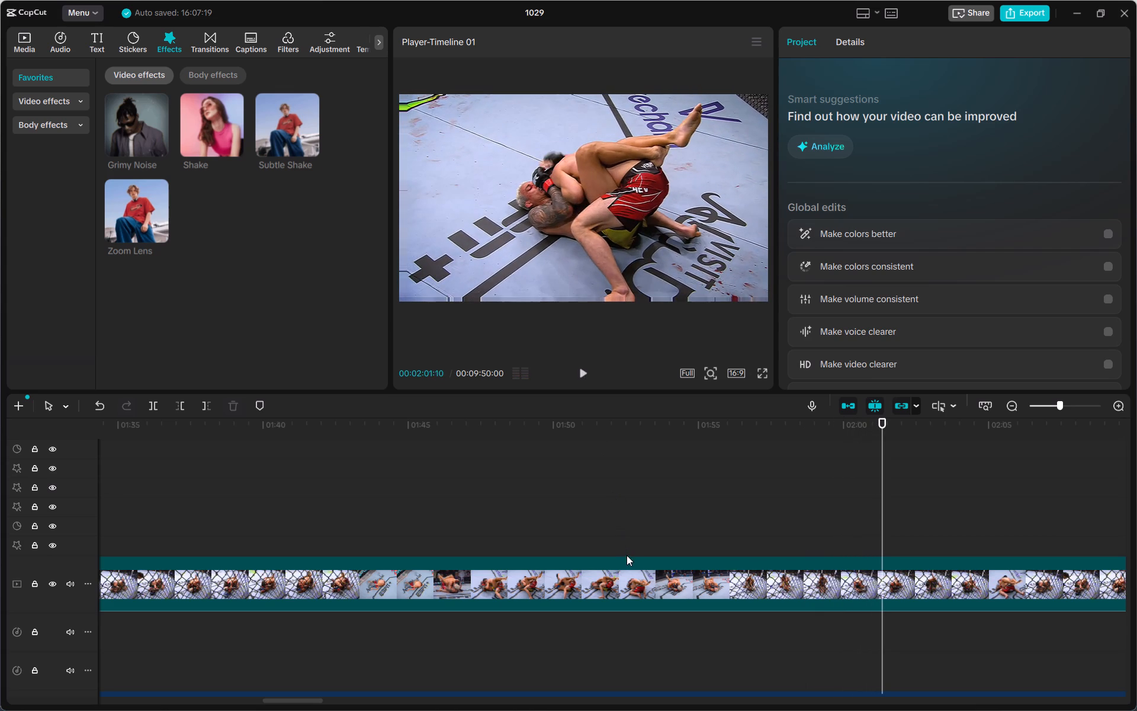
Move the fight video clip off the main track and up onto its own track between the effect tracks.
{"action": "left_click", "coordinate": [627, 556]}
{"action": "left_click_drag", "start_coordinate": [627, 559], "coordinate": [640, 552]}
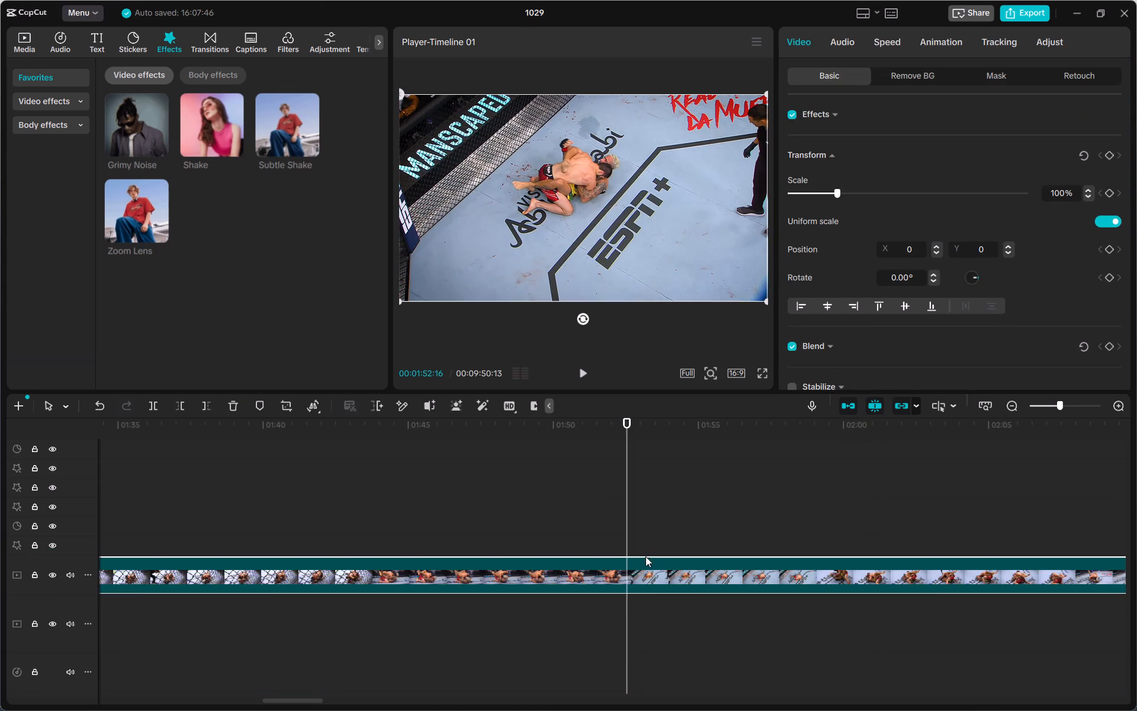
{"action": "left_click", "coordinate": [650, 562]}
{"action": "left_click_drag", "start_coordinate": [537, 567], "coordinate": [550, 531]}
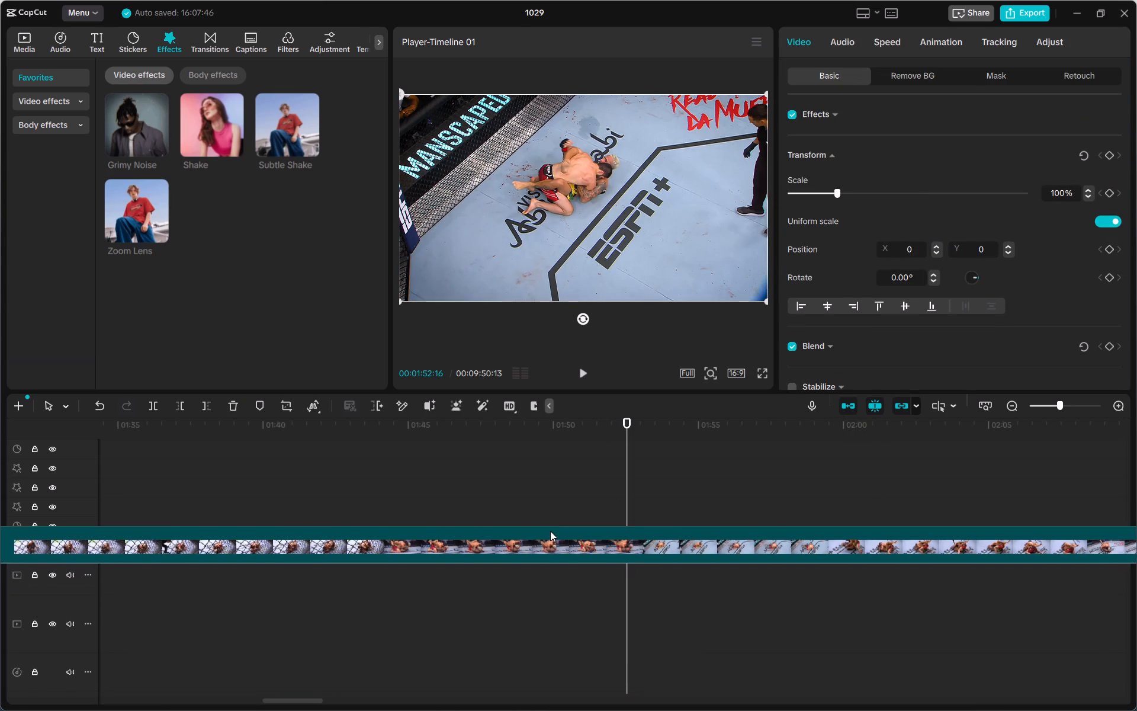
{"action": "left_click_drag", "start_coordinate": [550, 531], "coordinate": [529, 501]}
Examine the rearranged tracks around 00:01:50 and play back the stand-up fighting from about 00:00:40:08.
{"action": "scroll", "coordinate": [352, 511], "scroll_direction": "down", "scroll_amount": 4}
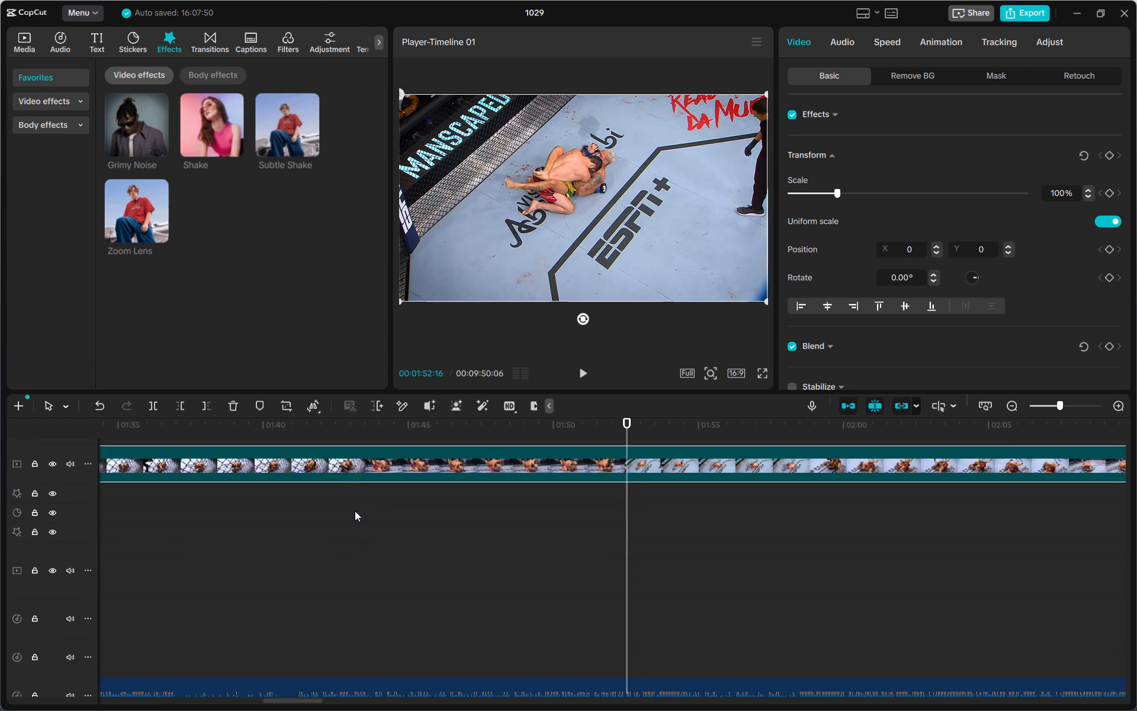
{"action": "scroll", "coordinate": [357, 514], "scroll_direction": "down", "scroll_amount": 8}
{"action": "scroll", "coordinate": [372, 527], "scroll_direction": "up", "scroll_amount": 19}
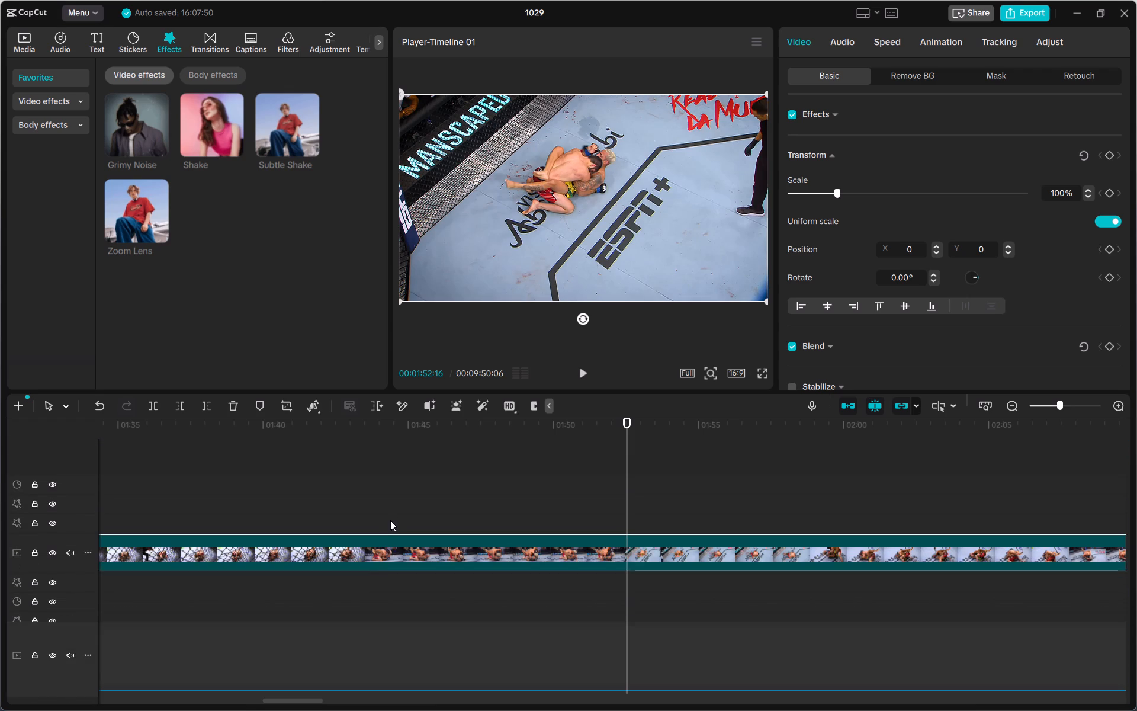
{"action": "scroll", "coordinate": [390, 520], "scroll_direction": "up", "scroll_amount": 4}
{"action": "left_click", "coordinate": [545, 560]}
{"action": "left_click", "coordinate": [546, 561]}
{"action": "left_click", "coordinate": [554, 498]}
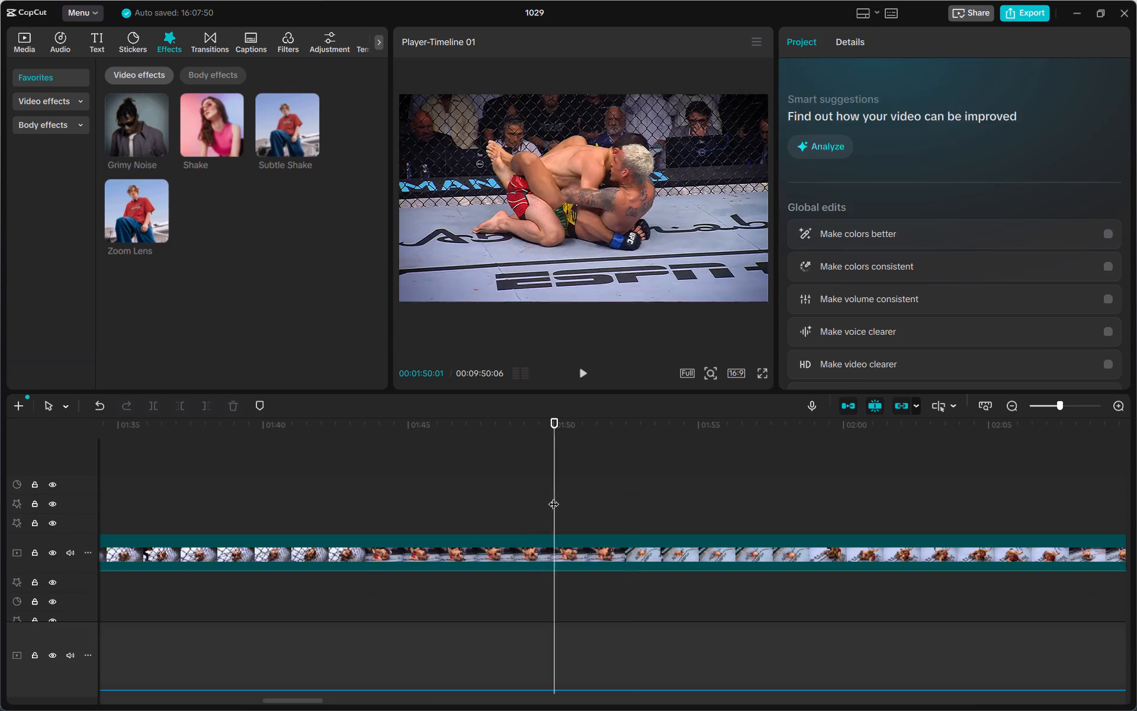
{"action": "left_click_drag", "start_coordinate": [554, 497], "coordinate": [537, 511]}
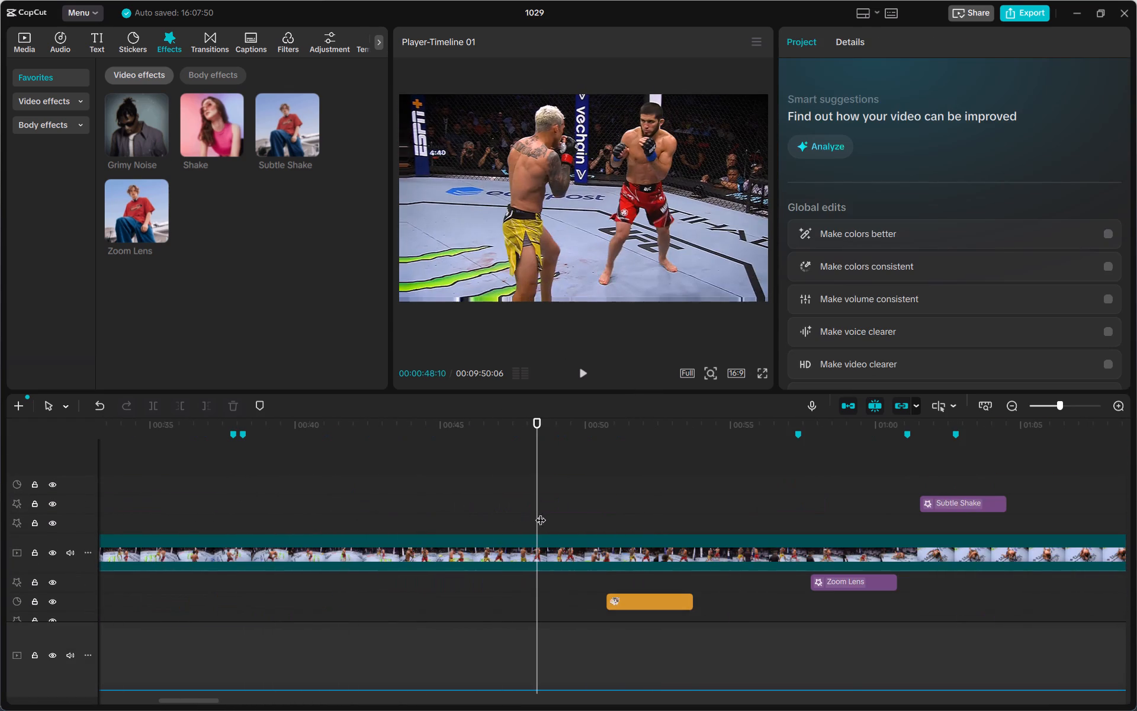
{"action": "left_click", "coordinate": [415, 510]}
{"action": "left_click_drag", "start_coordinate": [383, 481], "coordinate": [303, 481]}
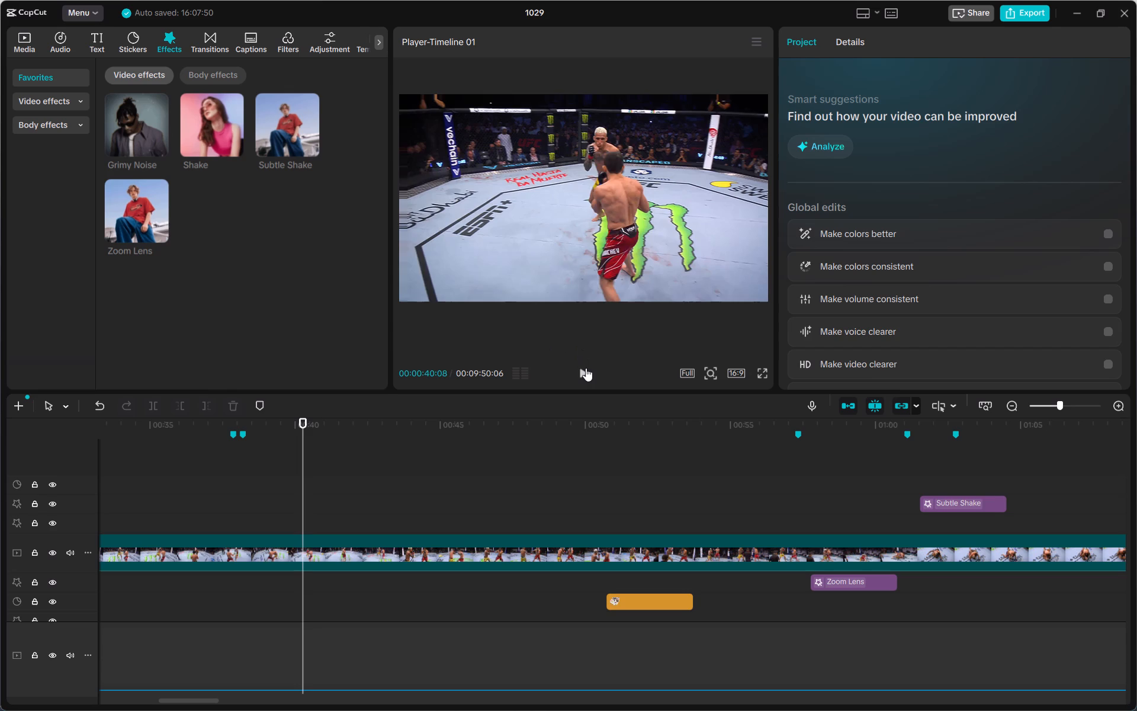
{"action": "left_click", "coordinate": [586, 369]}
{"action": "left_click", "coordinate": [470, 473]}
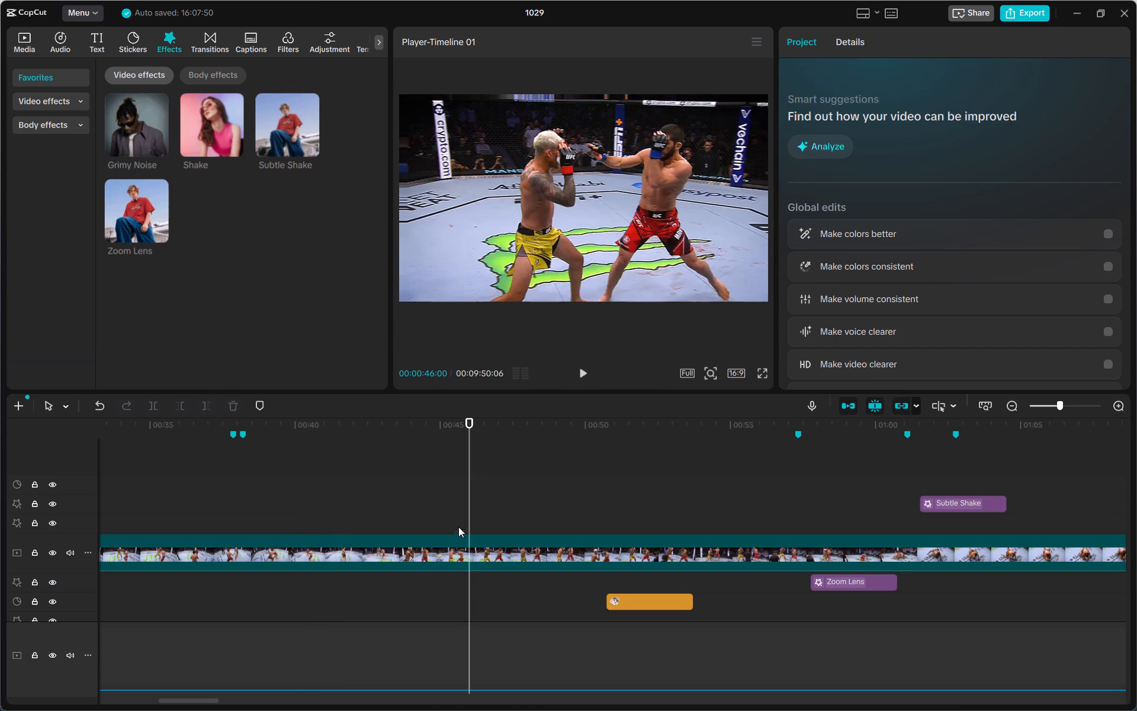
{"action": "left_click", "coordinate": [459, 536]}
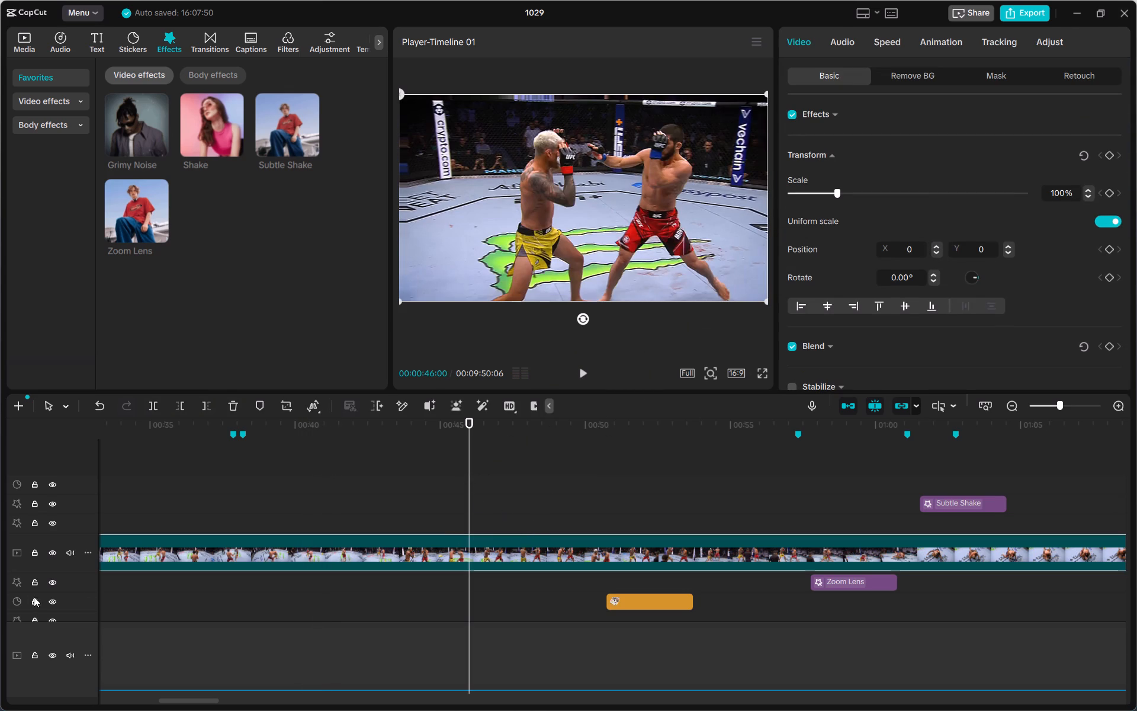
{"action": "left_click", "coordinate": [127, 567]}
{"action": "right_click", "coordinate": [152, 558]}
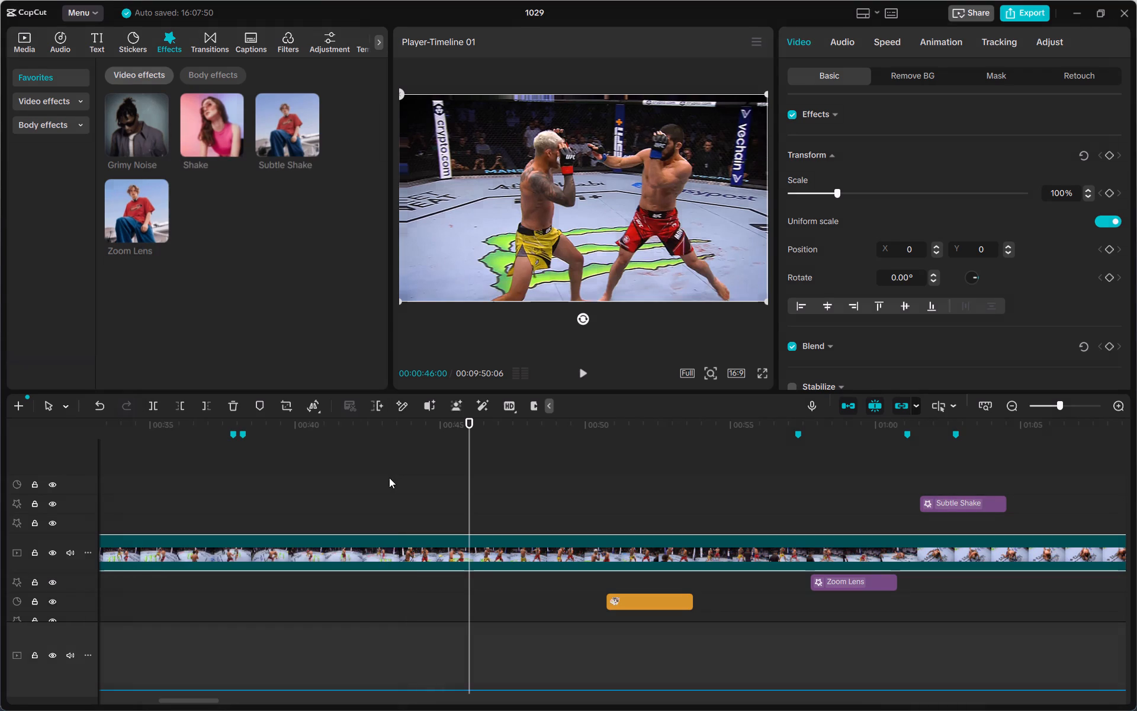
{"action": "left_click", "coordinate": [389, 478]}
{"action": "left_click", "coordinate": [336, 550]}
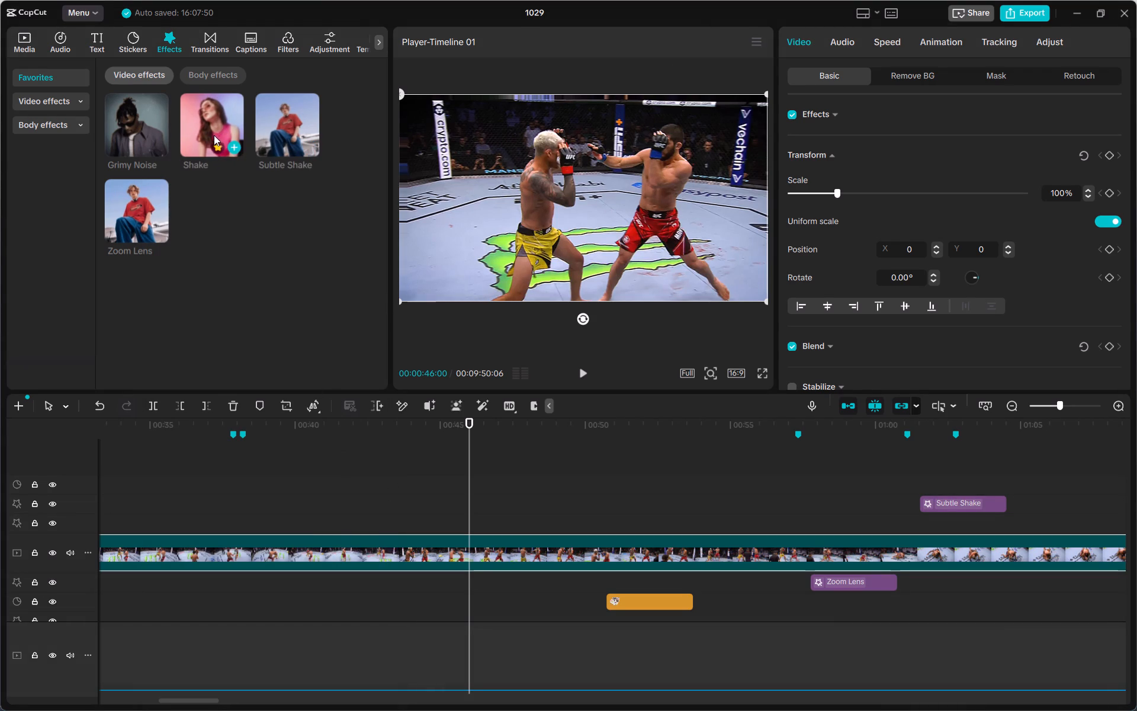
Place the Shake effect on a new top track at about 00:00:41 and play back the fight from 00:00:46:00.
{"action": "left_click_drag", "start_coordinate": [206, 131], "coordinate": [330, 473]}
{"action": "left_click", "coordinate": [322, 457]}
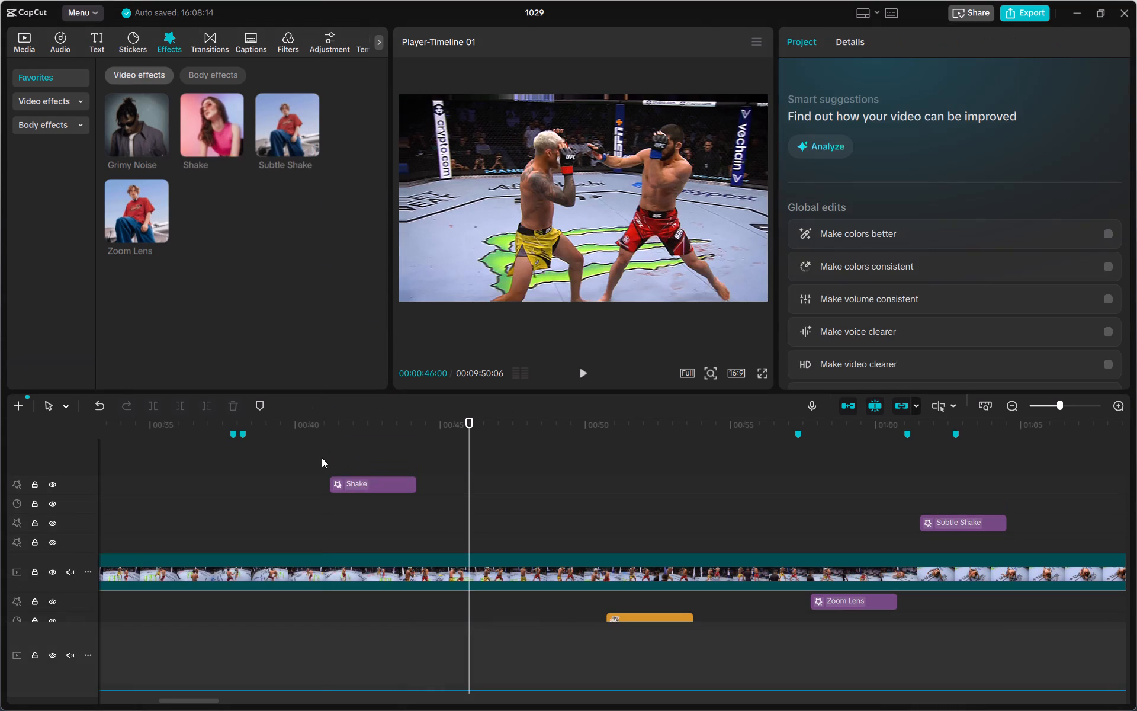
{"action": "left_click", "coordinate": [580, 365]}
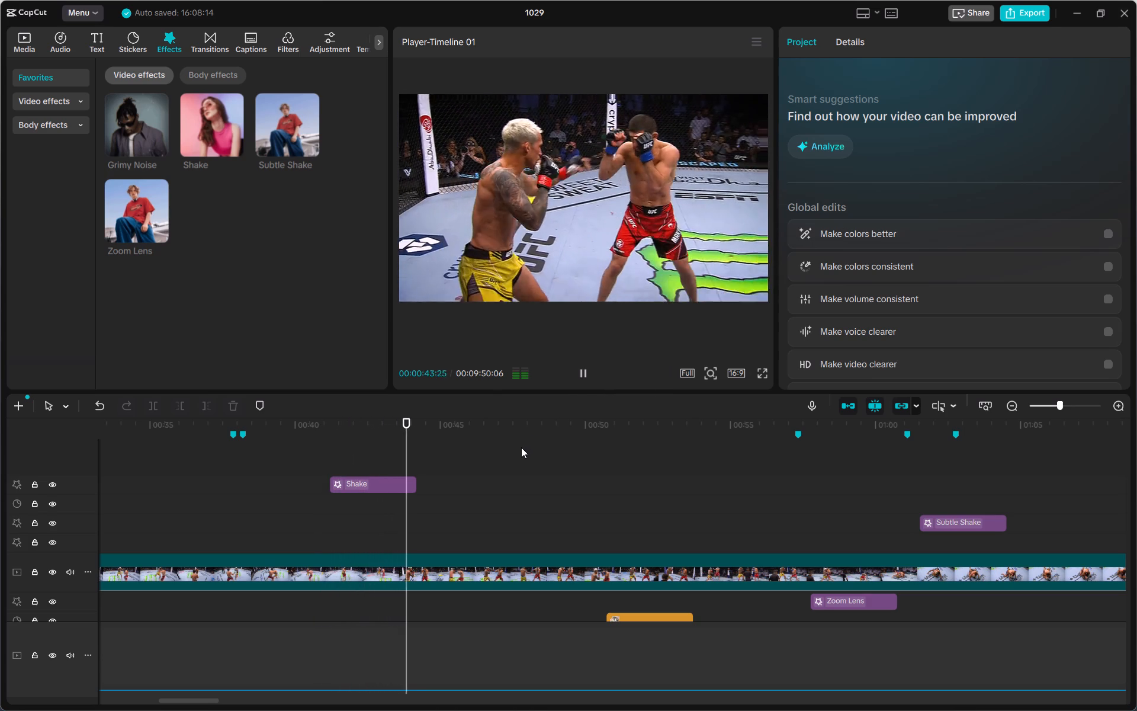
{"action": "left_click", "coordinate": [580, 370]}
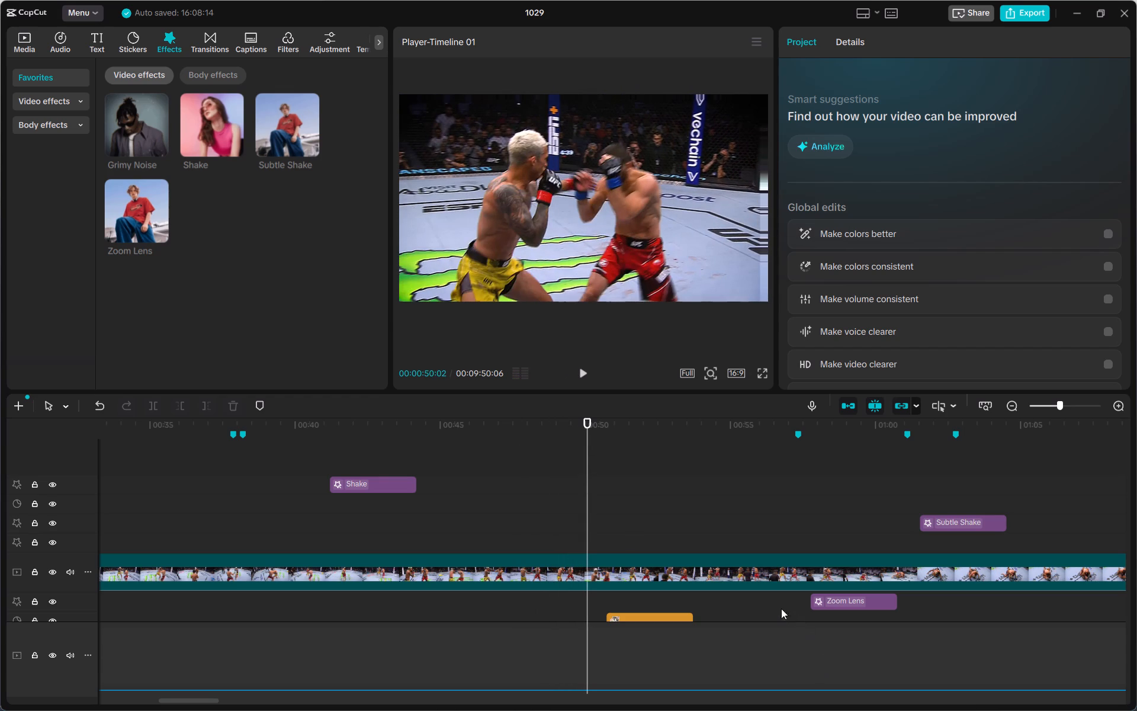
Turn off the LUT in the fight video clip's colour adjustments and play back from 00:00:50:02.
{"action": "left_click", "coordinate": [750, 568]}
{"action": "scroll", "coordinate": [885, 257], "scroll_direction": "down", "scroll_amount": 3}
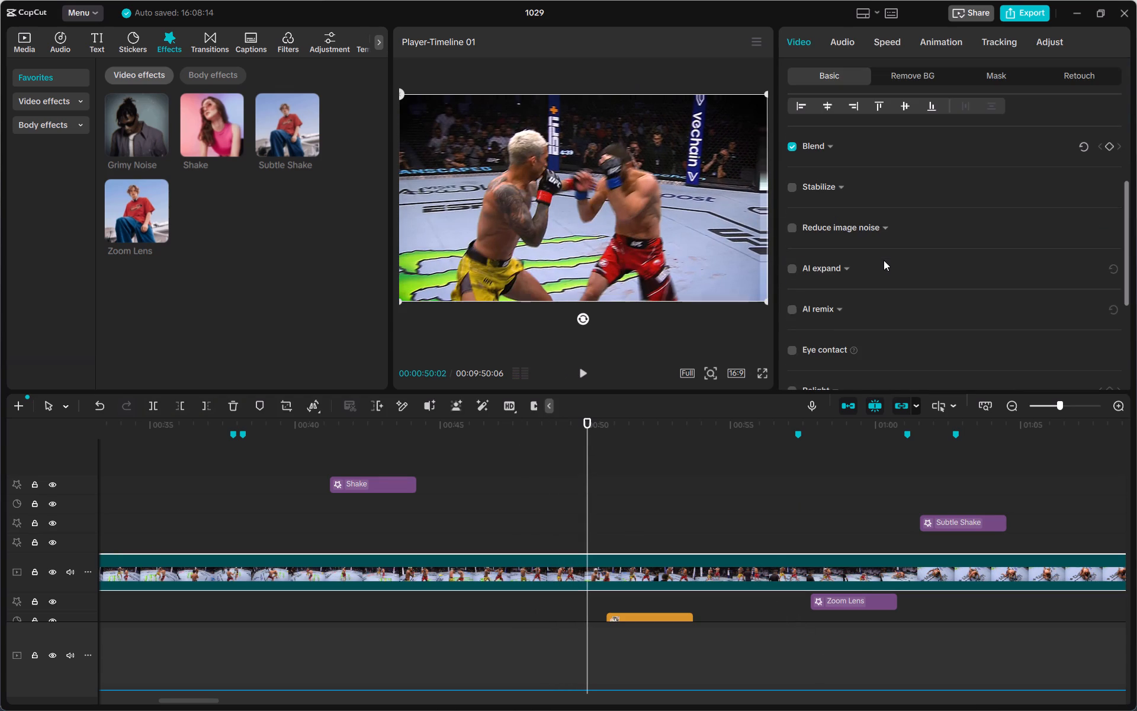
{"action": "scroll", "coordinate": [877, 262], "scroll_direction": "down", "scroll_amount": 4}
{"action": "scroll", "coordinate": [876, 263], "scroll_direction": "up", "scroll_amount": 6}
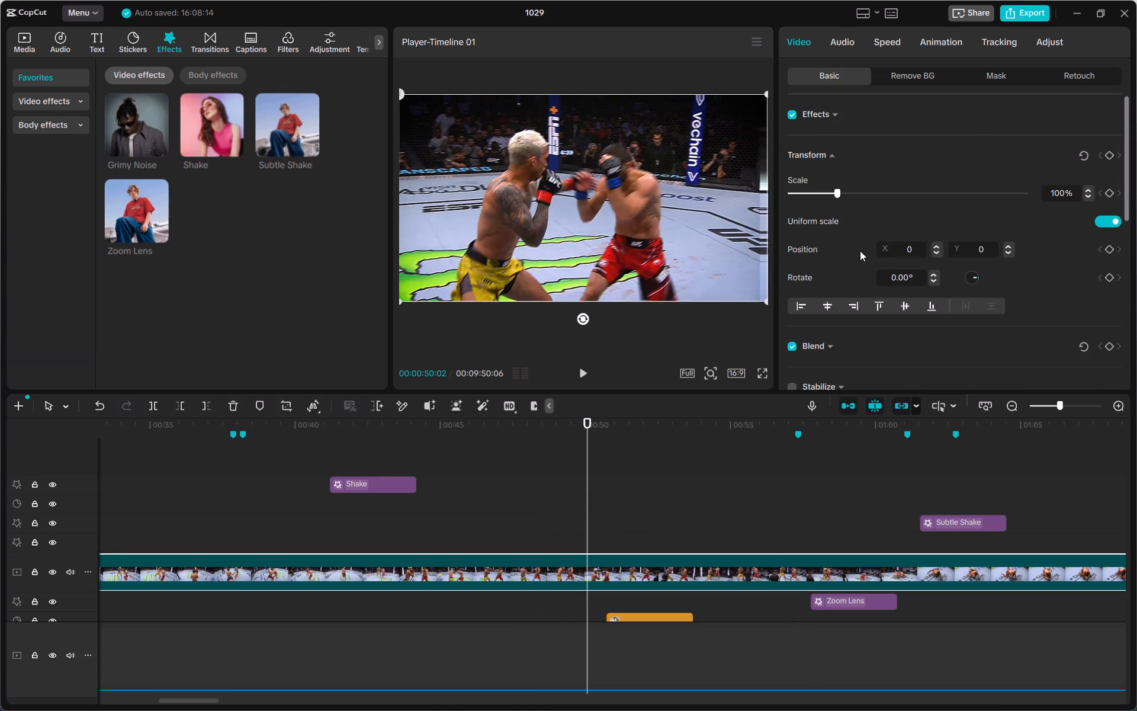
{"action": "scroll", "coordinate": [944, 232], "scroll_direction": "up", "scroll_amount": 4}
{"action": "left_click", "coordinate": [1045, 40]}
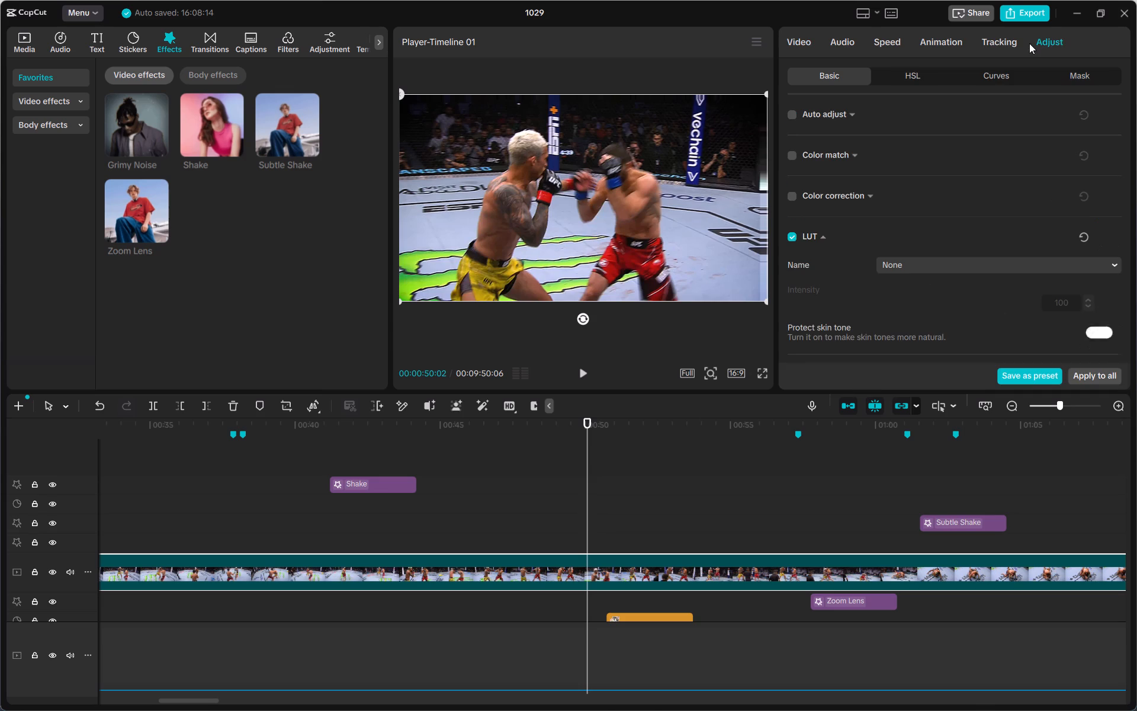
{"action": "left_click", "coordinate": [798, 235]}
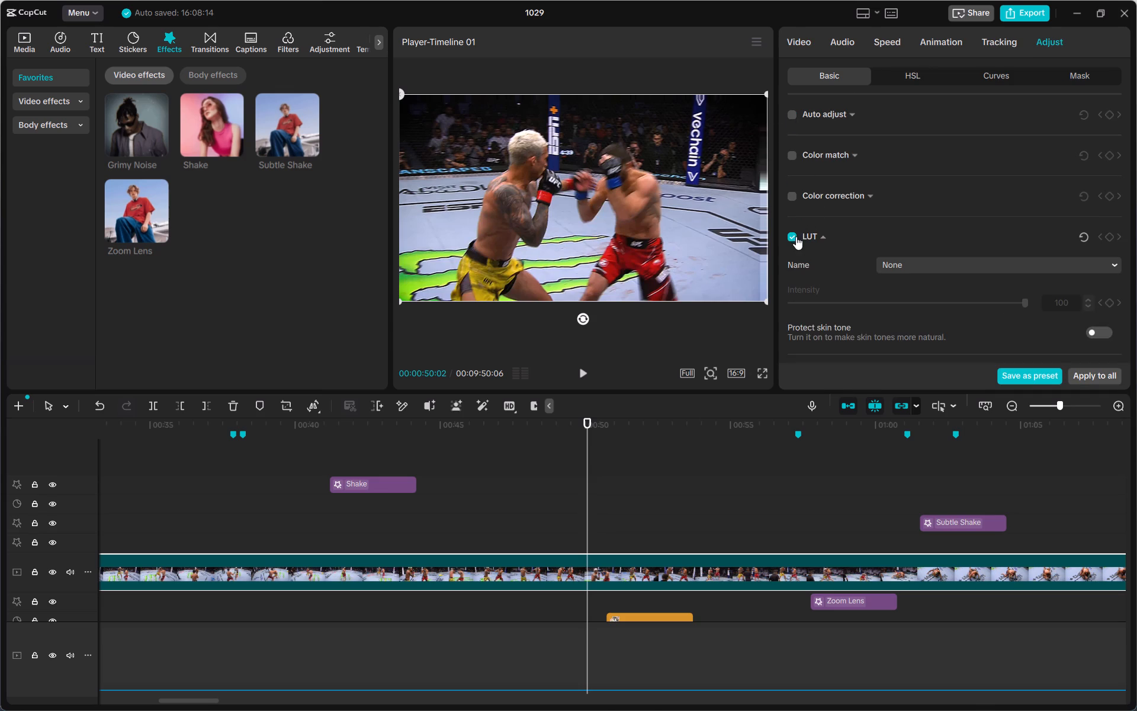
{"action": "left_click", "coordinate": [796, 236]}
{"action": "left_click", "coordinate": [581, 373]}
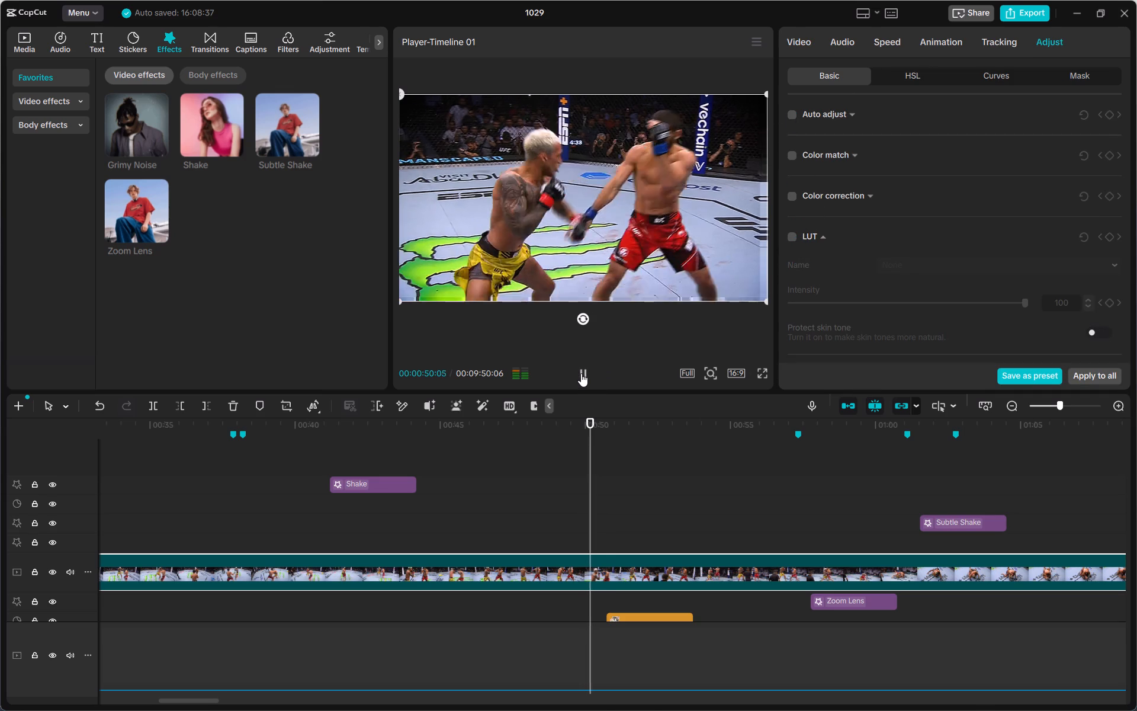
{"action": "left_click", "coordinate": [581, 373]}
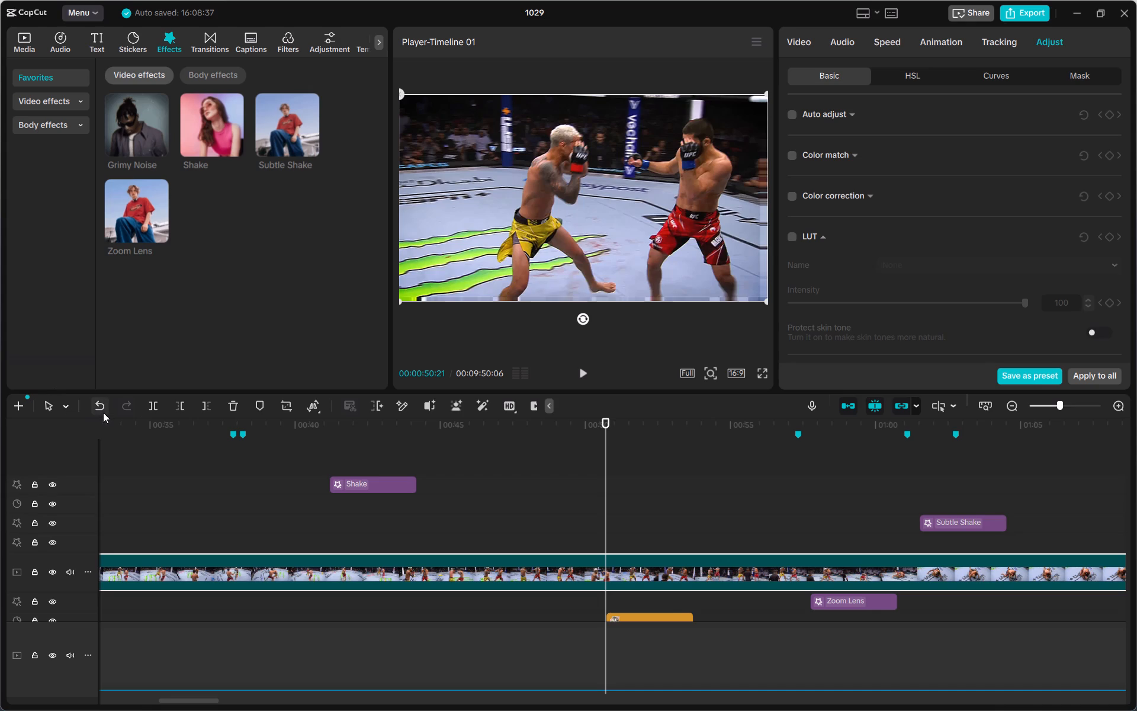
Undo the LUT change, the Shake placement and the fight clip's last track move, replaying from 00:00:46:13 to check.
{"action": "left_click", "coordinate": [102, 408]}
{"action": "left_click", "coordinate": [100, 408]}
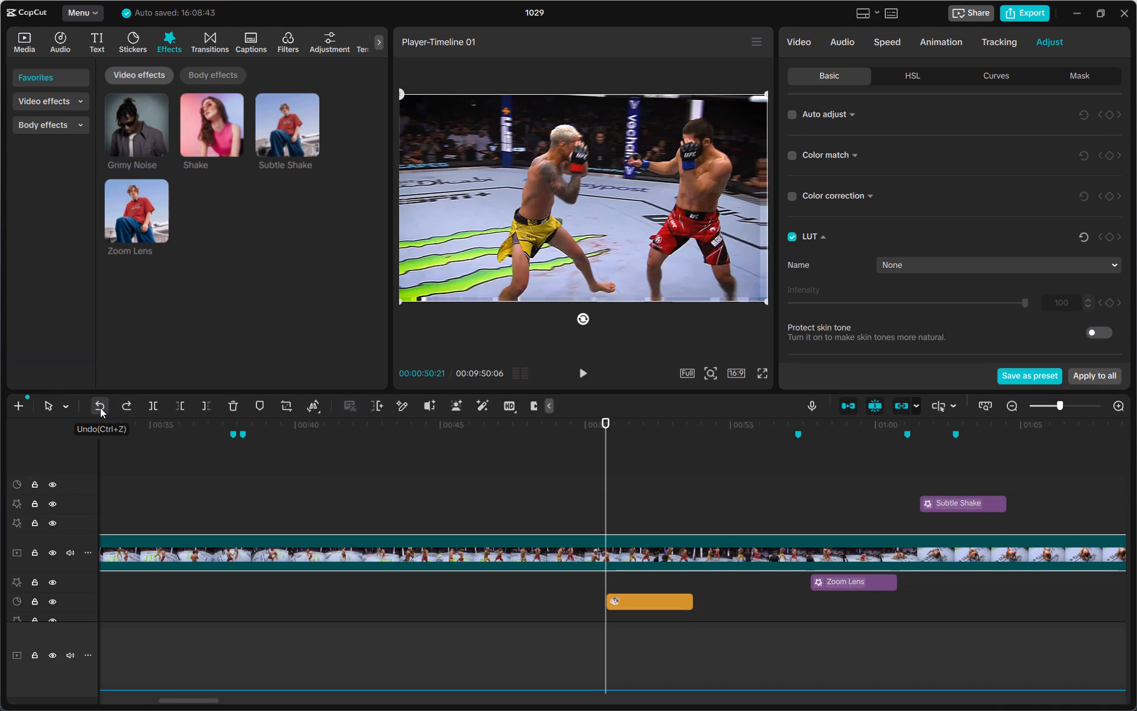
{"action": "left_click", "coordinate": [100, 408]}
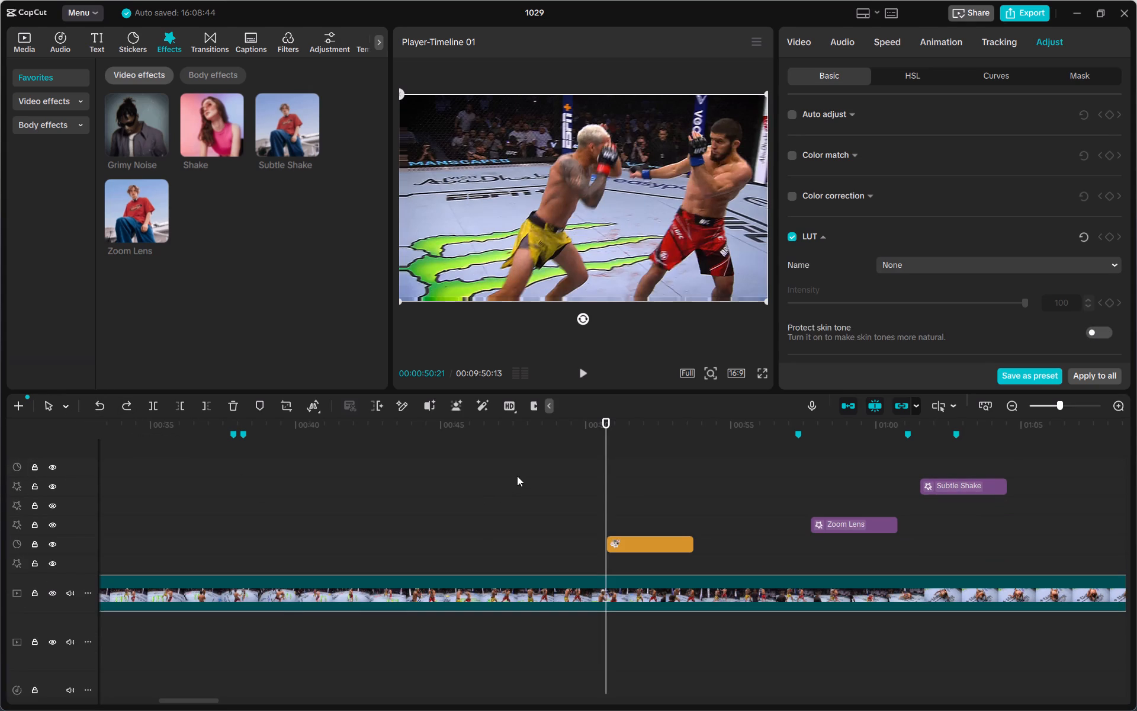
{"action": "left_click", "coordinate": [483, 520]}
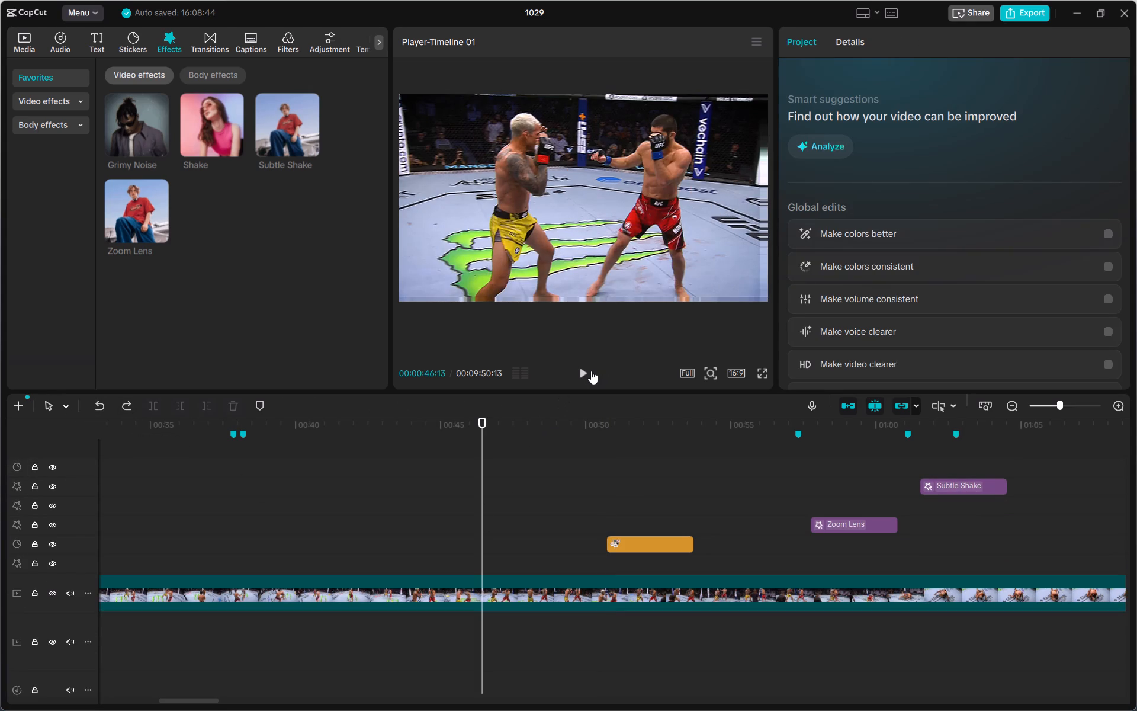
{"action": "left_click", "coordinate": [591, 371]}
{"action": "left_click", "coordinate": [573, 387]}
{"action": "left_click", "coordinate": [586, 379]}
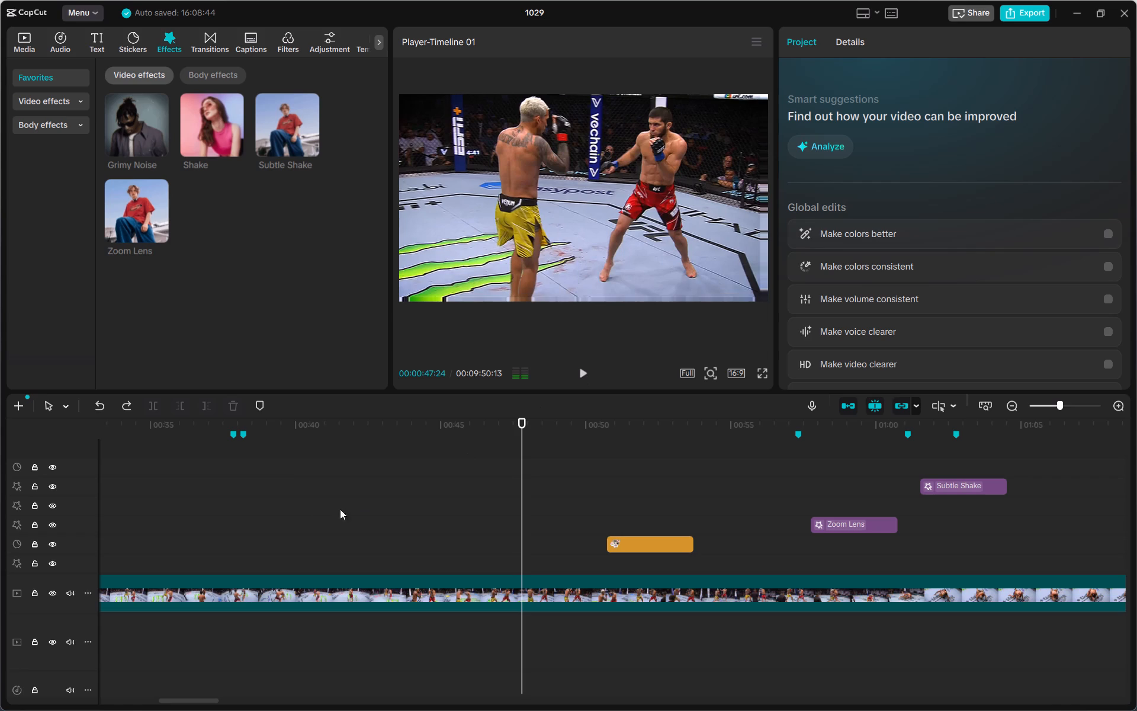
Undo the fight video clip's move off the main track and one earlier edit, replaying the stand-up fighting from about 00:00:42.
{"action": "left_click", "coordinate": [101, 403]}
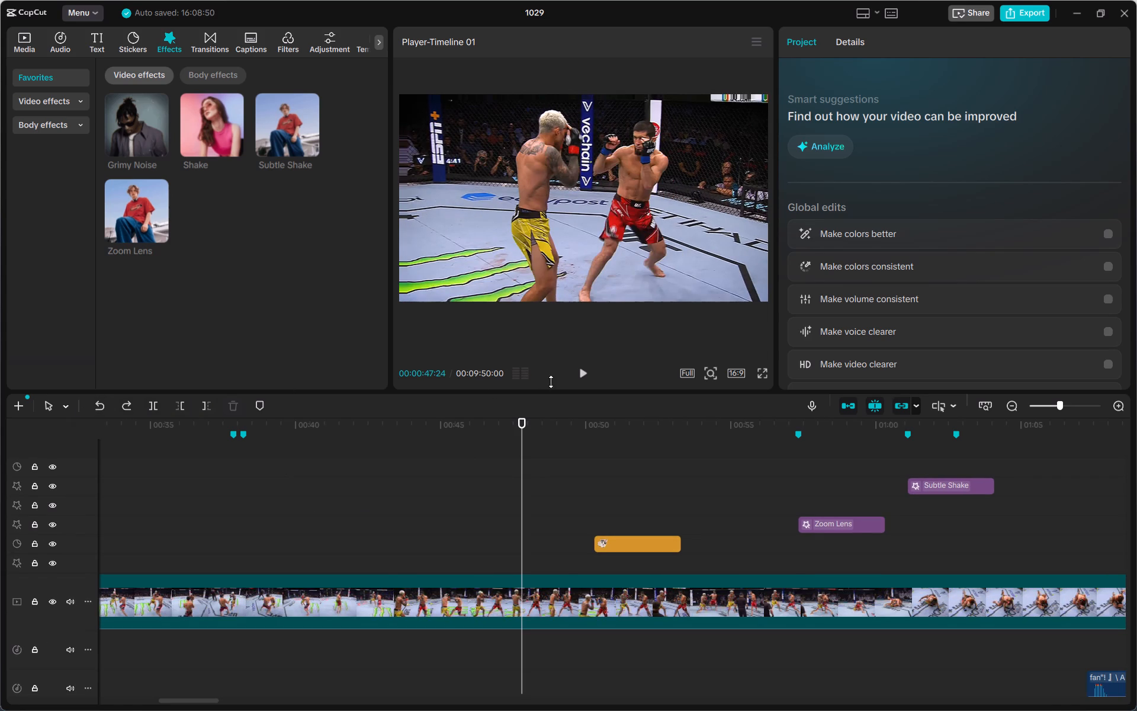
{"action": "left_click", "coordinate": [590, 377]}
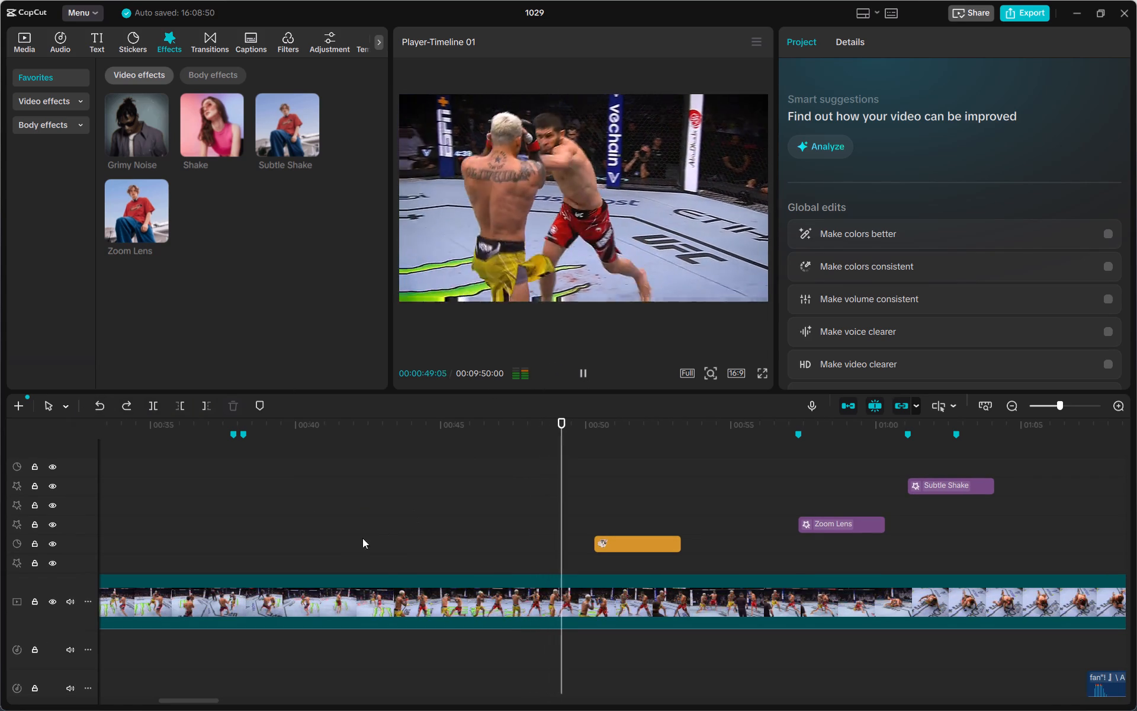
{"action": "left_click", "coordinate": [352, 546]}
{"action": "left_click", "coordinate": [590, 380]}
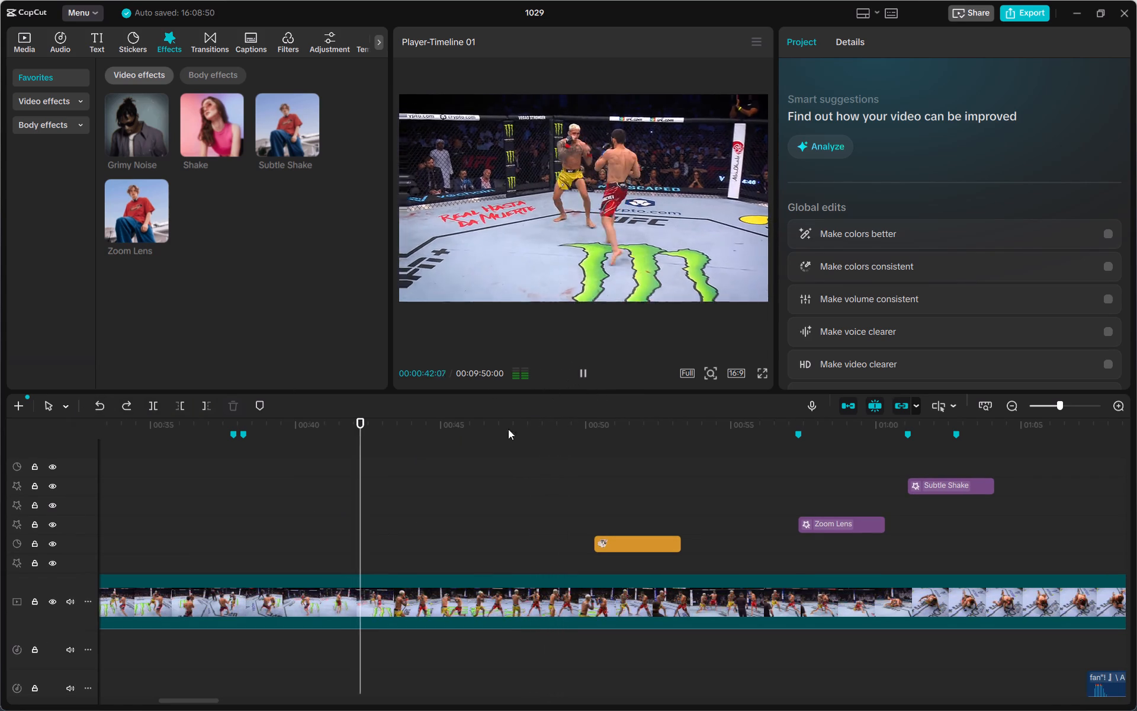
{"action": "left_click", "coordinate": [99, 406]}
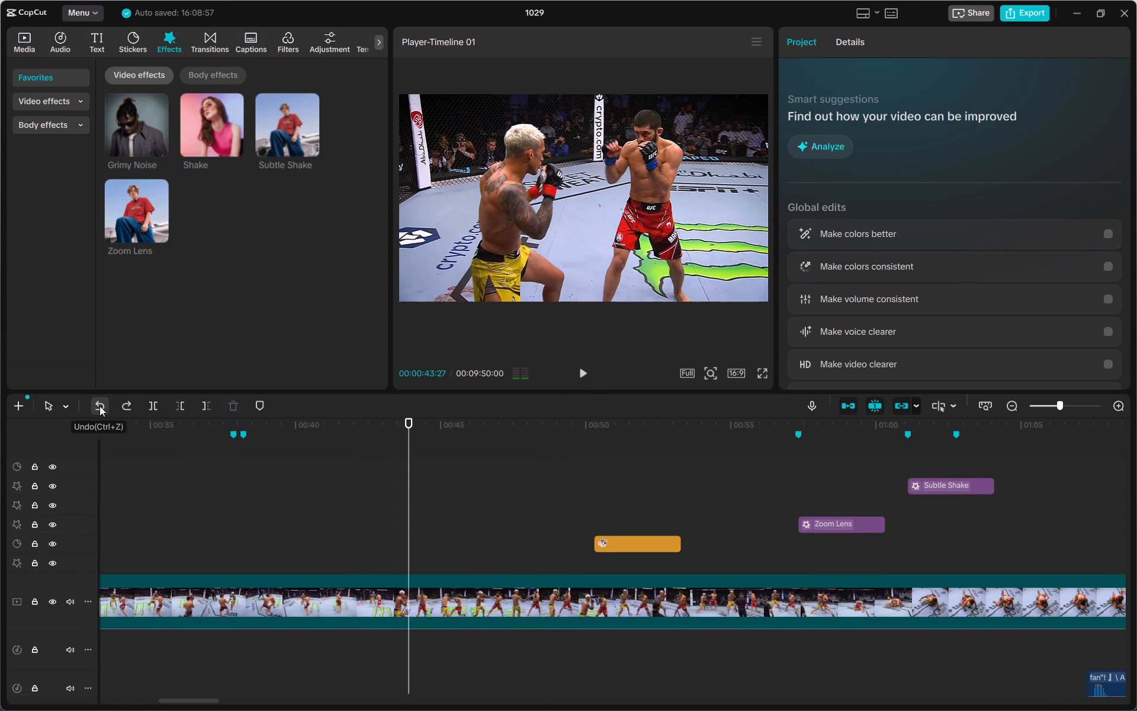
{"action": "left_click", "coordinate": [575, 373]}
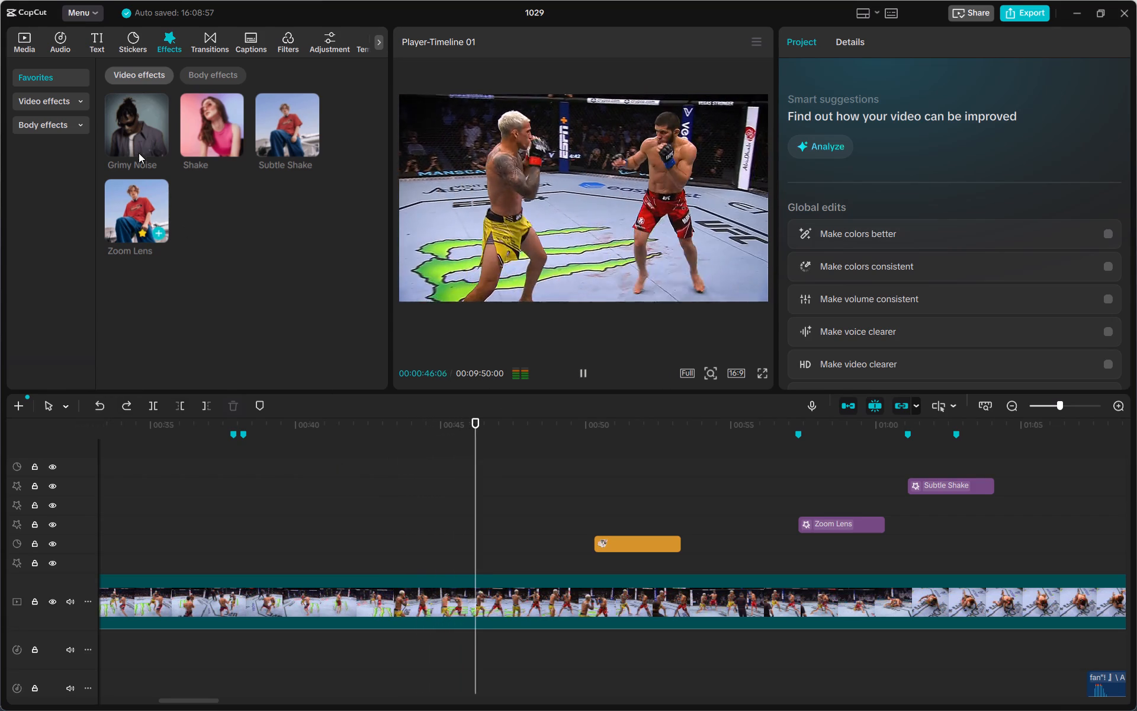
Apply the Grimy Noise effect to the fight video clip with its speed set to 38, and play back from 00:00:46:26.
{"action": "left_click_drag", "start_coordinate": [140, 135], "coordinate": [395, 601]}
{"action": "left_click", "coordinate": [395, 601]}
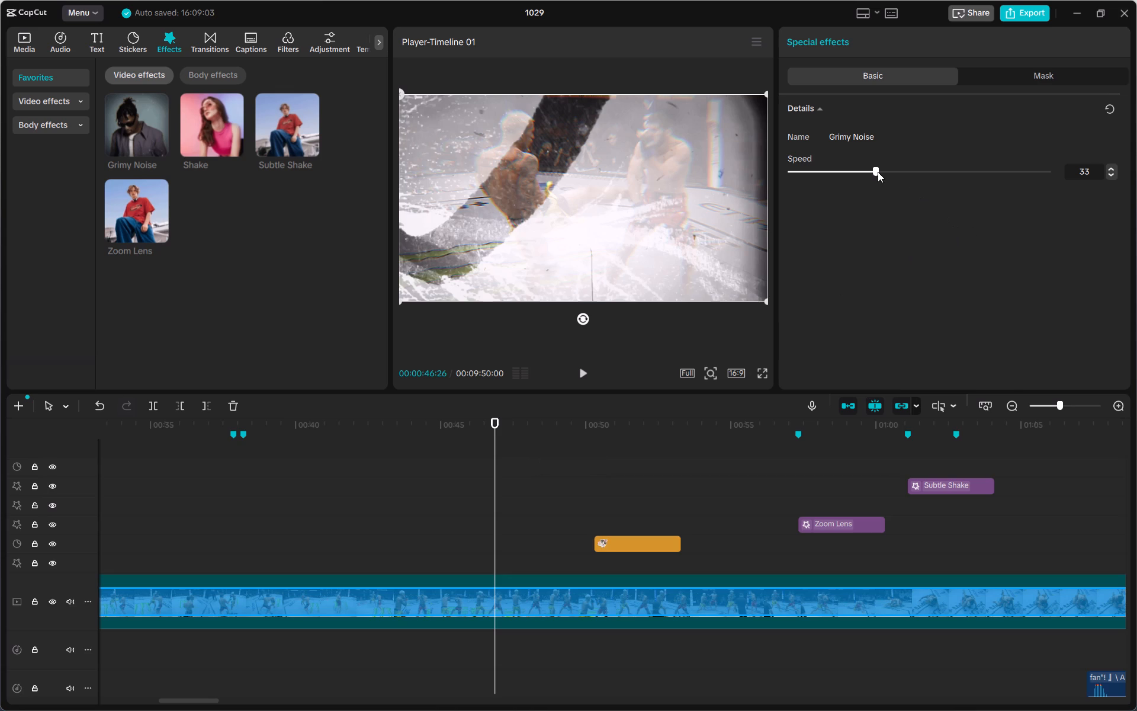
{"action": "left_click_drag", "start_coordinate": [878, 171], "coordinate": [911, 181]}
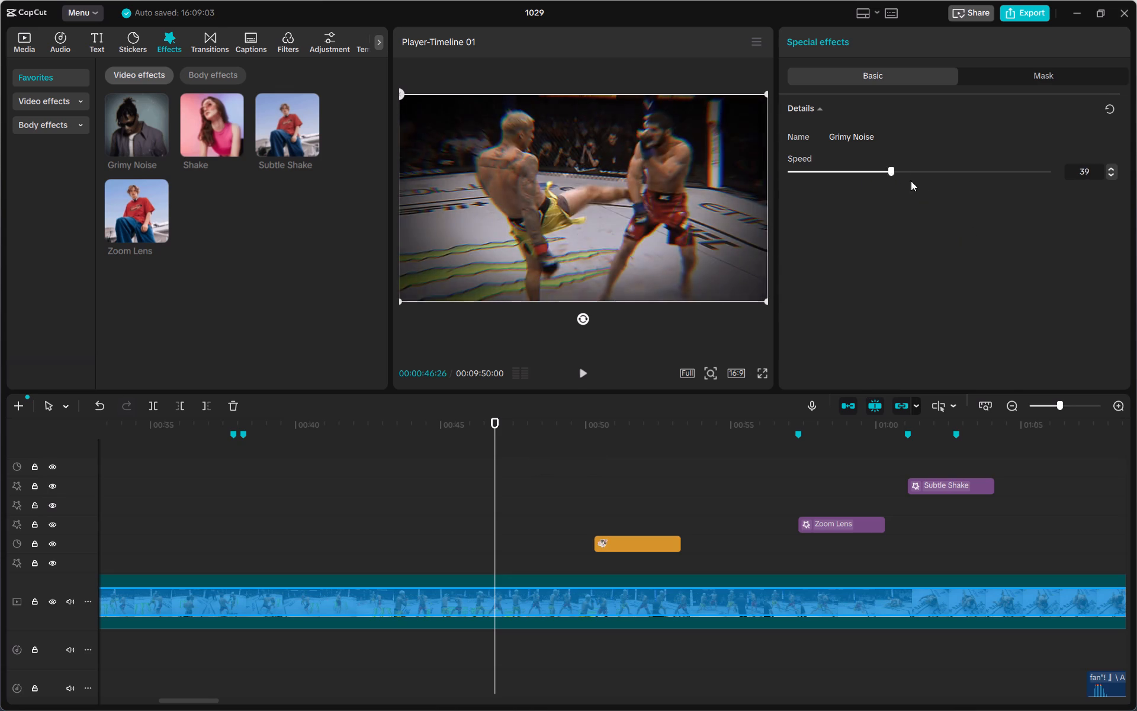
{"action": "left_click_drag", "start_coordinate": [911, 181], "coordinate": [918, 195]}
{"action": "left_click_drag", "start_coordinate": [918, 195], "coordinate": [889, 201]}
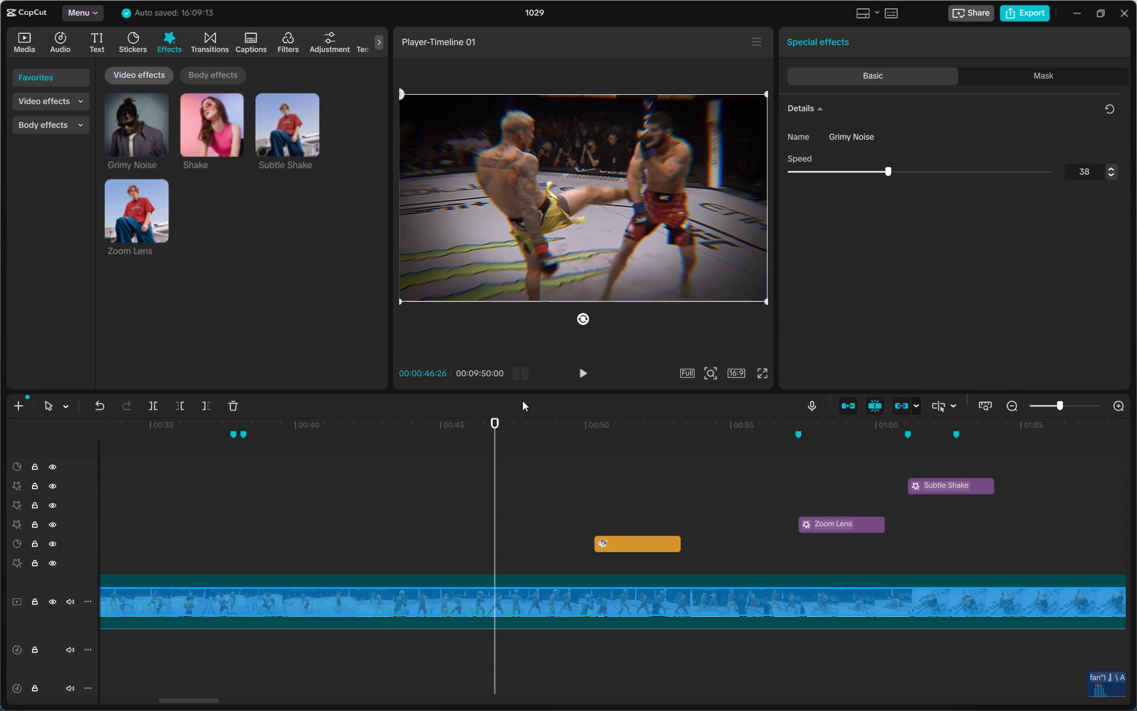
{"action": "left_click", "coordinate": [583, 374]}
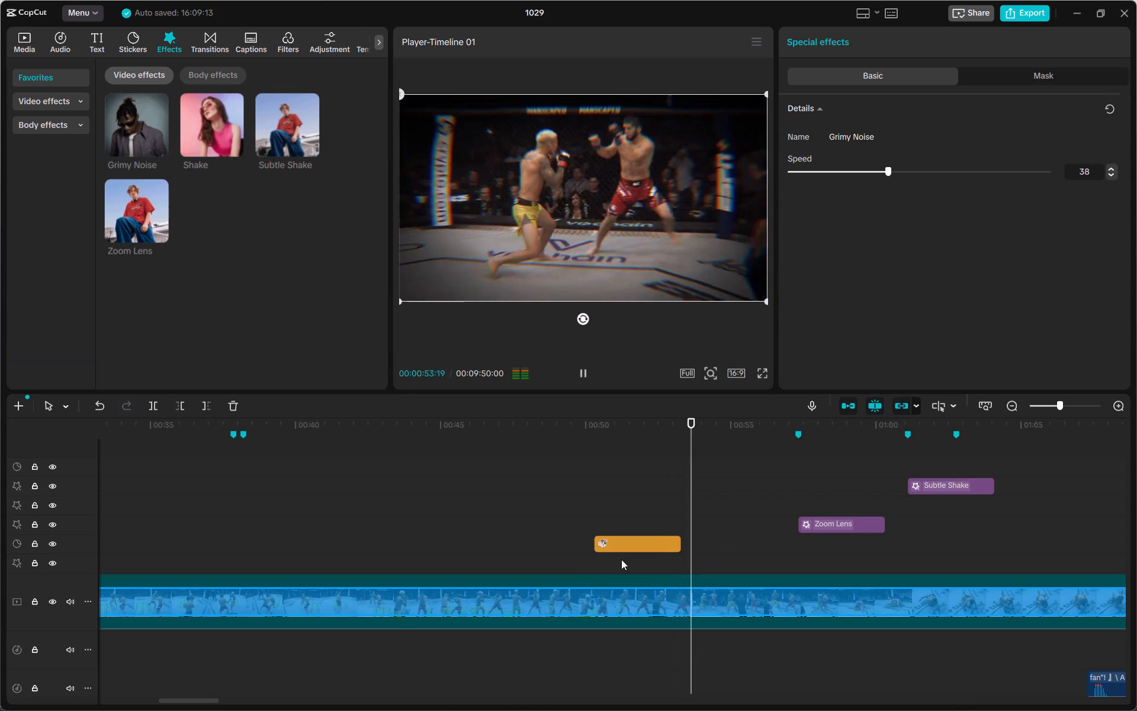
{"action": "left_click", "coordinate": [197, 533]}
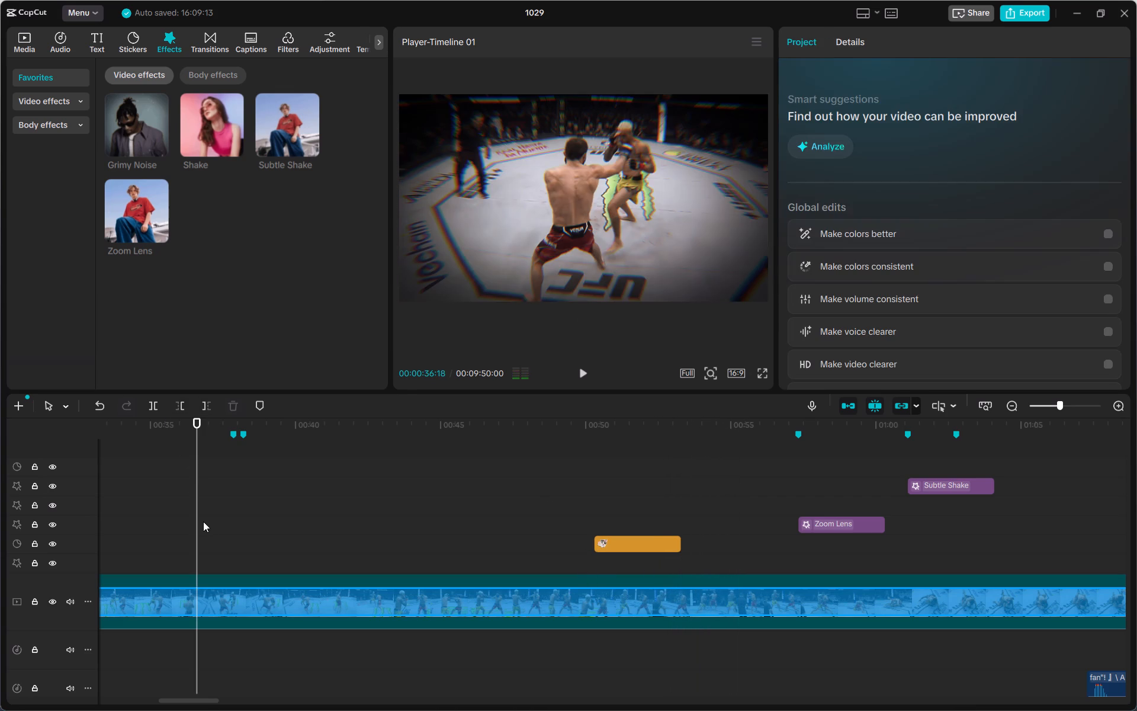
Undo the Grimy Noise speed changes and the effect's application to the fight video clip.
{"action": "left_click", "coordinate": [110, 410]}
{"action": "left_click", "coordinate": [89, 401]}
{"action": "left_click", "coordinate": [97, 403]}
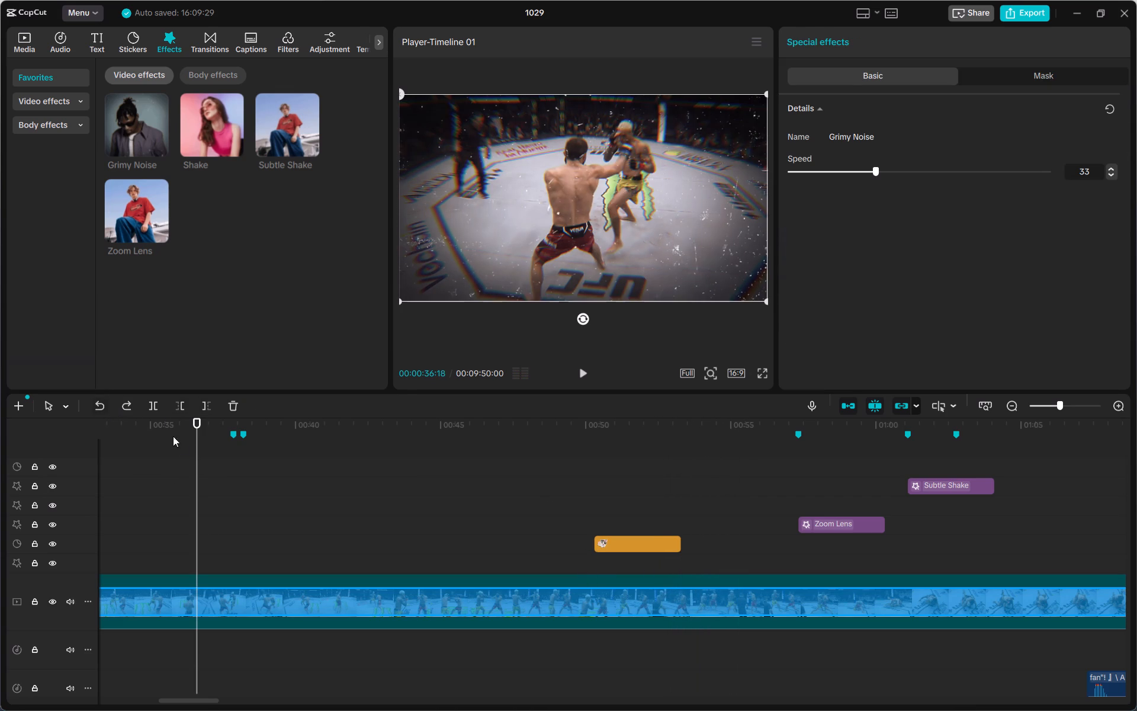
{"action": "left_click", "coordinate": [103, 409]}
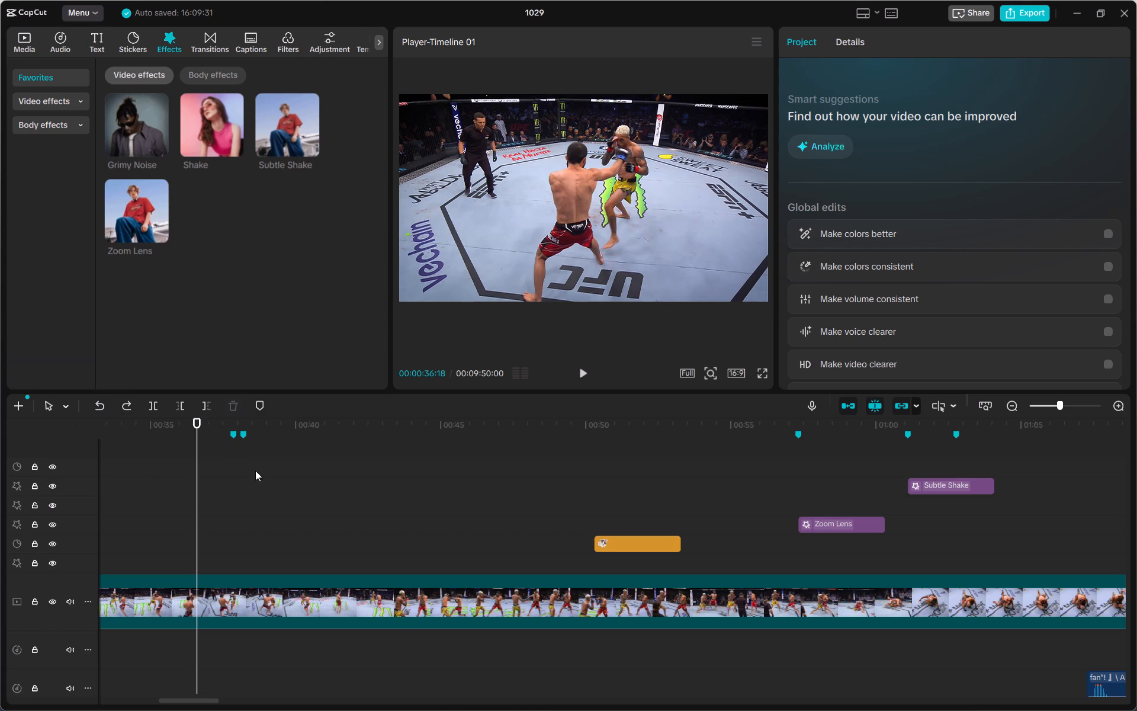
Play back the stand-up fighting from about 00:00:41 to review it without the effect.
{"action": "left_click", "coordinate": [325, 499]}
{"action": "left_click", "coordinate": [583, 379]}
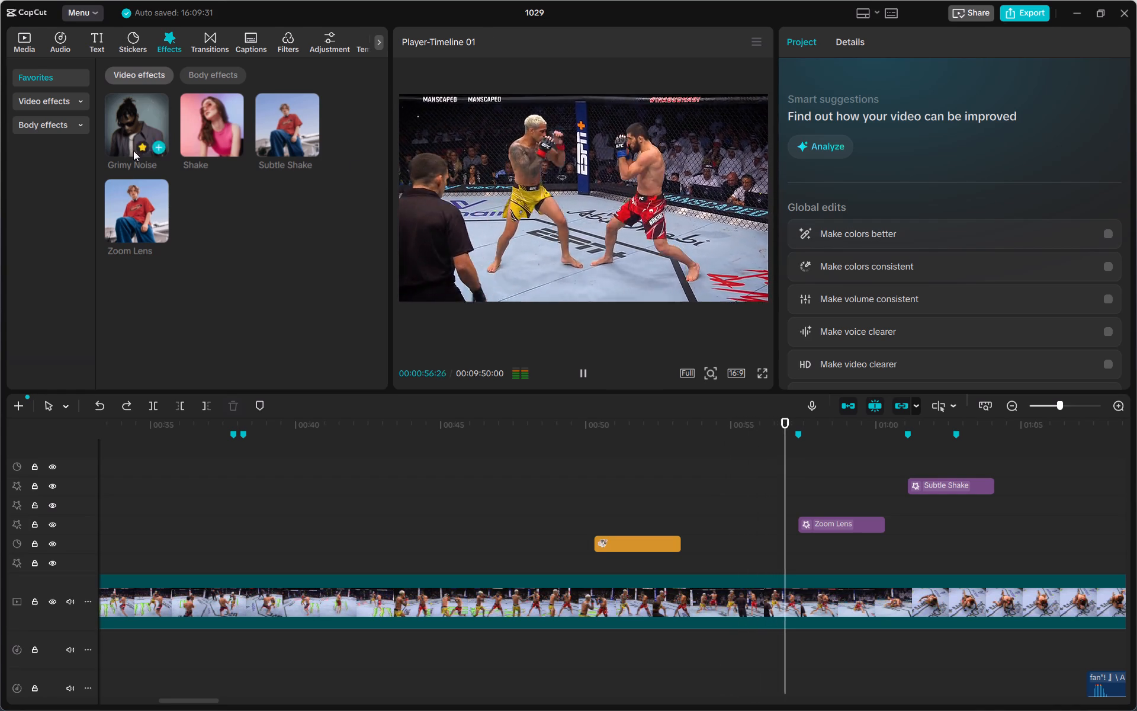
Add the Shake effect on a track above the fight video at about 00:00:37, and play back from 00:00:44:15.
{"action": "left_click_drag", "start_coordinate": [217, 133], "coordinate": [216, 510]}
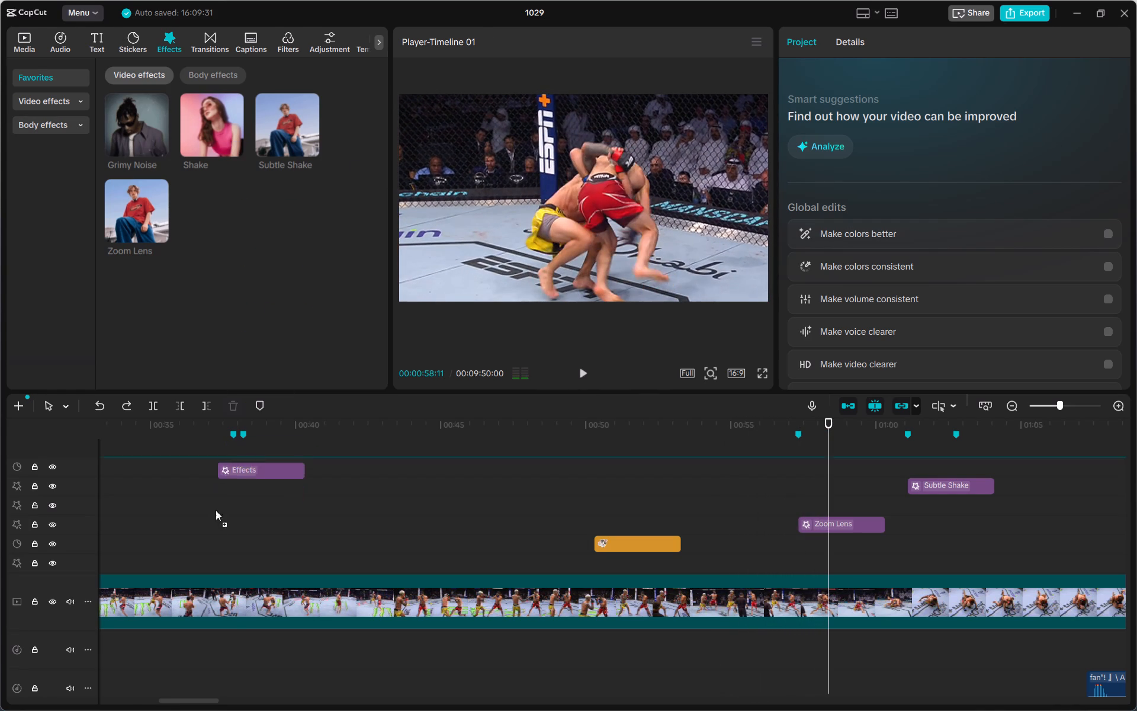
{"action": "left_click_drag", "start_coordinate": [216, 510], "coordinate": [216, 532]}
{"action": "left_click", "coordinate": [426, 495]}
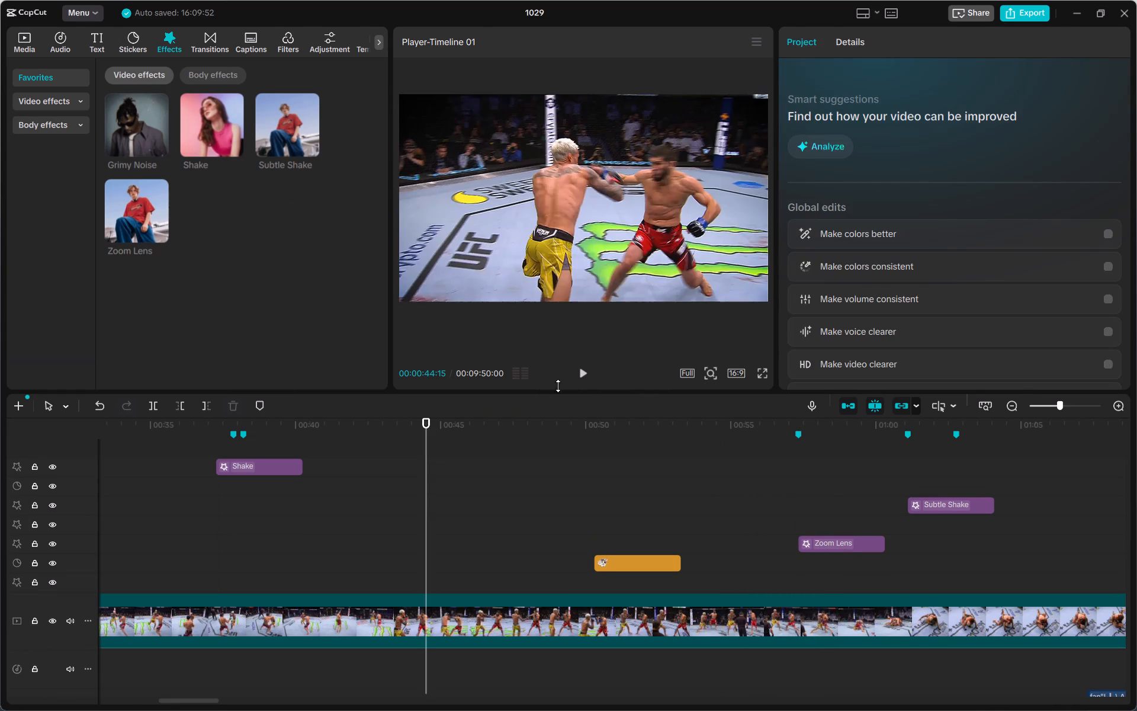
{"action": "left_click", "coordinate": [586, 374]}
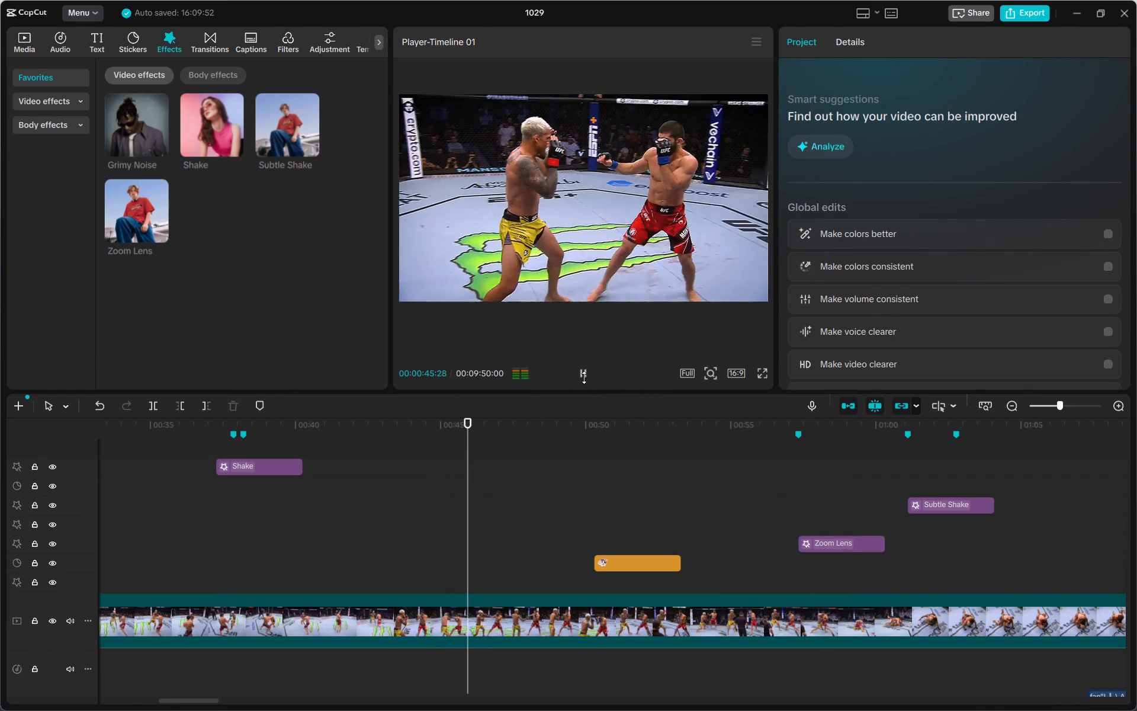
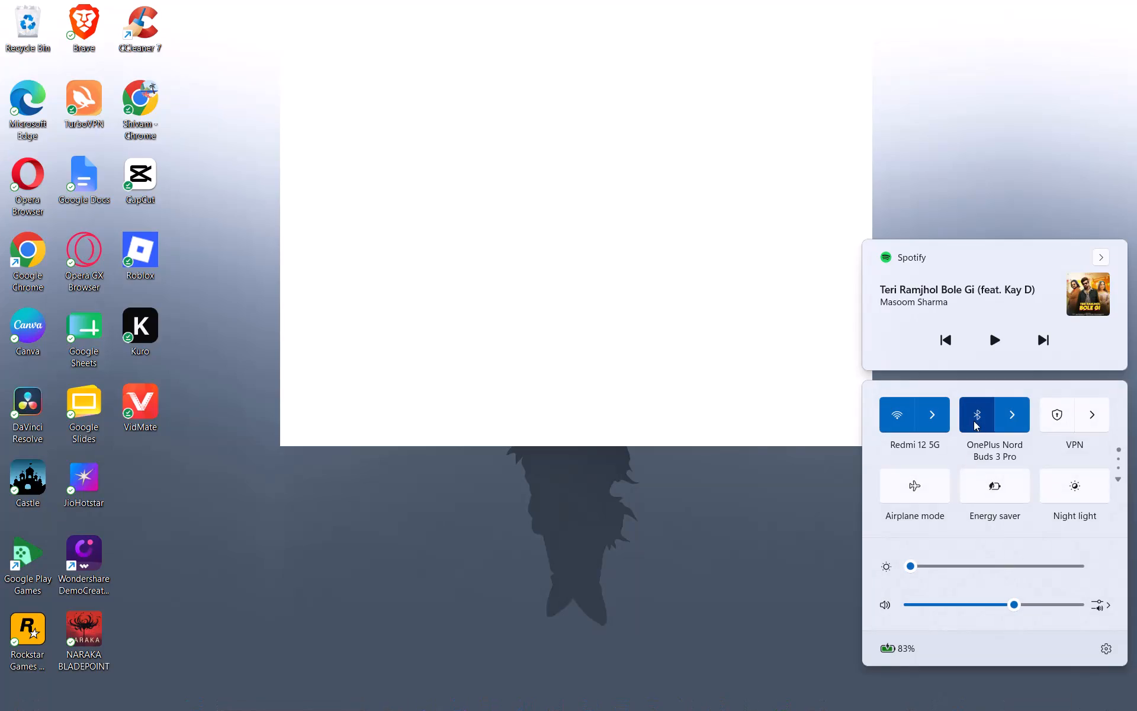
Turn off Bluetooth in the Windows quick settings to disconnect the OnePlus Nord Buds 3 Pro, and return to the desktop.
{"action": "left_click", "coordinate": [981, 416]}
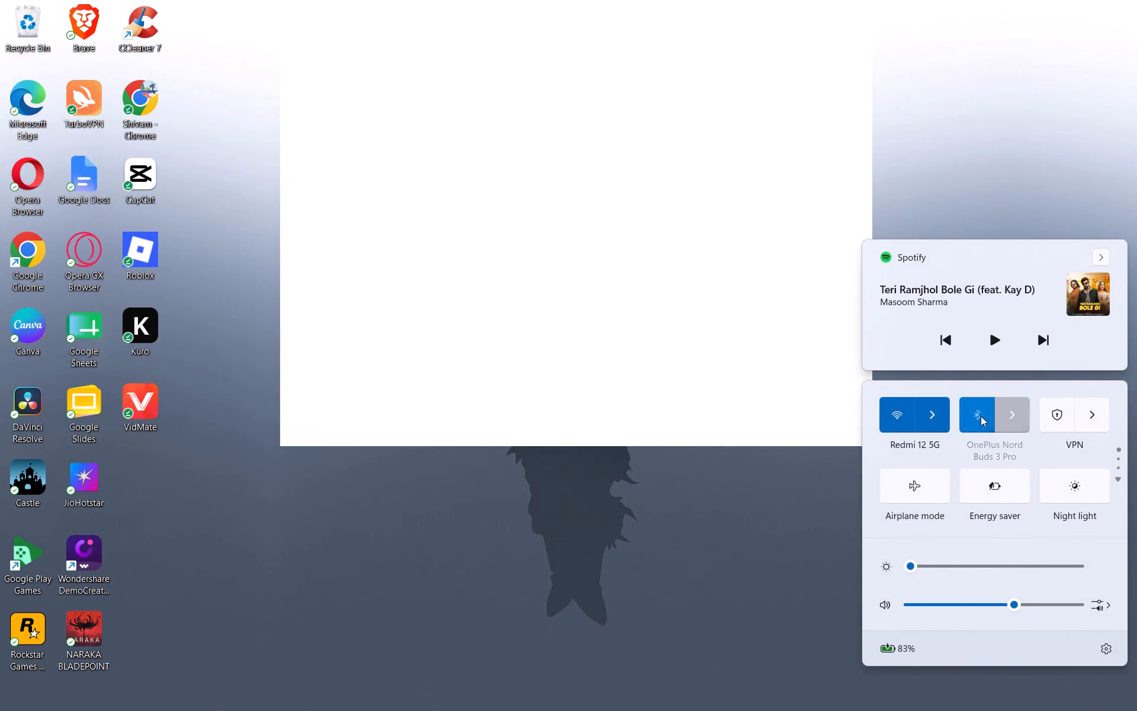
{"action": "left_click", "coordinate": [836, 620]}
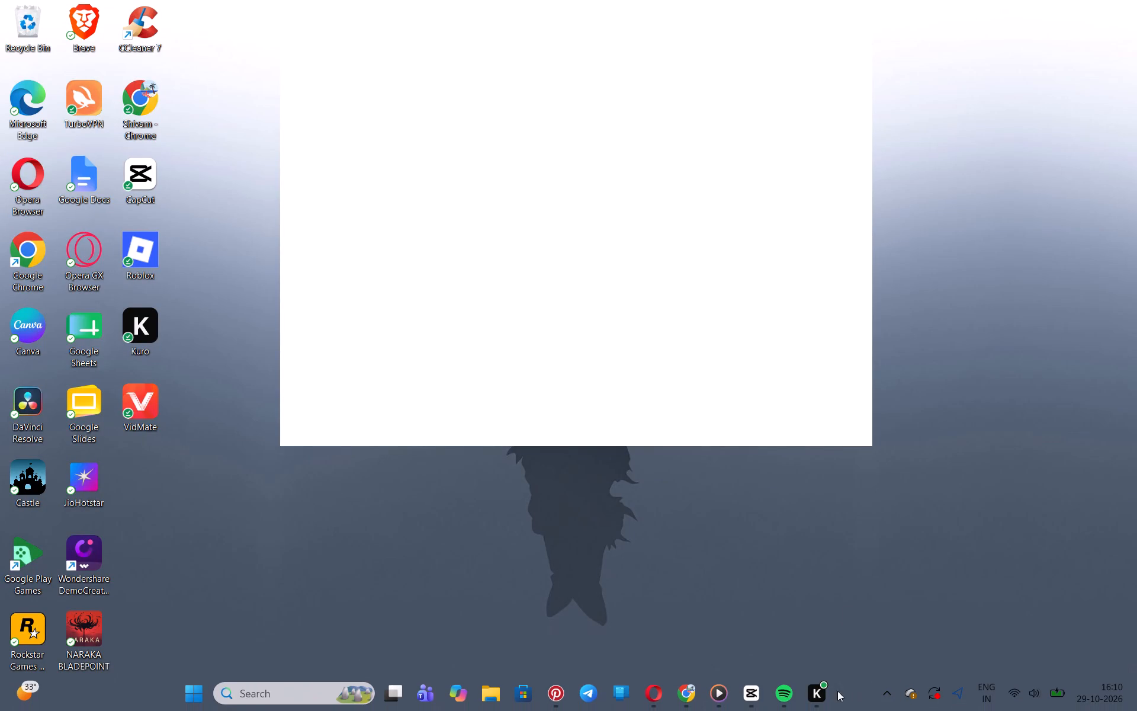
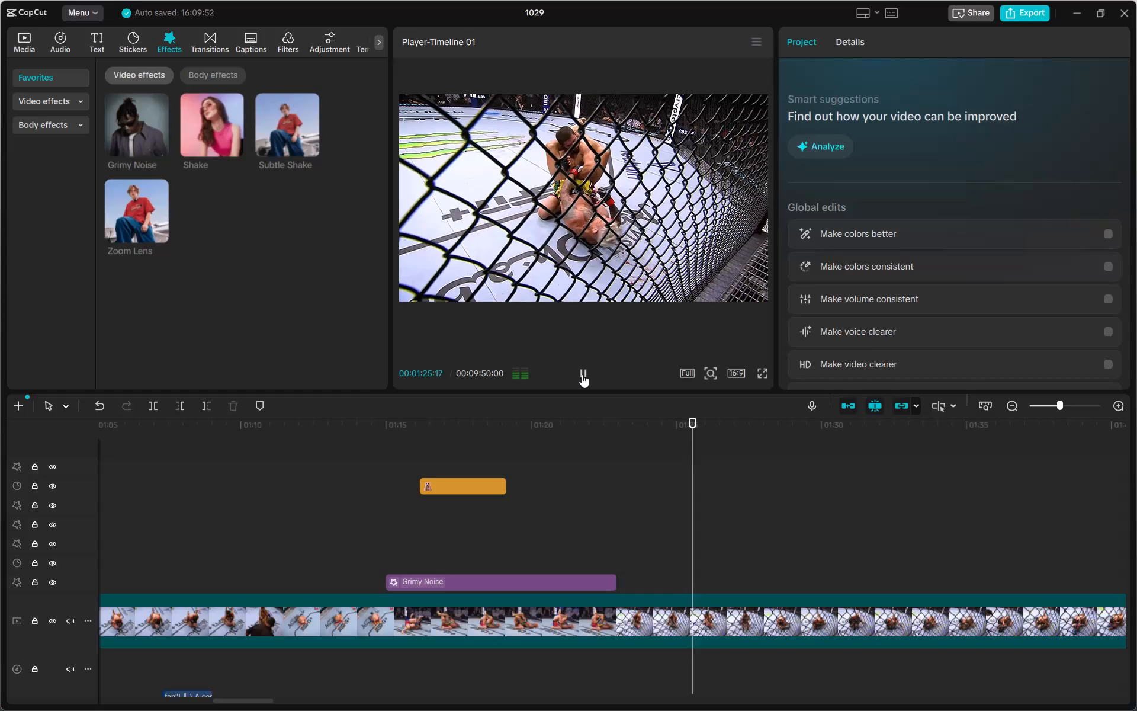
Stop the playback and delete the long audio clip that runs beneath the fight video and the short sound-effect clip.
{"action": "left_click", "coordinate": [582, 374]}
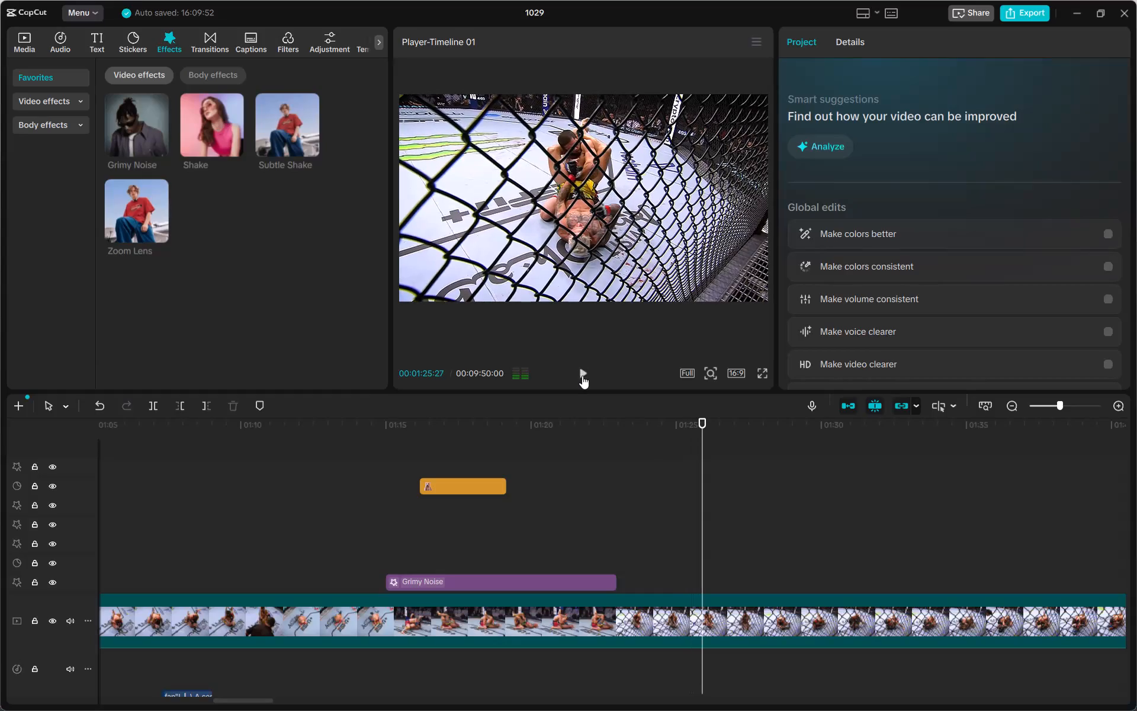
{"action": "scroll", "coordinate": [631, 564], "scroll_direction": "down", "scroll_amount": 3}
{"action": "left_click", "coordinate": [648, 686]}
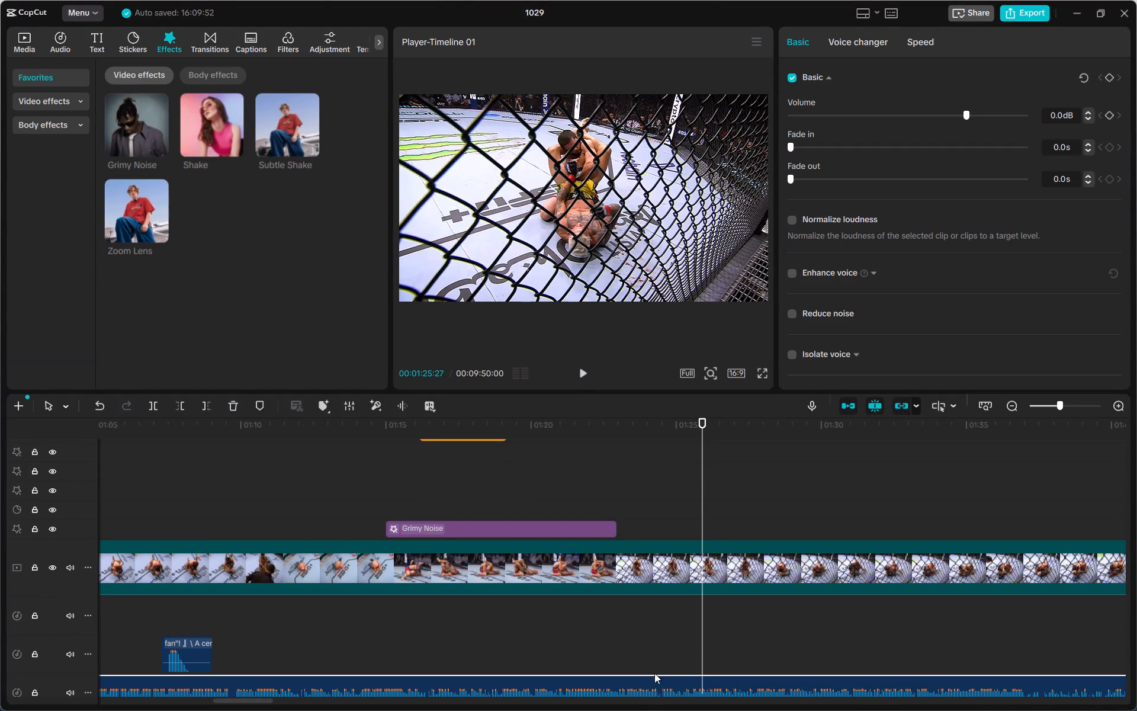
{"action": "scroll", "coordinate": [666, 626], "scroll_direction": "down", "scroll_amount": 3}
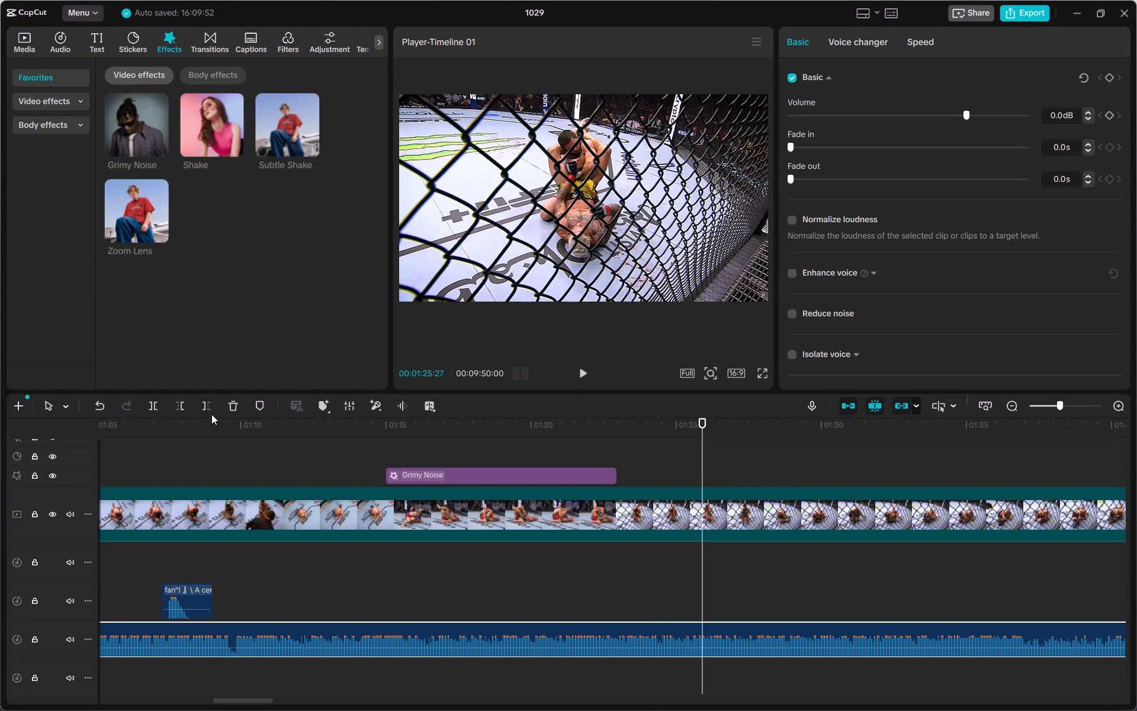
{"action": "left_click", "coordinate": [238, 406]}
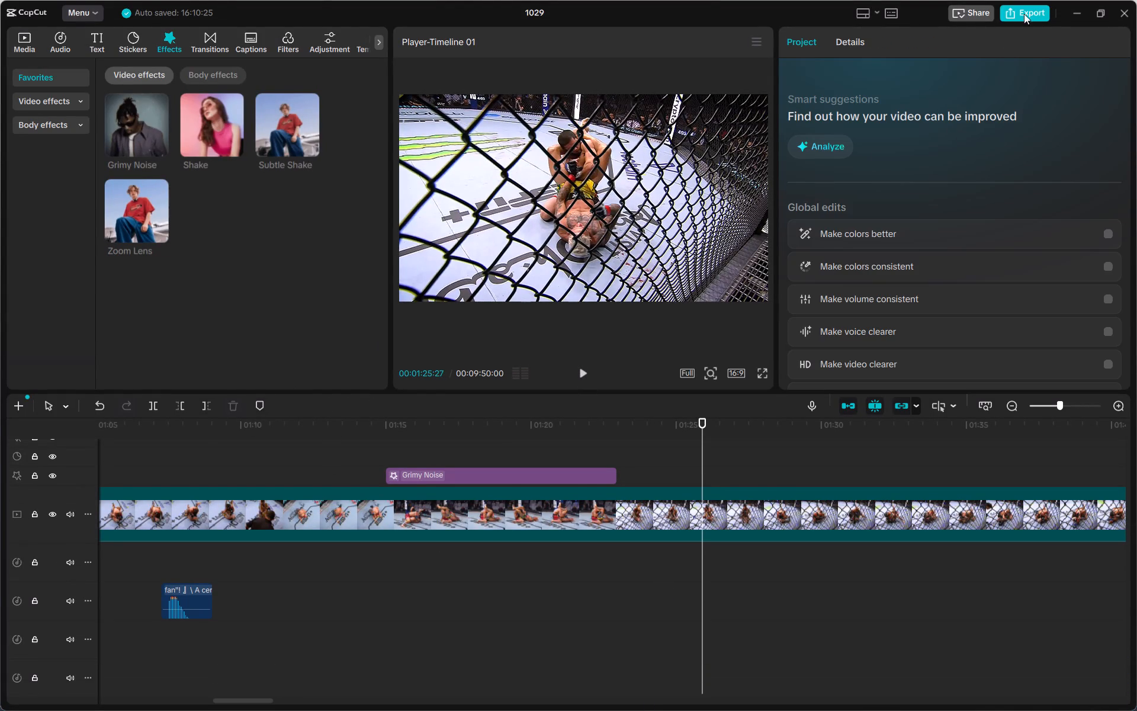
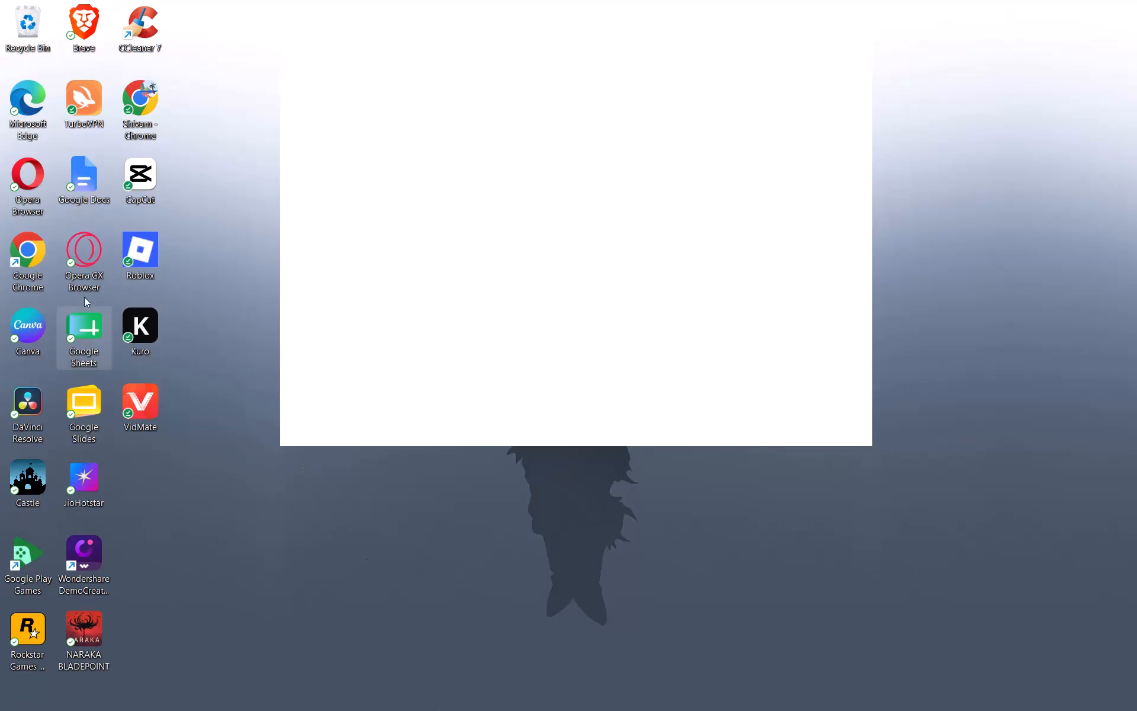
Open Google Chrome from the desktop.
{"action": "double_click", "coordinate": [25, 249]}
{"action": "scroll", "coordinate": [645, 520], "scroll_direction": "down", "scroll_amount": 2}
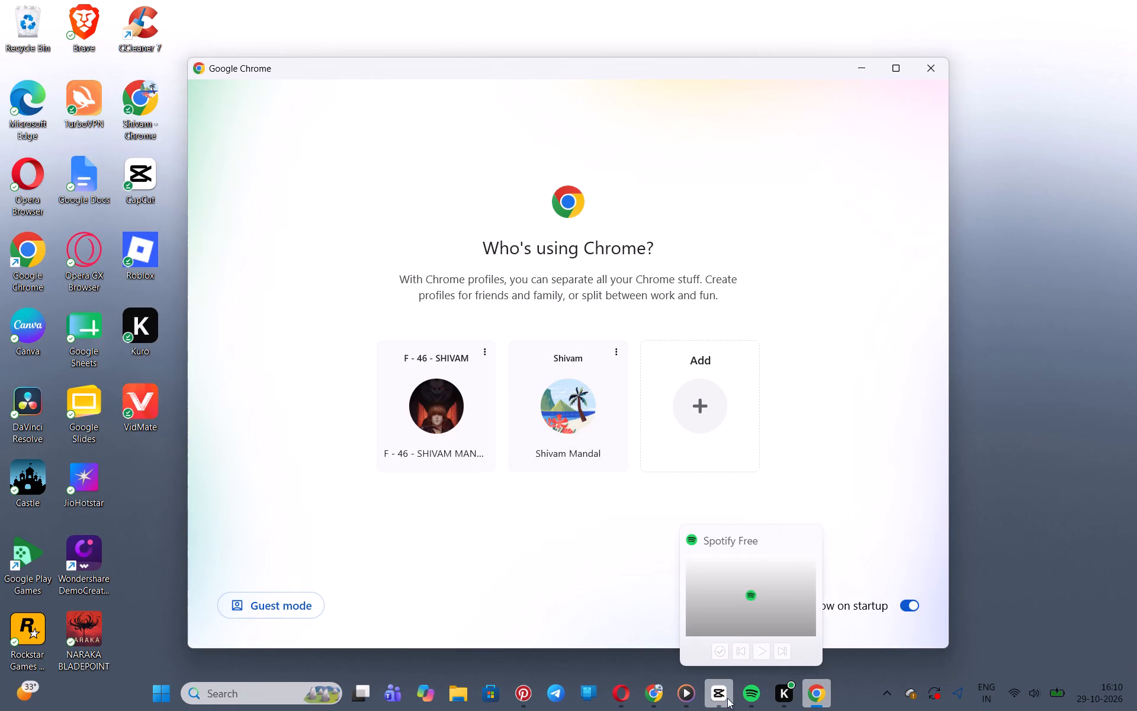
Return to CapCut and add the Subtle Shake effect above the fight video at about 00:01:25.
{"action": "left_click", "coordinate": [725, 695]}
{"action": "left_click", "coordinate": [411, 577]}
{"action": "left_click_drag", "start_coordinate": [411, 577], "coordinate": [332, 553]}
{"action": "left_click", "coordinate": [581, 368]}
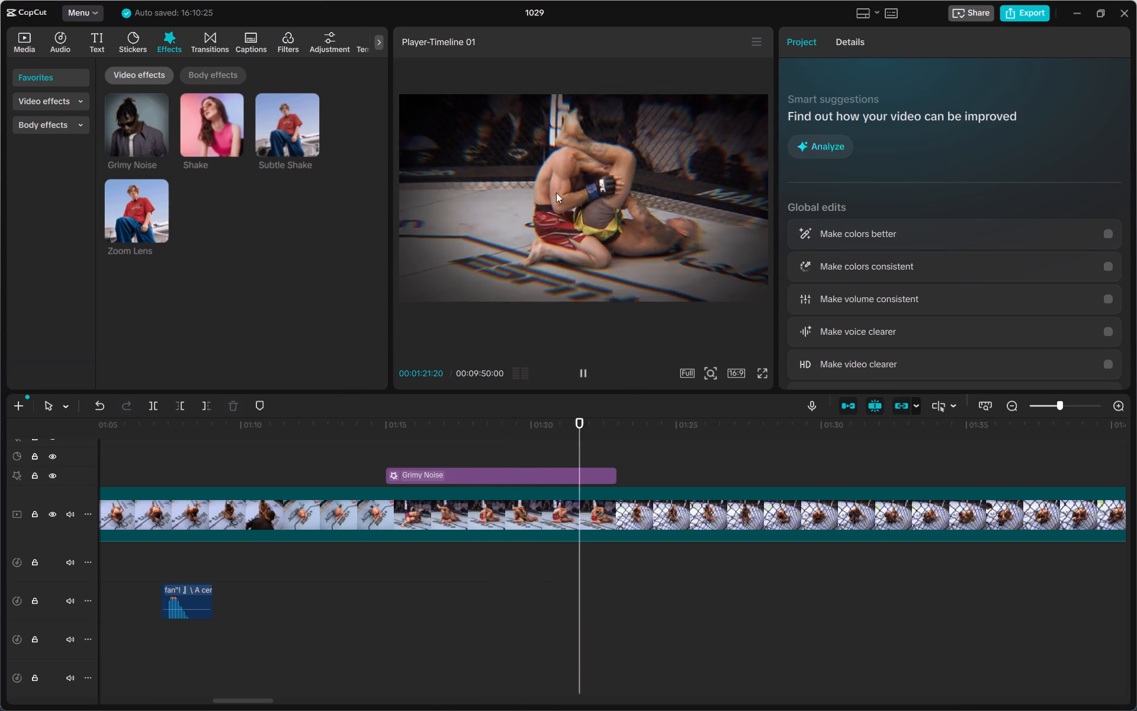
{"action": "left_click_drag", "start_coordinate": [262, 116], "coordinate": [666, 486]}
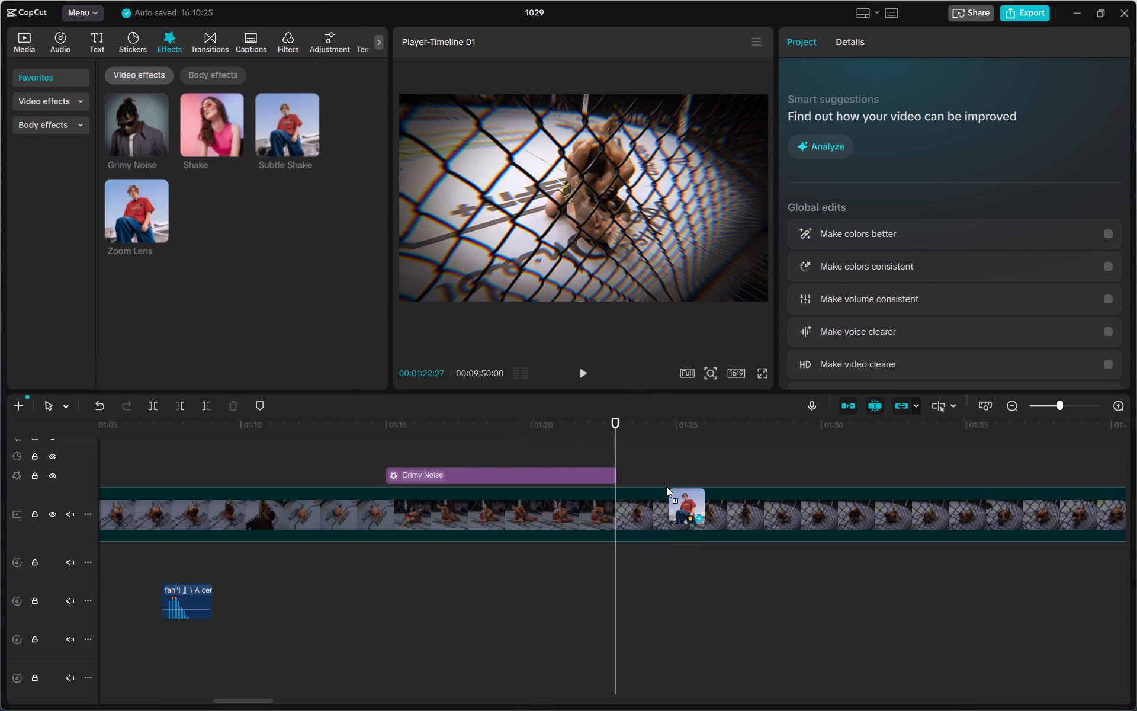
{"action": "left_click_drag", "start_coordinate": [666, 486], "coordinate": [666, 479]}
Play back the fight after the Subtle Shake effect, and replay the opening from about 00:00:04 to look for moments needing effects.
{"action": "left_click", "coordinate": [590, 369]}
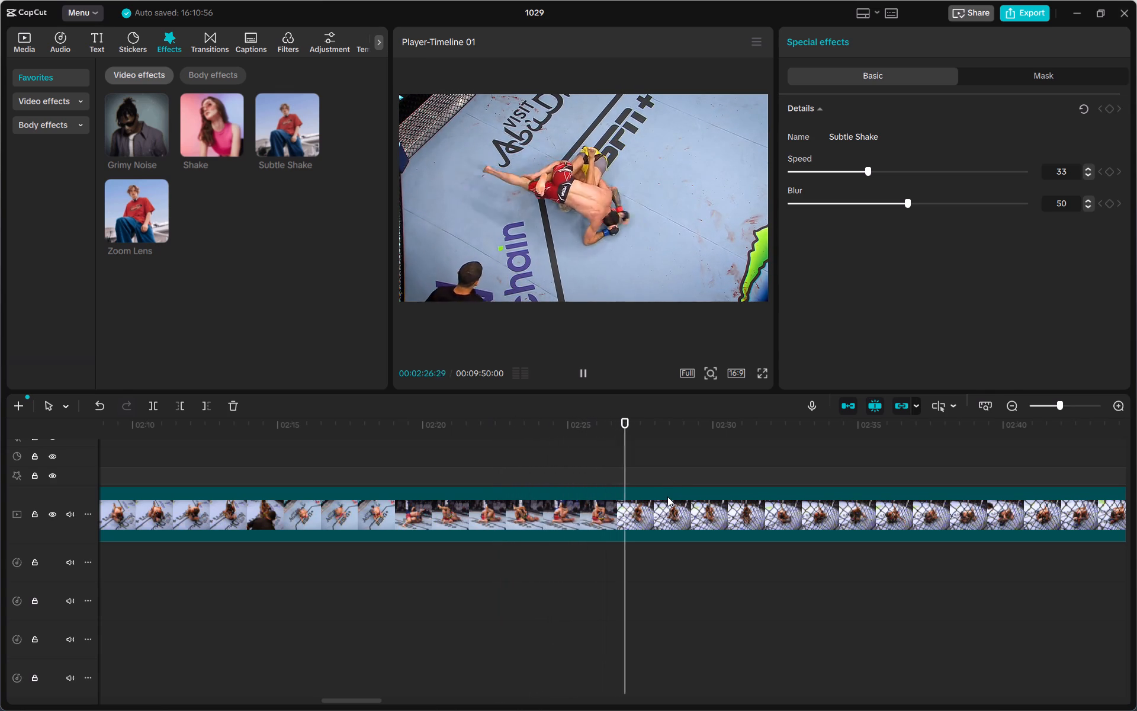
{"action": "left_click", "coordinate": [550, 463]}
{"action": "left_click_drag", "start_coordinate": [549, 463], "coordinate": [333, 454]}
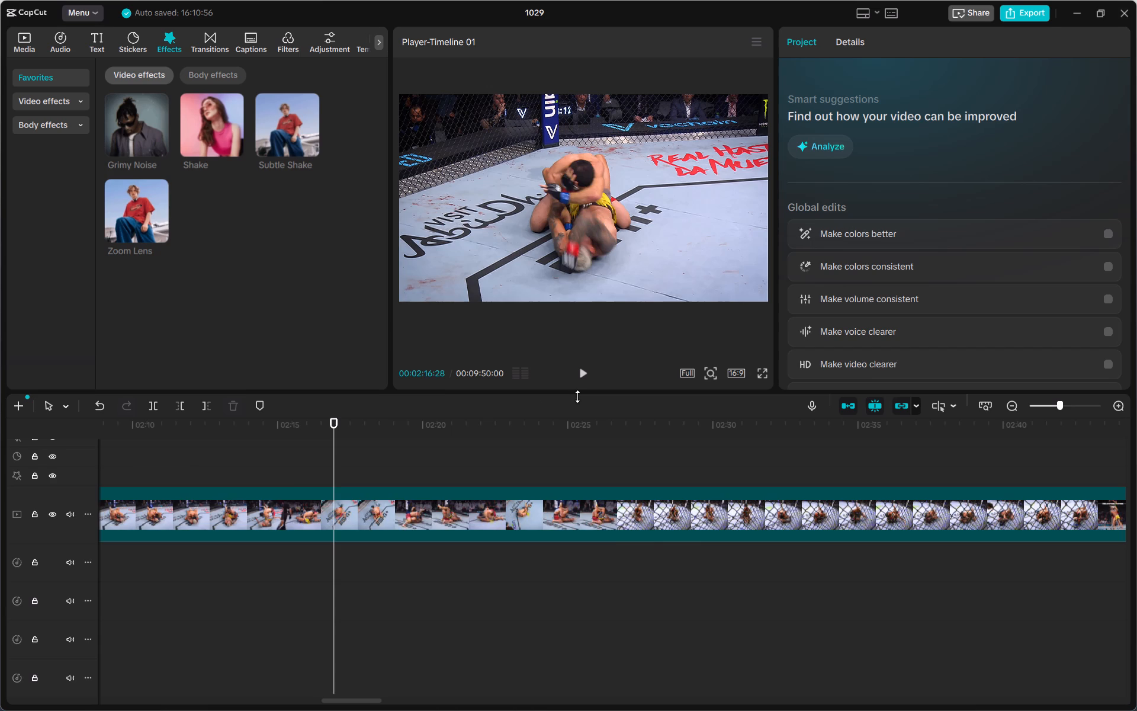
{"action": "left_click", "coordinate": [380, 445]}
{"action": "left_click_drag", "start_coordinate": [380, 445], "coordinate": [21, 466]}
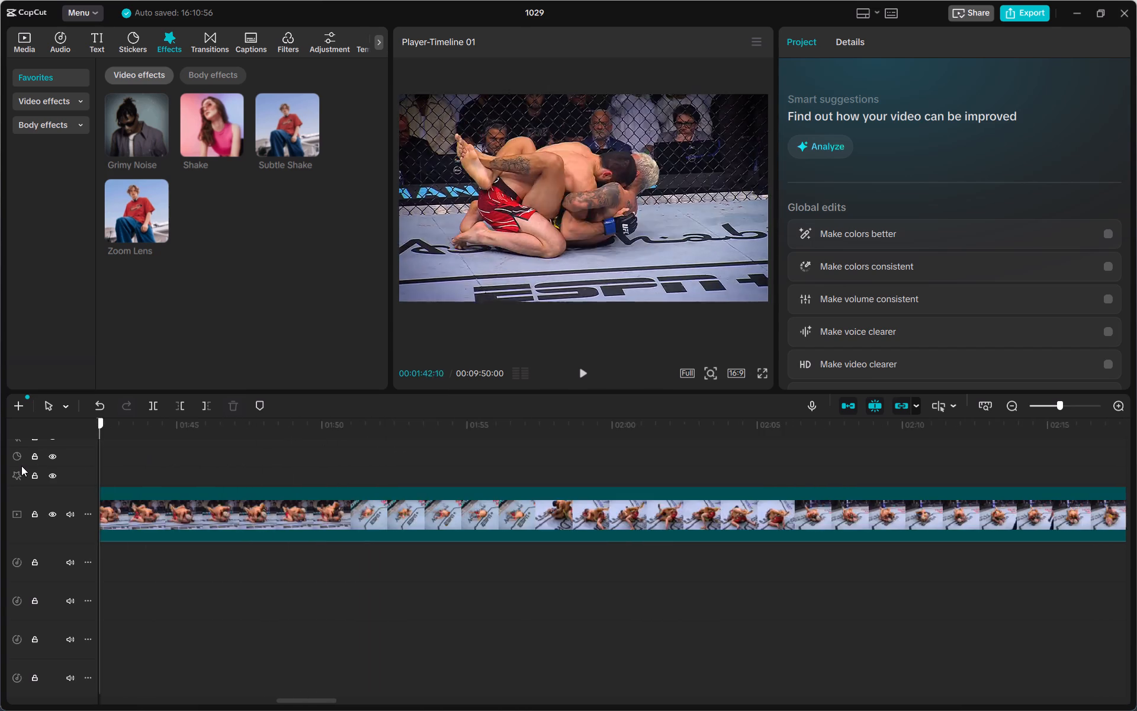
{"action": "left_click_drag", "start_coordinate": [21, 466], "coordinate": [21, 467]}
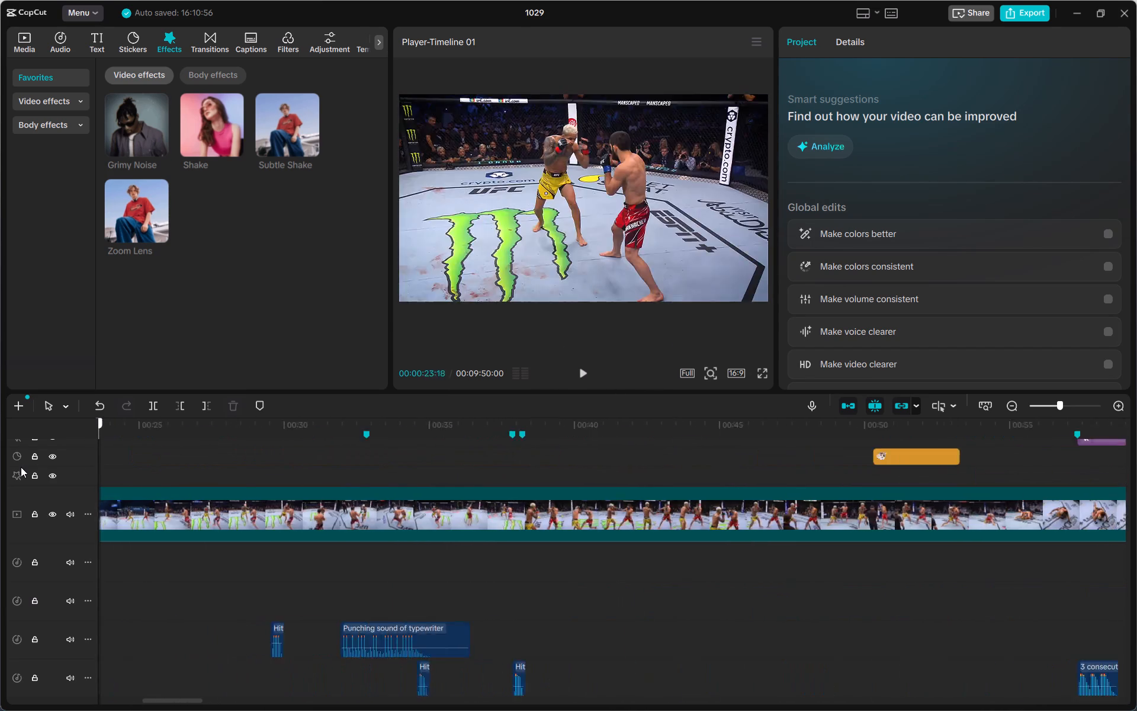
{"action": "left_click_drag", "start_coordinate": [21, 467], "coordinate": [244, 488]}
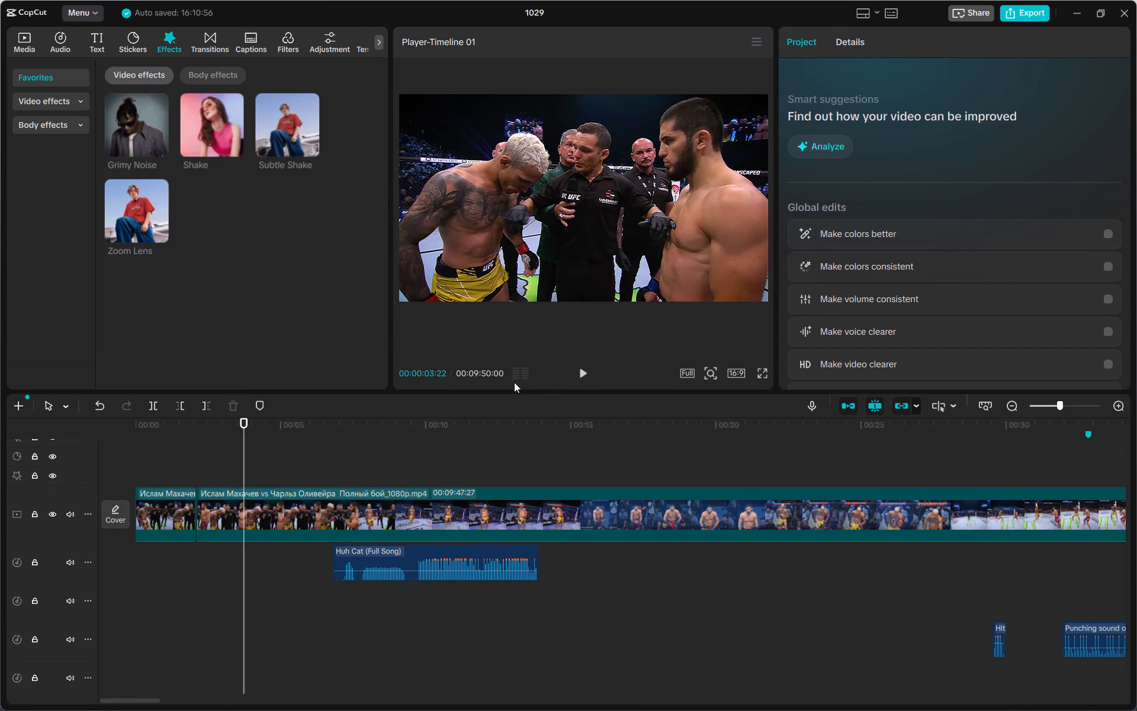
{"action": "left_click", "coordinate": [584, 376]}
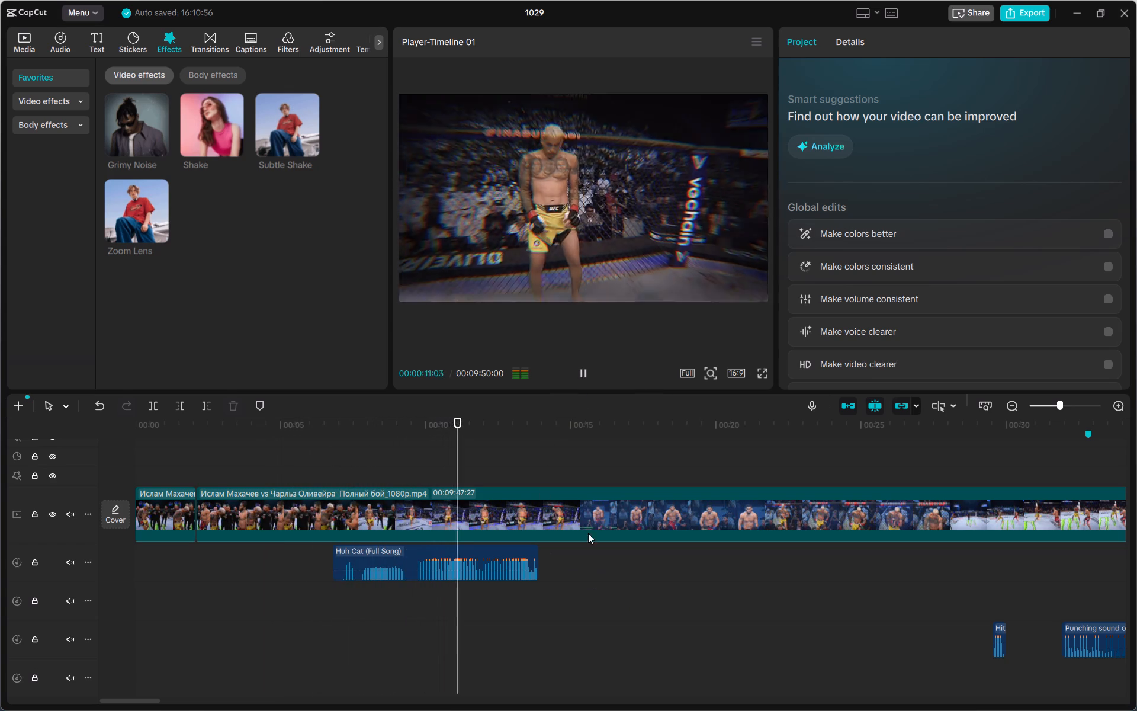
{"action": "left_click", "coordinate": [594, 363]}
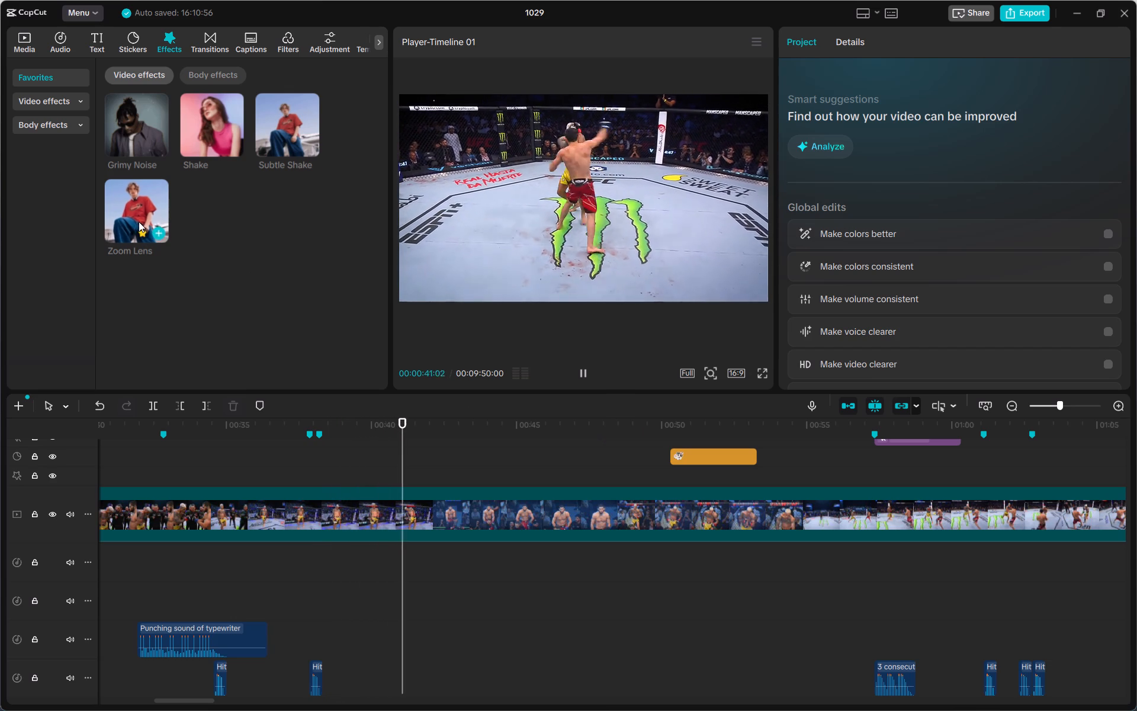
Add the Zoom Lens effect to the stand-up fighting at about 00:00:43.
{"action": "left_click_drag", "start_coordinate": [139, 222], "coordinate": [458, 561]}
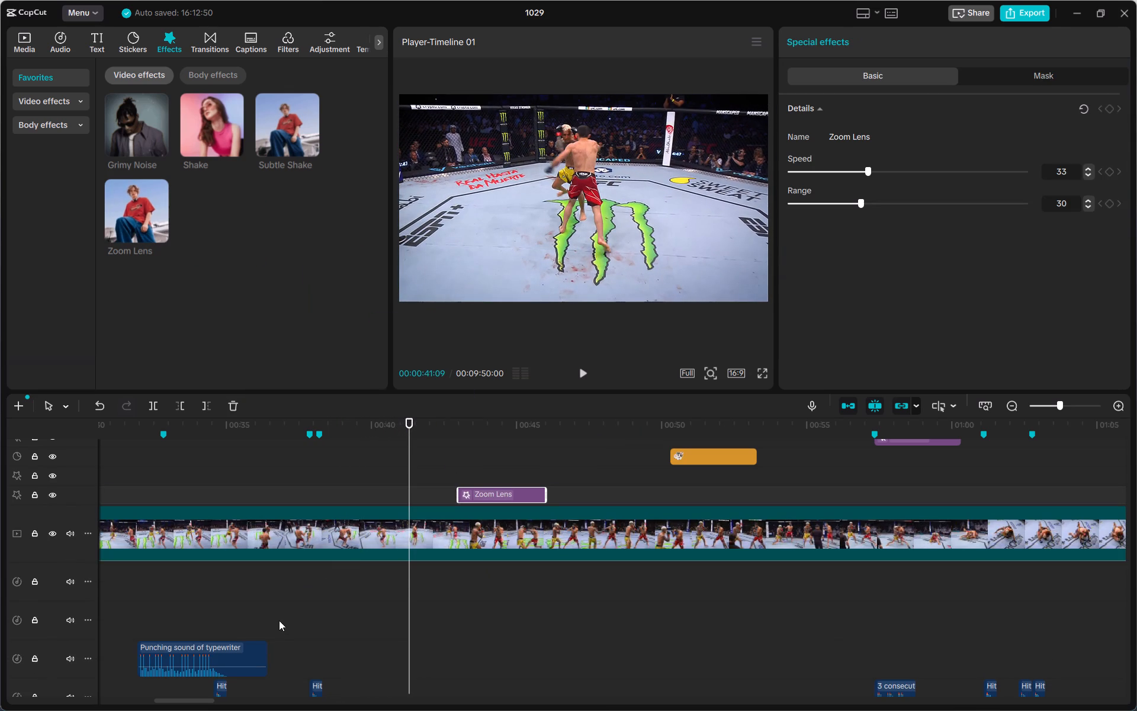
Delete the Punching sound of typewriter audio clip at about 00:00:32.
{"action": "left_click", "coordinate": [249, 662]}
{"action": "left_click", "coordinate": [233, 403]}
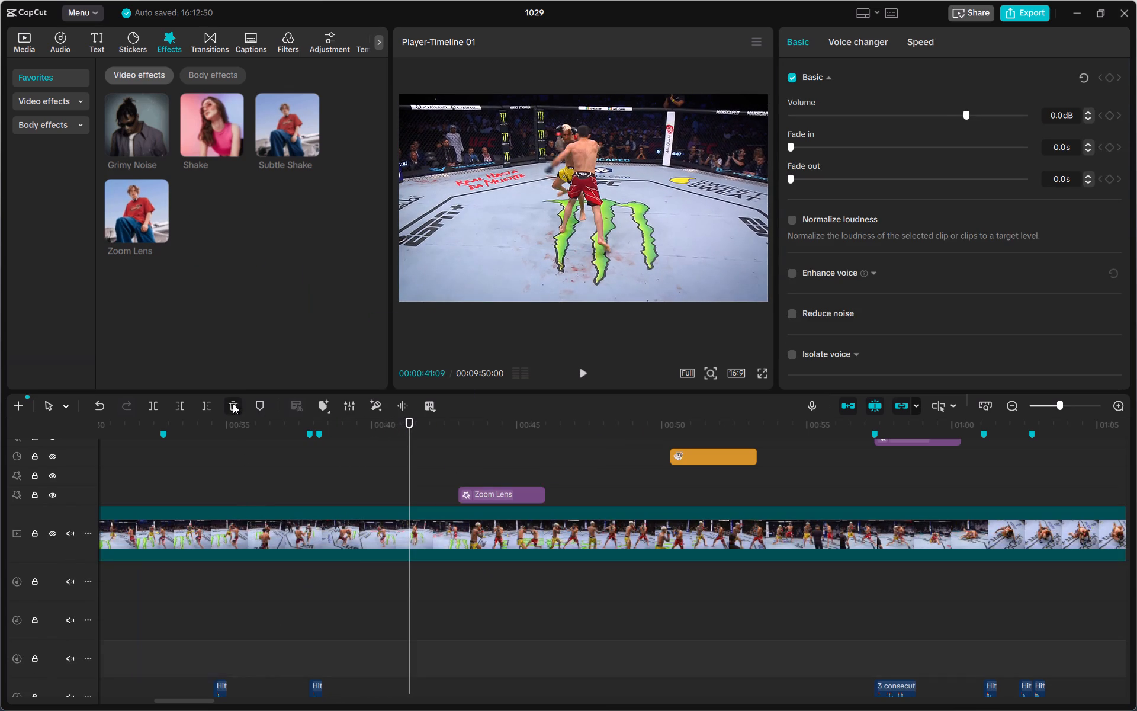
Play back the ground fighting and add a Zoom Lens effect at about 00:01:39.
{"action": "left_click", "coordinate": [578, 376]}
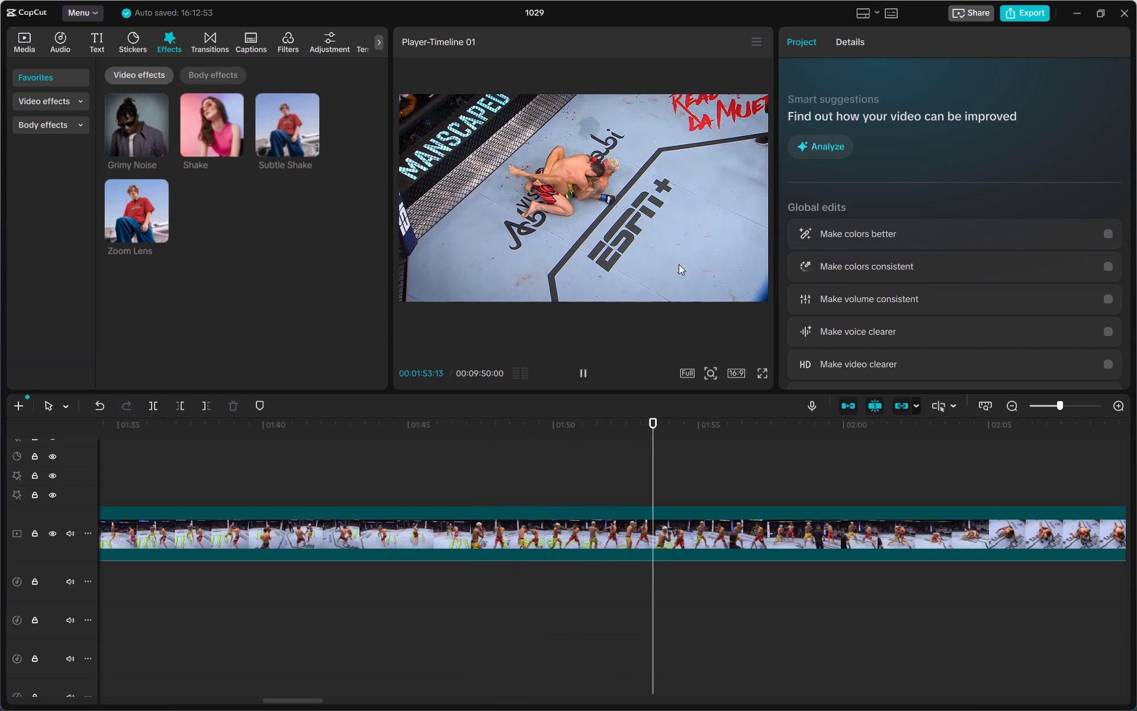
{"action": "left_click", "coordinate": [454, 486]}
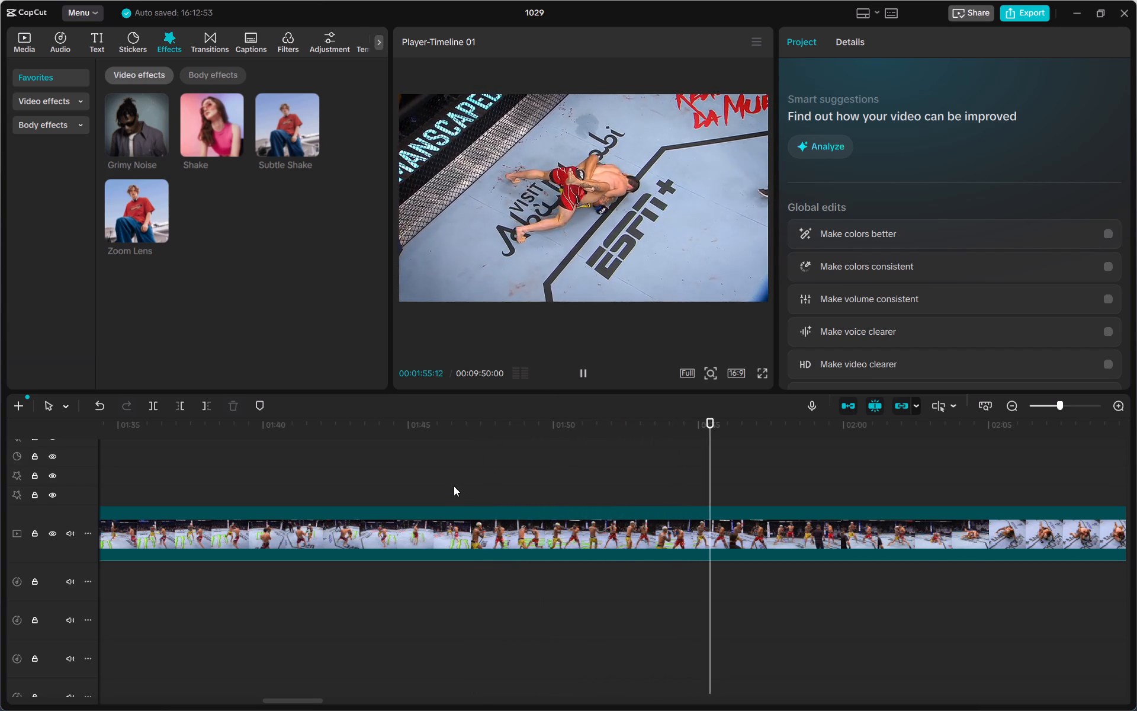
{"action": "left_click_drag", "start_coordinate": [130, 198], "coordinate": [246, 595]}
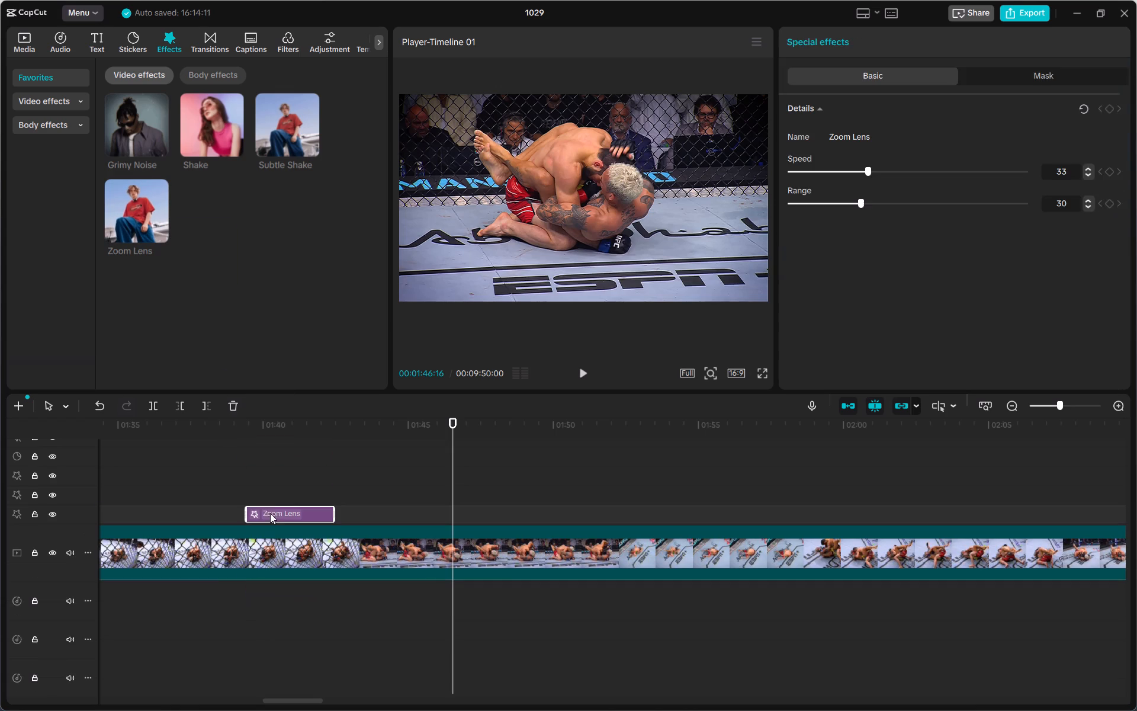
Replay the ground fighting and add another Zoom Lens effect at about 00:01:32, ahead of the one at 00:01:39.
{"action": "left_click", "coordinate": [218, 489]}
{"action": "left_click_drag", "start_coordinate": [216, 488], "coordinate": [282, 494]}
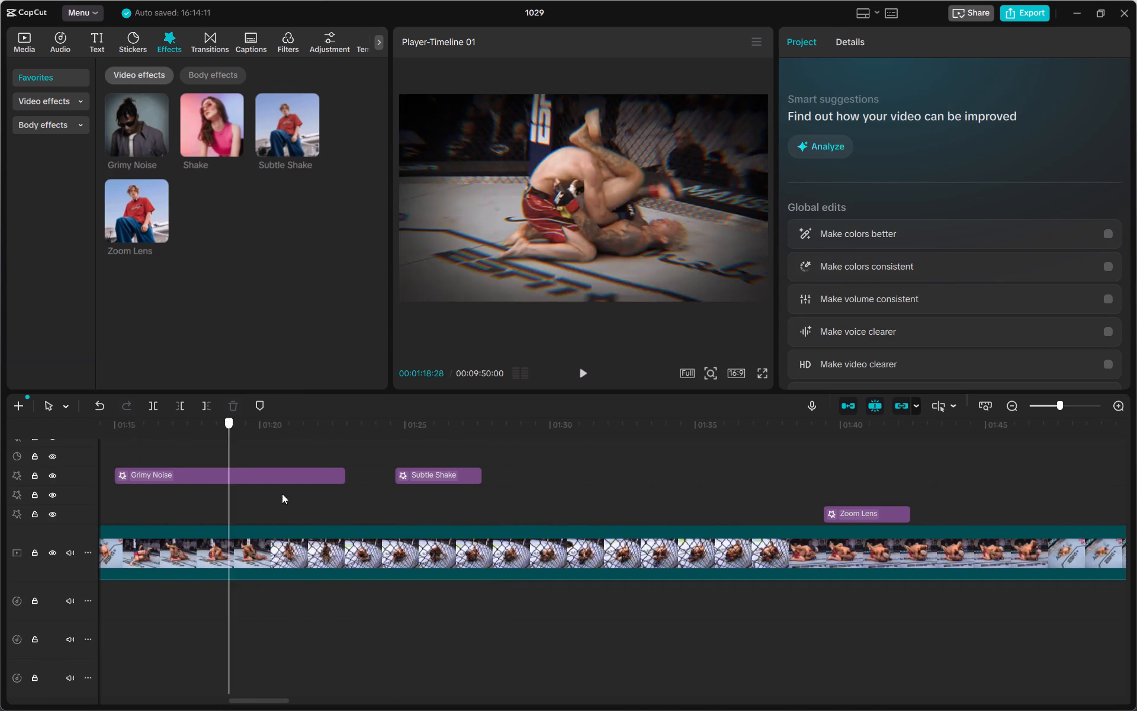
{"action": "left_click_drag", "start_coordinate": [282, 494], "coordinate": [327, 502]}
{"action": "left_click", "coordinate": [587, 381]}
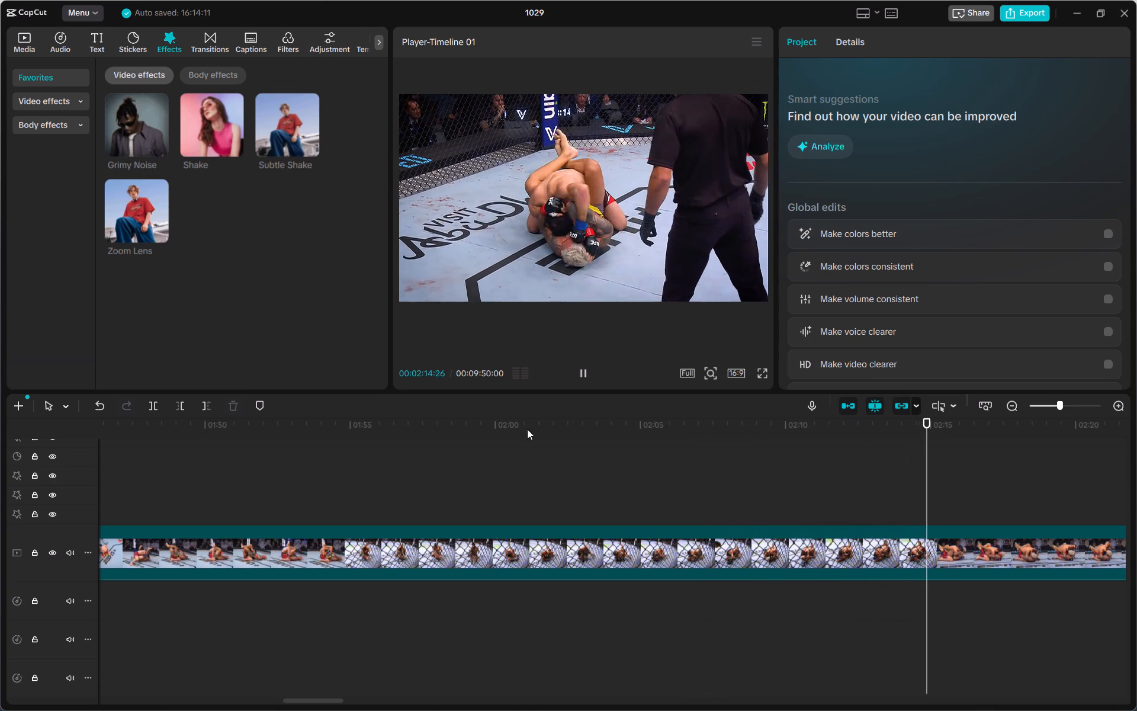
{"action": "left_click", "coordinate": [449, 472]}
{"action": "left_click_drag", "start_coordinate": [449, 472], "coordinate": [120, 477]}
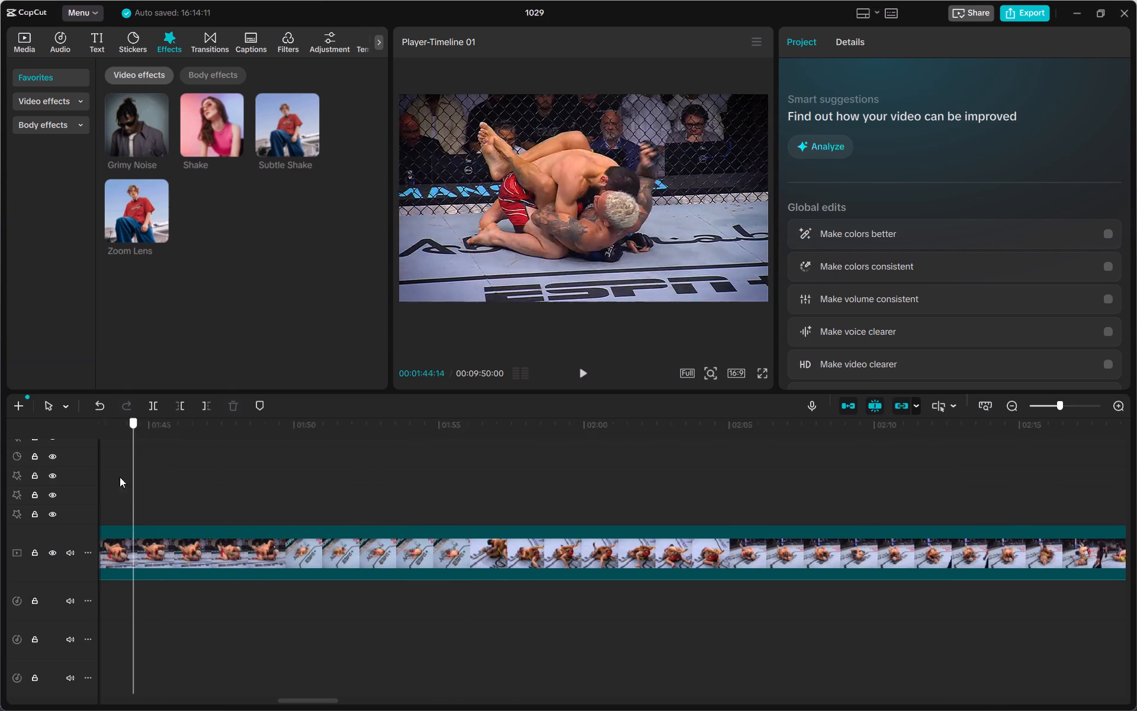
{"action": "left_click_drag", "start_coordinate": [120, 477], "coordinate": [118, 470]}
{"action": "left_click_drag", "start_coordinate": [123, 196], "coordinate": [150, 501]}
Play back the section with the Subtle Shake and Zoom Lens effects from about 00:01:25 to review them.
{"action": "left_click", "coordinate": [187, 451]}
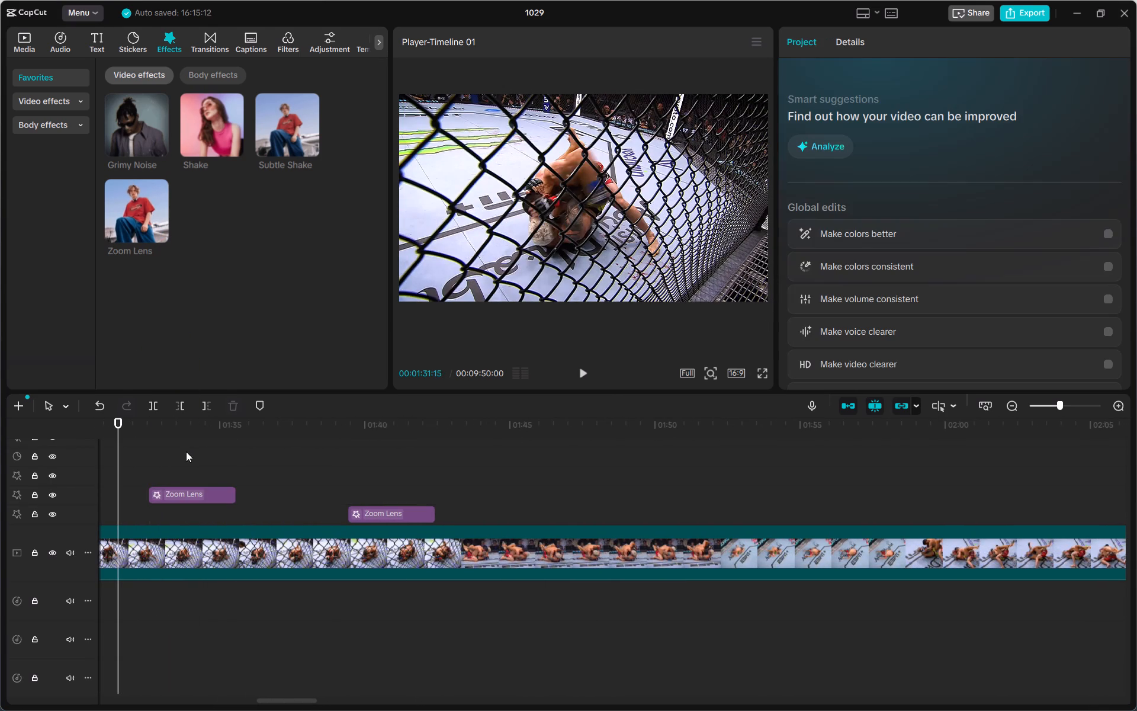
{"action": "left_click_drag", "start_coordinate": [186, 451], "coordinate": [98, 460]}
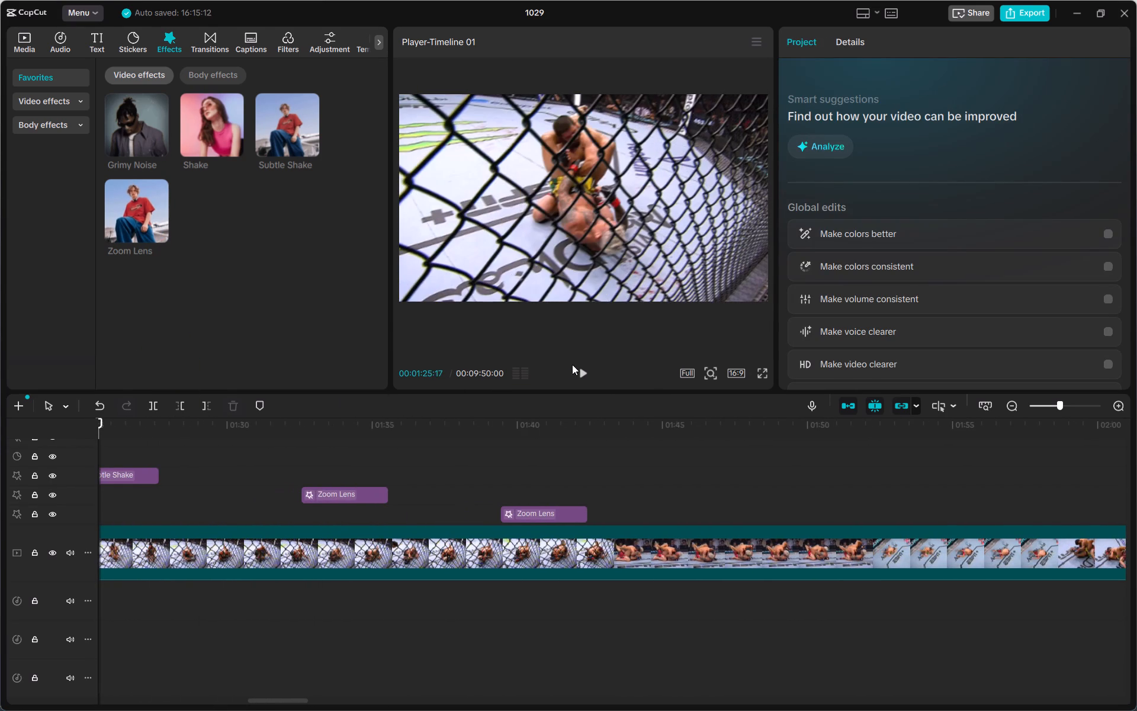
{"action": "left_click", "coordinate": [573, 364]}
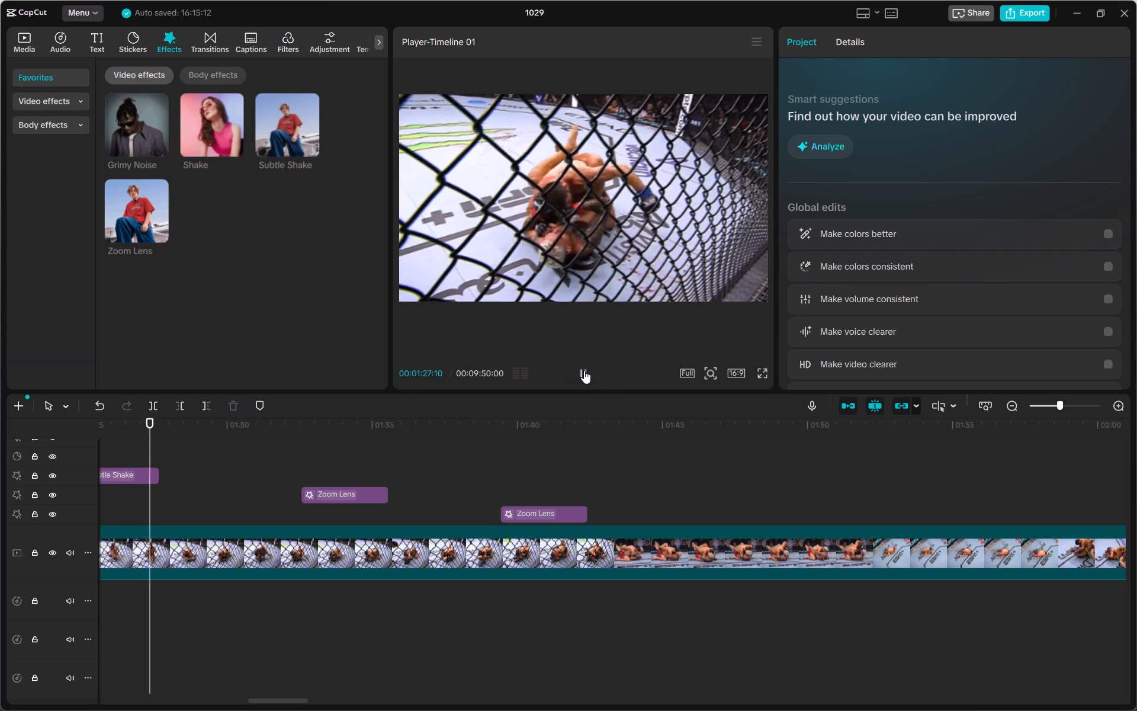
{"action": "left_click", "coordinate": [584, 370]}
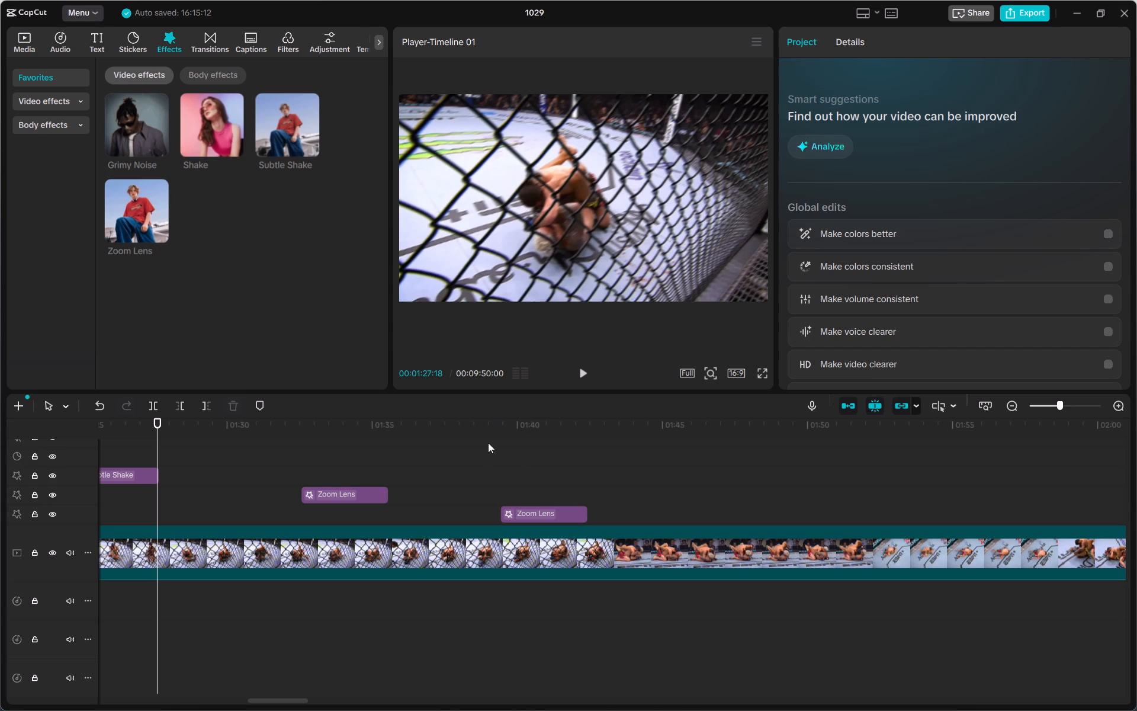
{"action": "left_click", "coordinate": [261, 458]}
{"action": "left_click", "coordinate": [580, 373]}
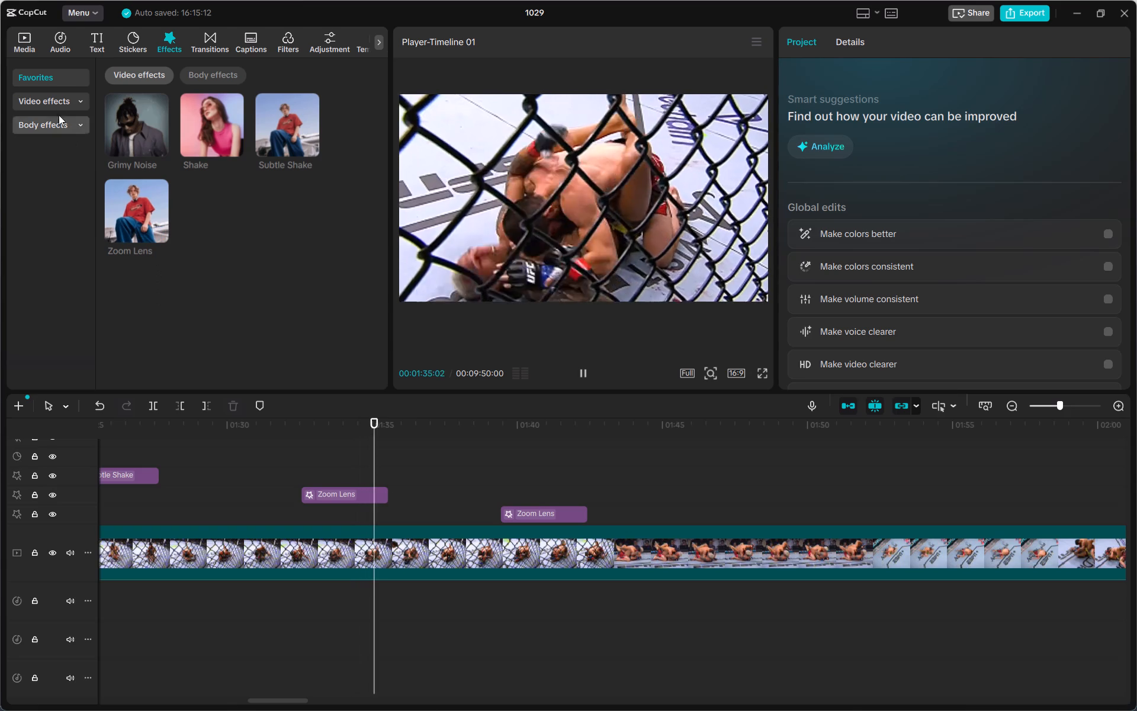
Browse the Trending stickers and add the cat sticker with pink flowers at about 00:01:30, with the playhead at 00:01:32:17.
{"action": "left_click", "coordinate": [60, 40]}
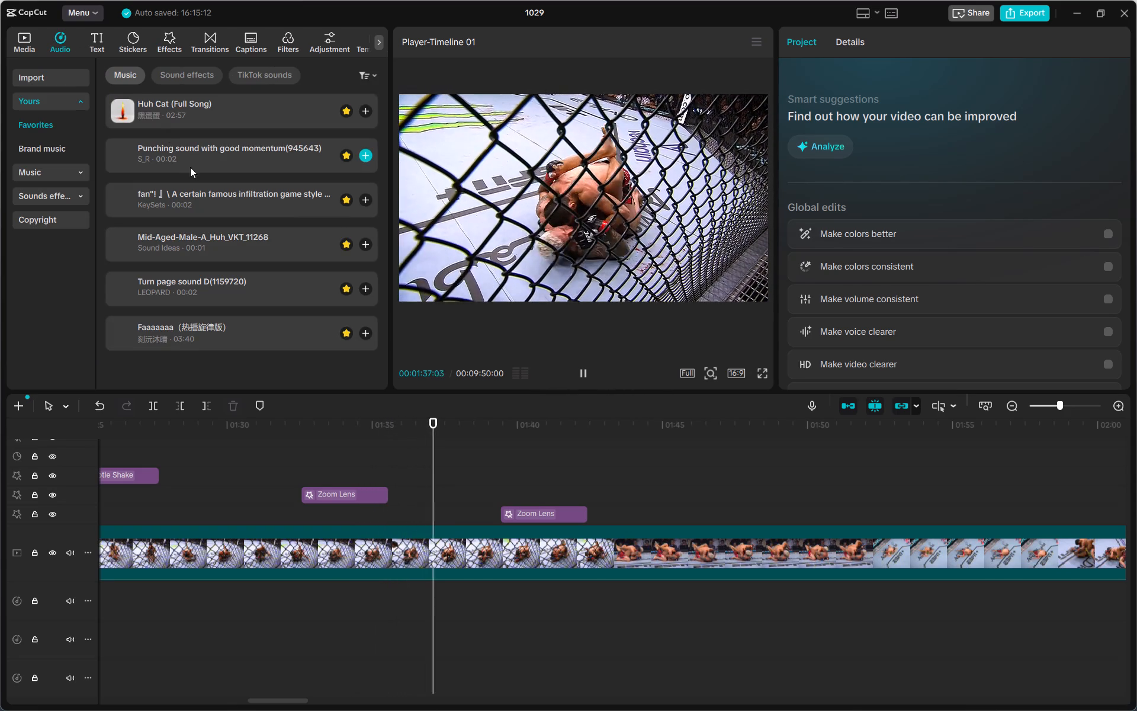
{"action": "left_click", "coordinate": [172, 34]}
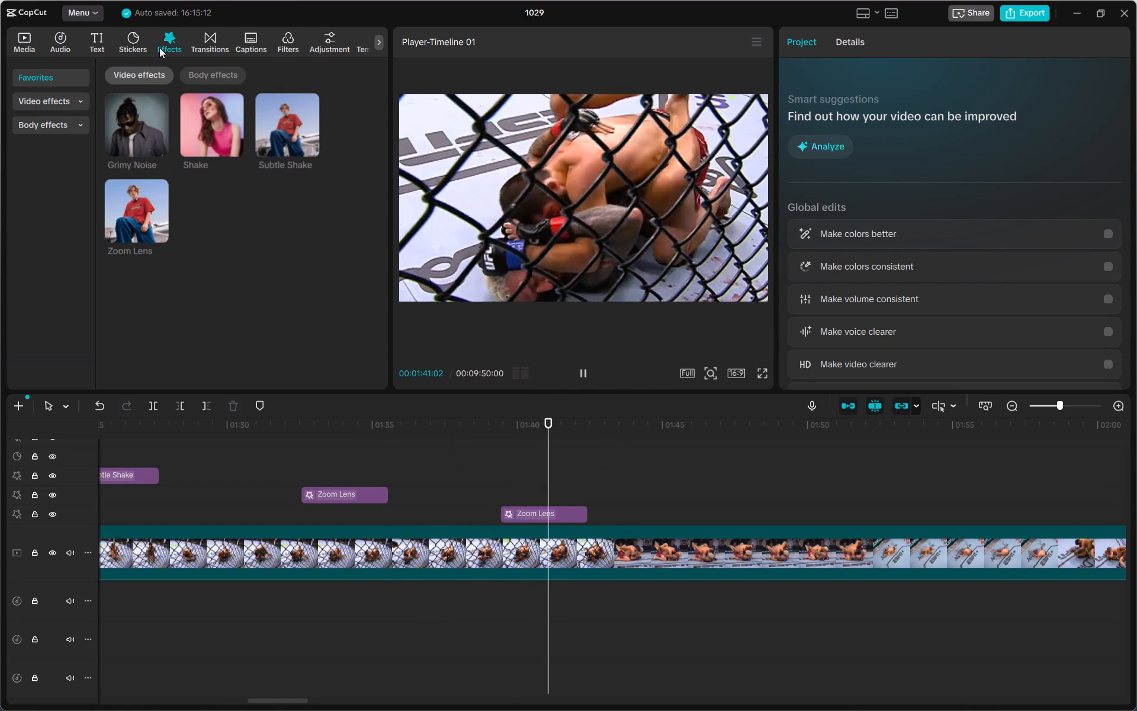
{"action": "left_click", "coordinate": [137, 40]}
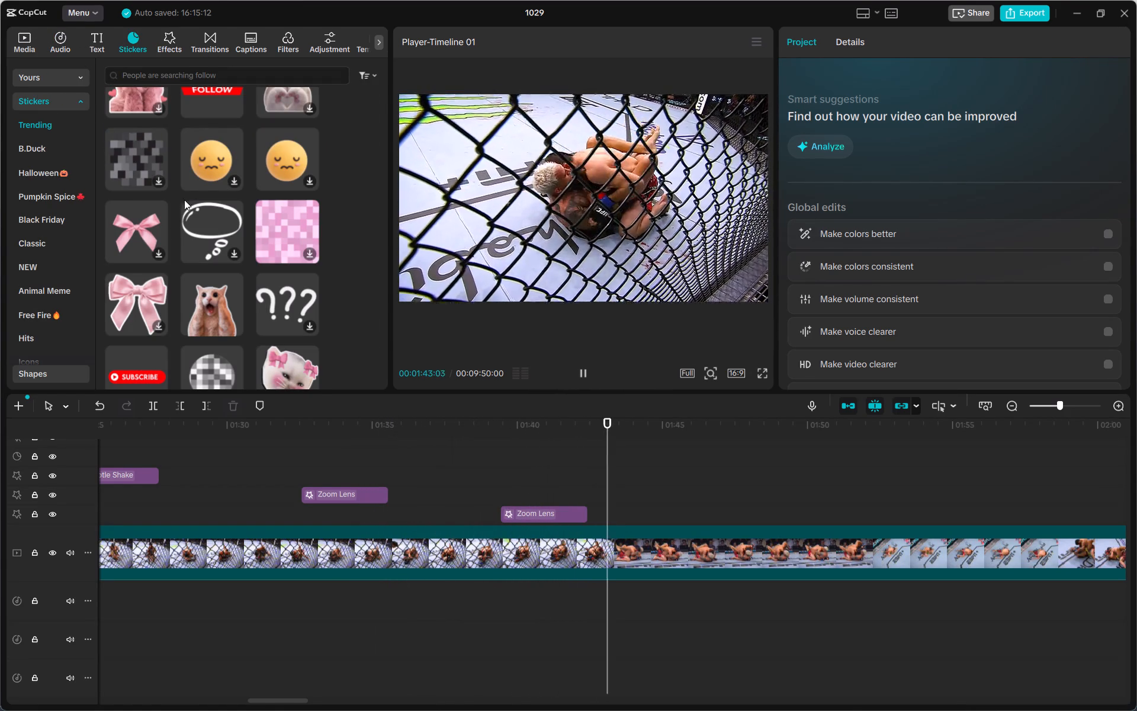
{"action": "scroll", "coordinate": [160, 248], "scroll_direction": "up", "scroll_amount": 2}
{"action": "left_click", "coordinate": [134, 139]}
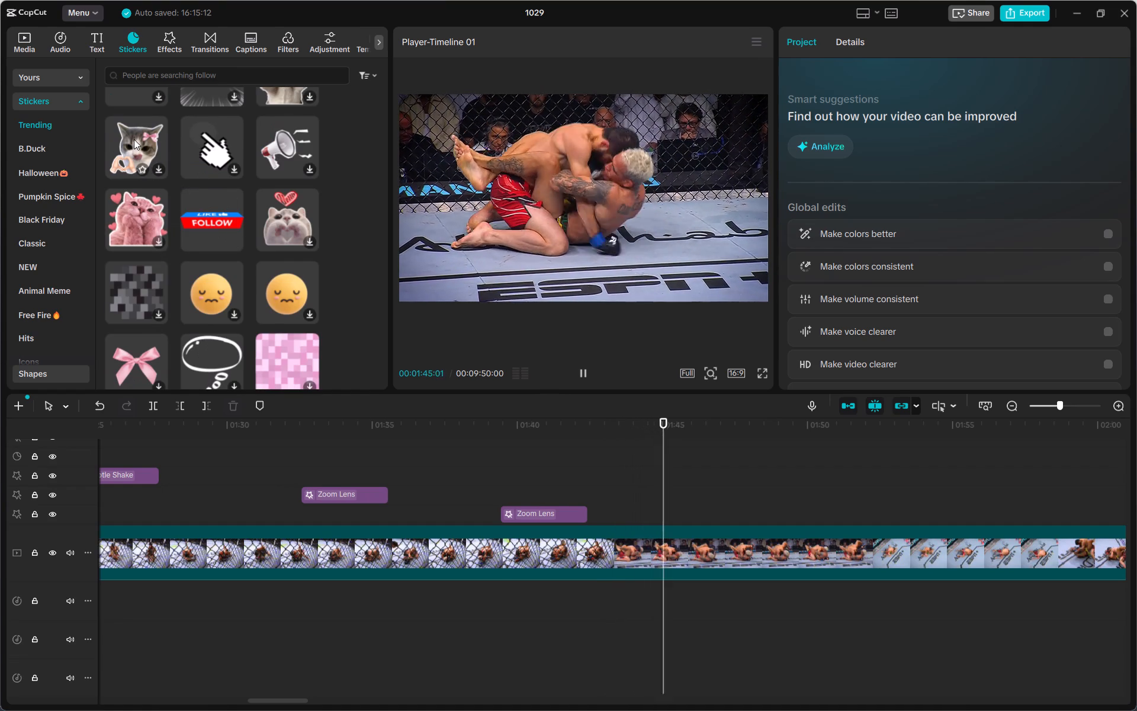
{"action": "left_click", "coordinate": [208, 154]}
{"action": "scroll", "coordinate": [219, 166], "scroll_direction": "up", "scroll_amount": 2}
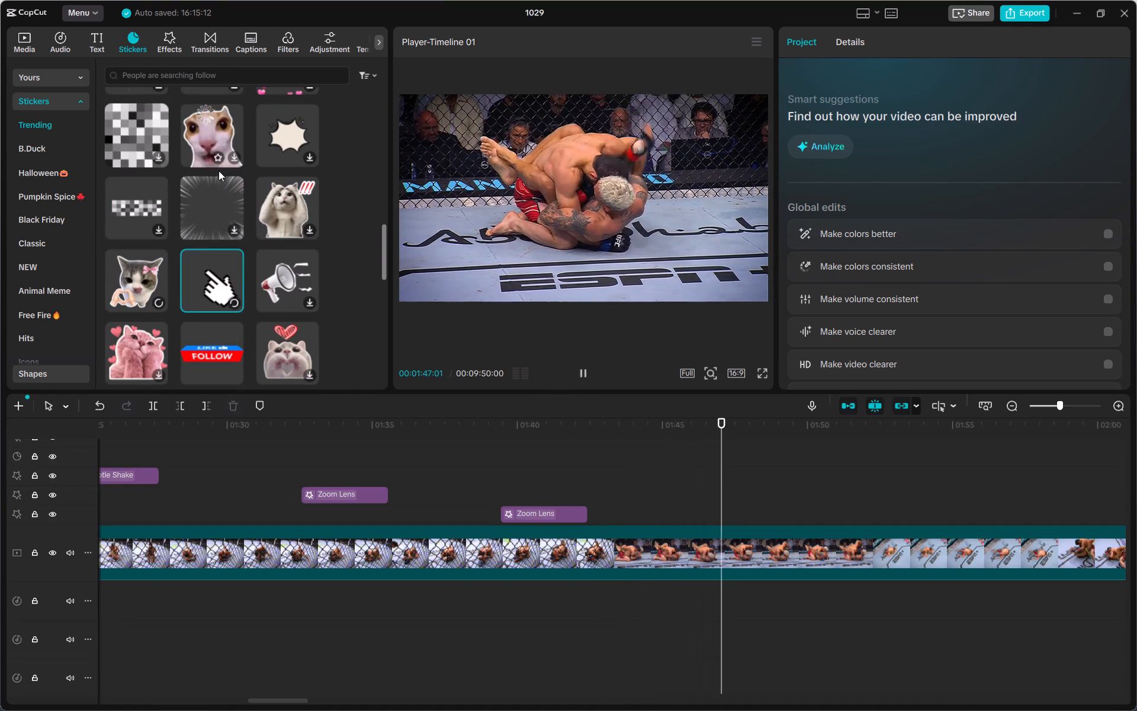
{"action": "scroll", "coordinate": [214, 195], "scroll_direction": "up", "scroll_amount": 3}
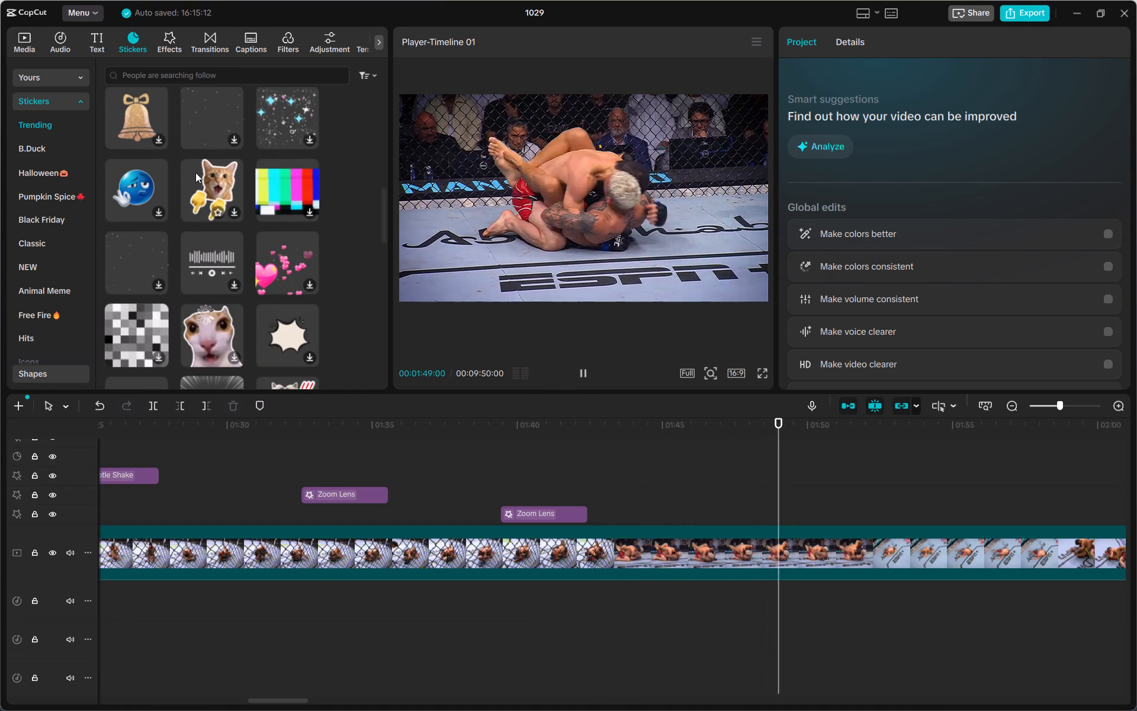
{"action": "scroll", "coordinate": [227, 202], "scroll_direction": "up", "scroll_amount": 2}
{"action": "scroll", "coordinate": [205, 266], "scroll_direction": "up", "scroll_amount": 1}
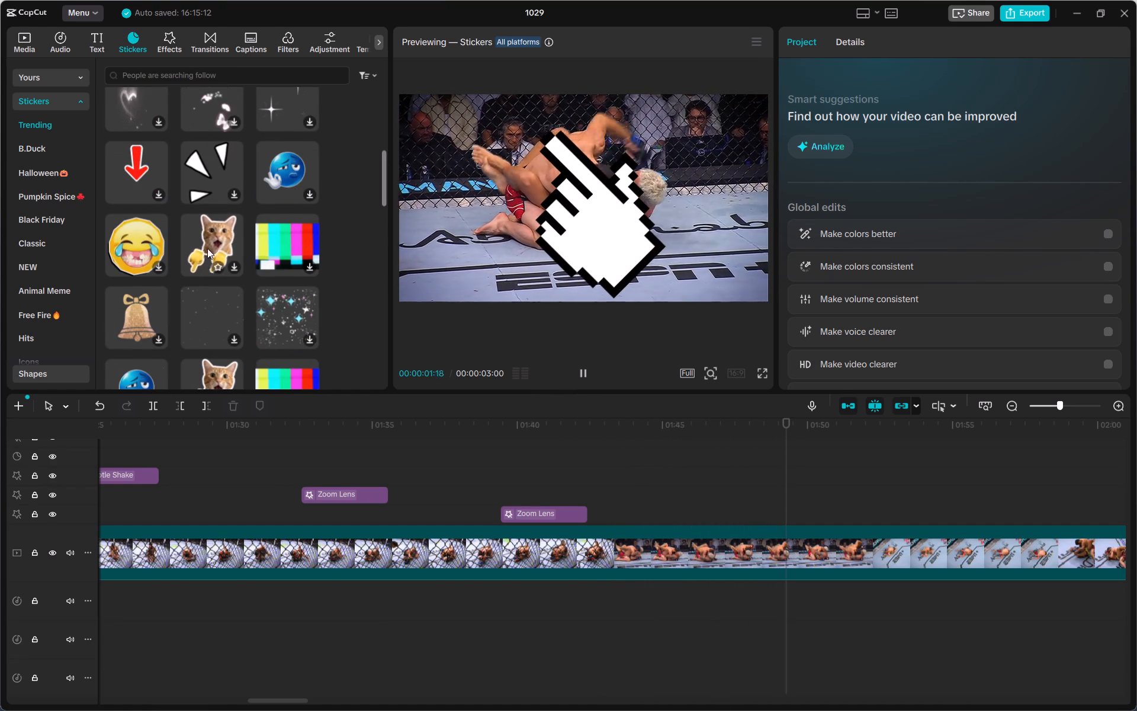
{"action": "scroll", "coordinate": [210, 236], "scroll_direction": "up", "scroll_amount": 2}
{"action": "scroll", "coordinate": [229, 308], "scroll_direction": "up", "scroll_amount": 1}
{"action": "left_click", "coordinate": [229, 308]}
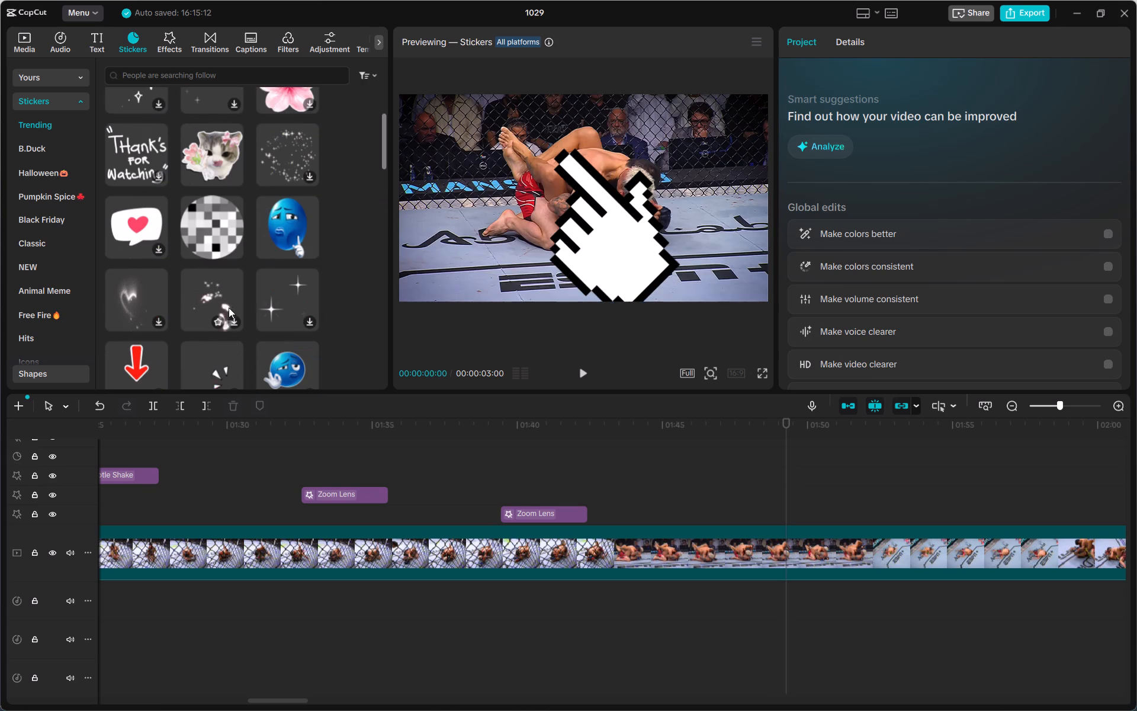
{"action": "scroll", "coordinate": [240, 276], "scroll_direction": "up", "scroll_amount": 2}
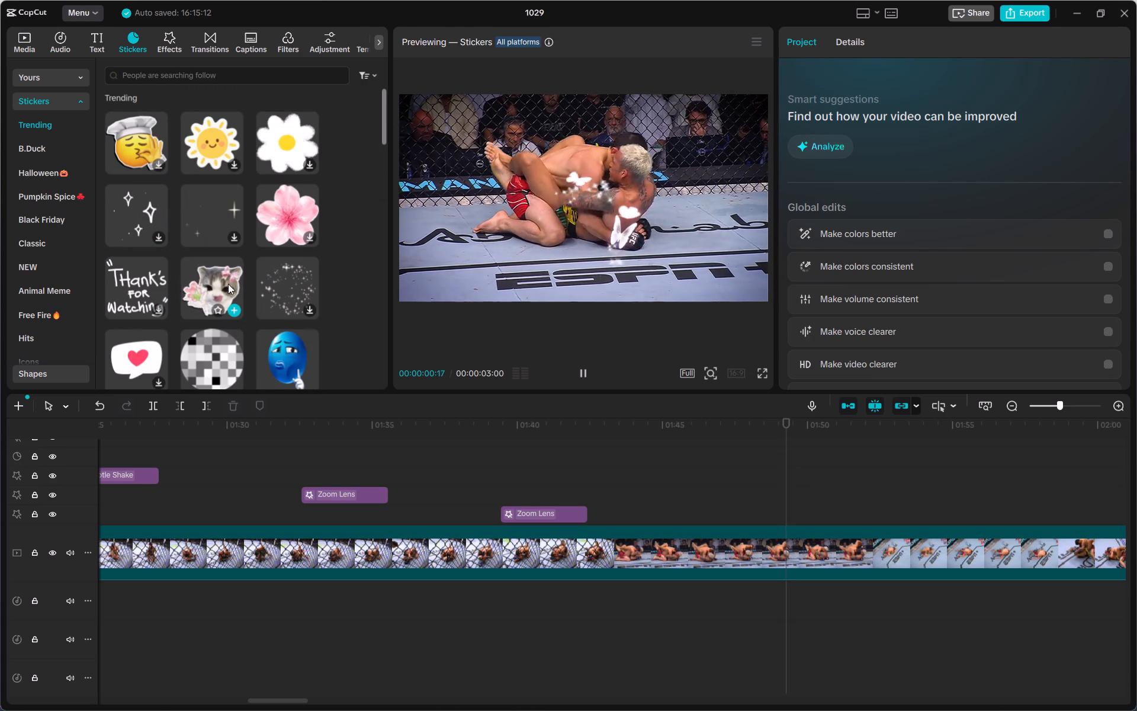
{"action": "left_click_drag", "start_coordinate": [217, 284], "coordinate": [217, 517]}
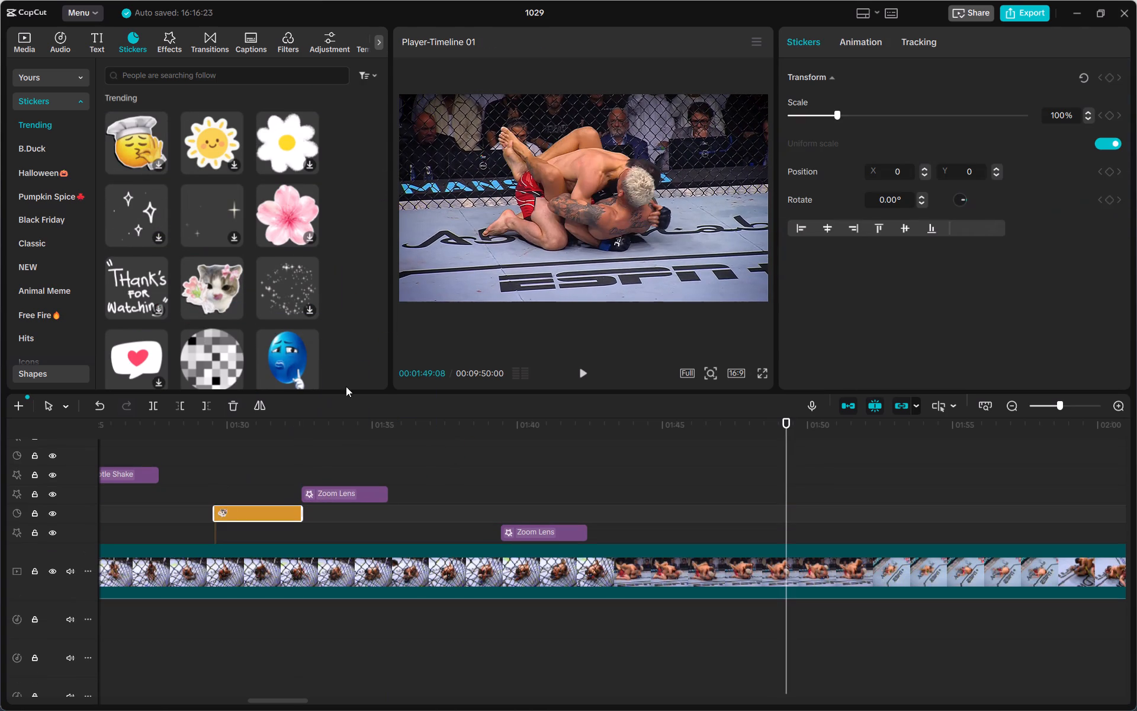
{"action": "left_click", "coordinate": [297, 460]}
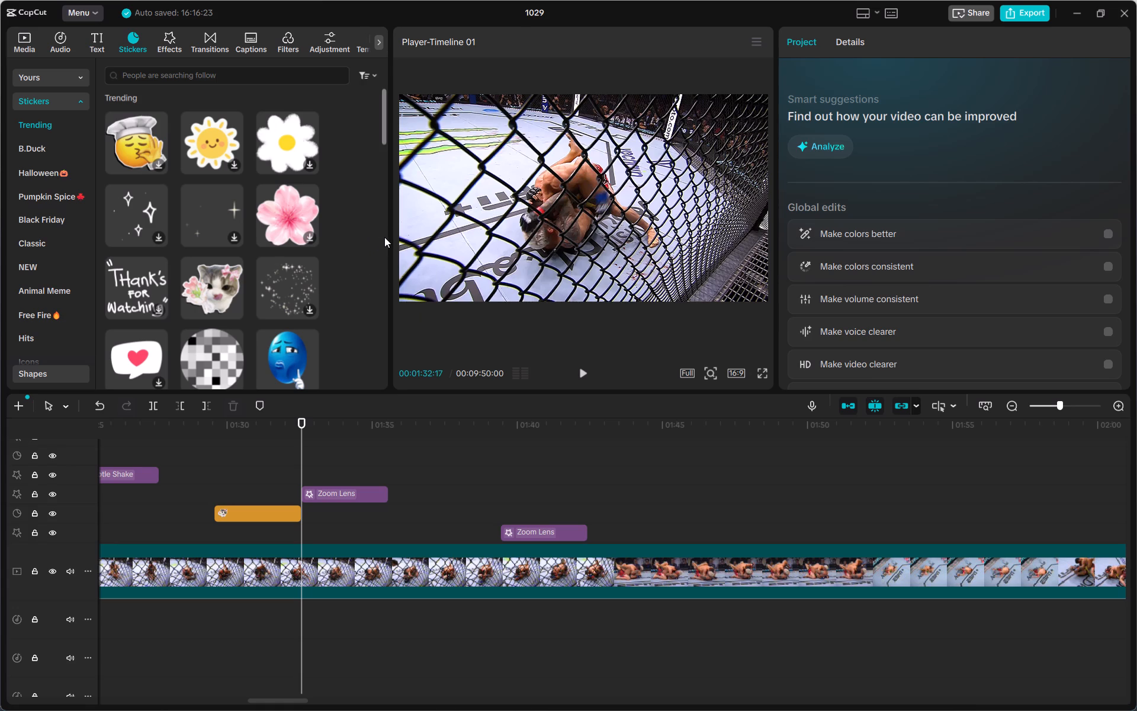
Play on from about 00:01:32 and add the cat sticker with pink flowers again at about 00:01:59.
{"action": "left_click", "coordinate": [577, 374]}
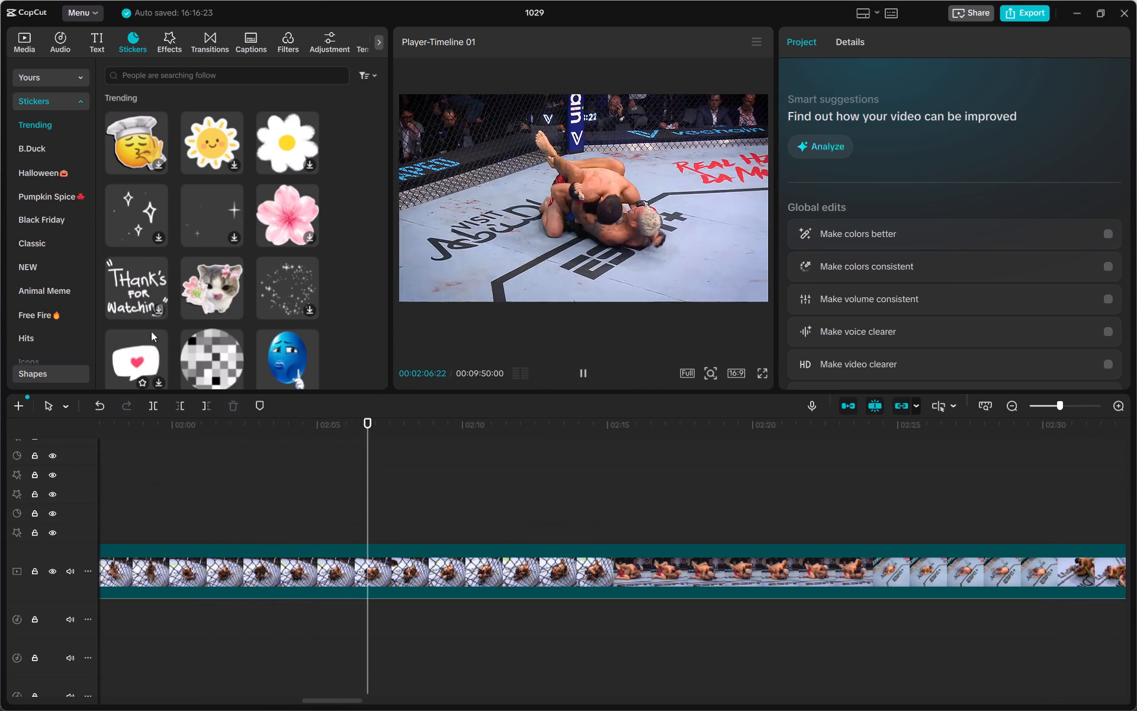
{"action": "left_click_drag", "start_coordinate": [203, 283], "coordinate": [54, 523]}
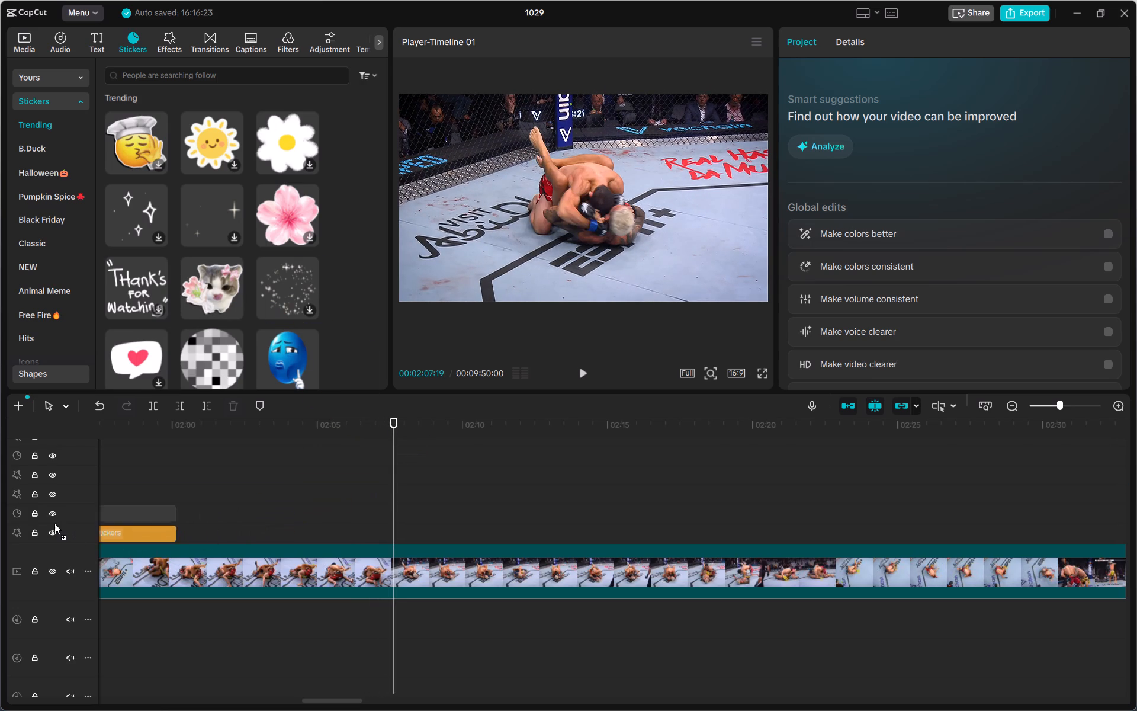
{"action": "left_click_drag", "start_coordinate": [54, 523], "coordinate": [155, 521]}
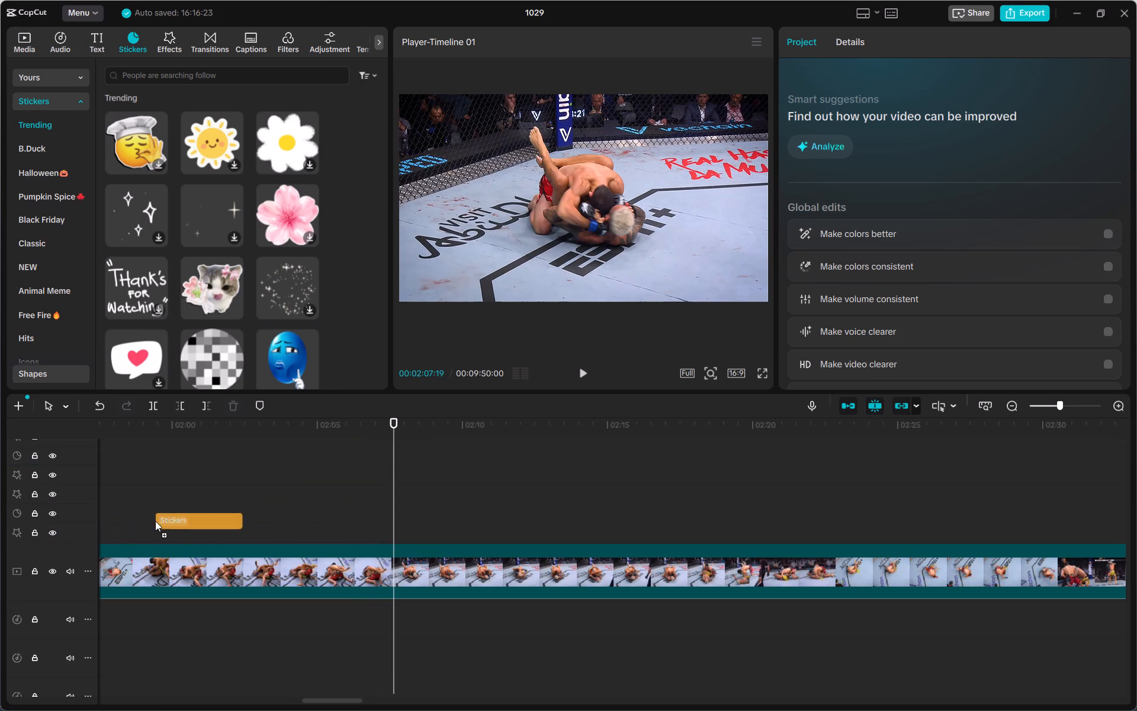
{"action": "left_click_drag", "start_coordinate": [155, 521], "coordinate": [148, 524]}
{"action": "left_click", "coordinate": [166, 552]}
Go back and play the ground fighting from about 00:01:02, then again from 00:01:14, to review its effects and stickers.
{"action": "left_click_drag", "start_coordinate": [166, 552], "coordinate": [62, 537]}
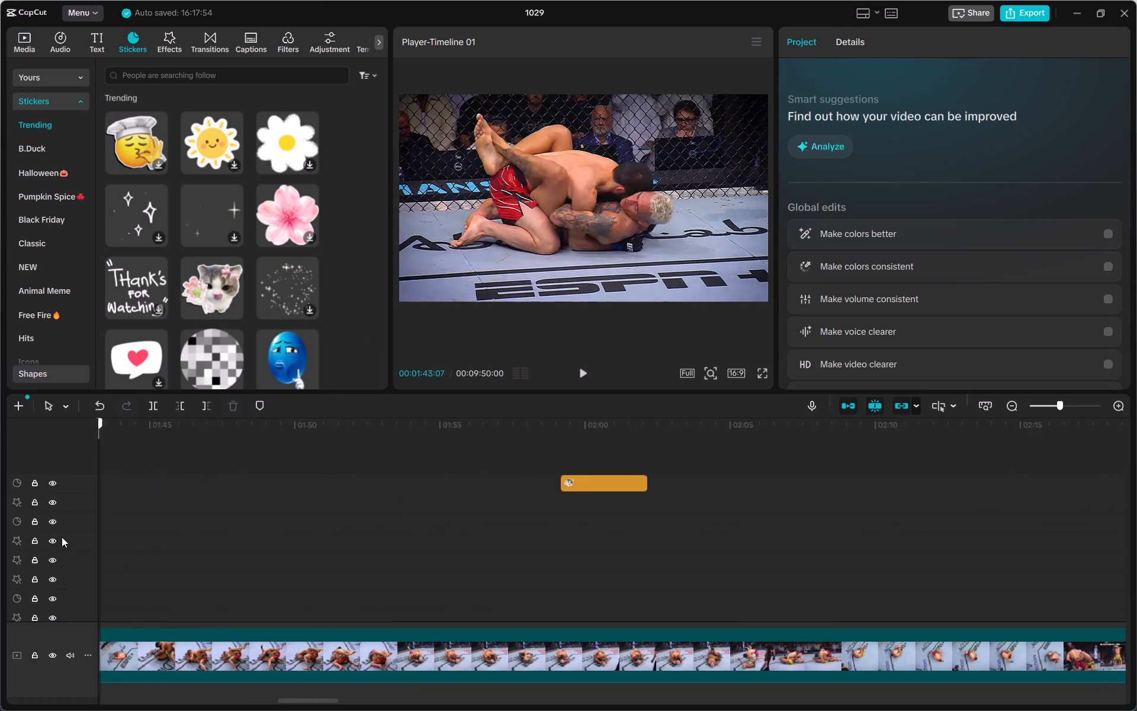
{"action": "left_click_drag", "start_coordinate": [62, 537], "coordinate": [100, 530]}
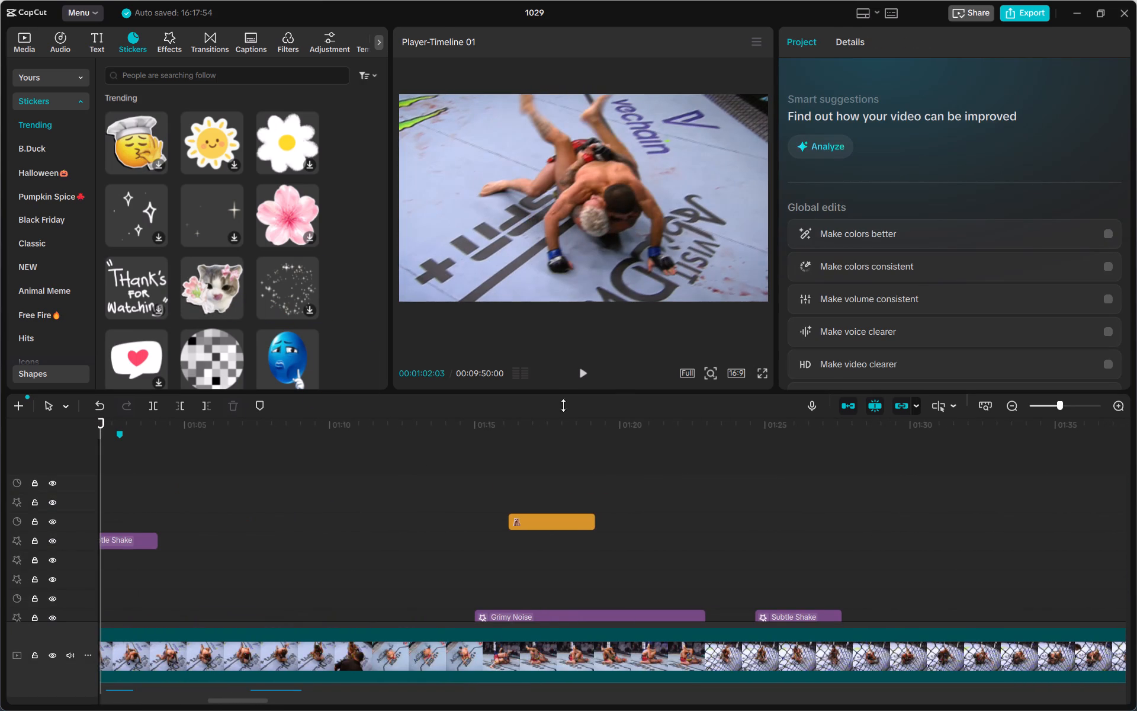
{"action": "left_click", "coordinate": [588, 371]}
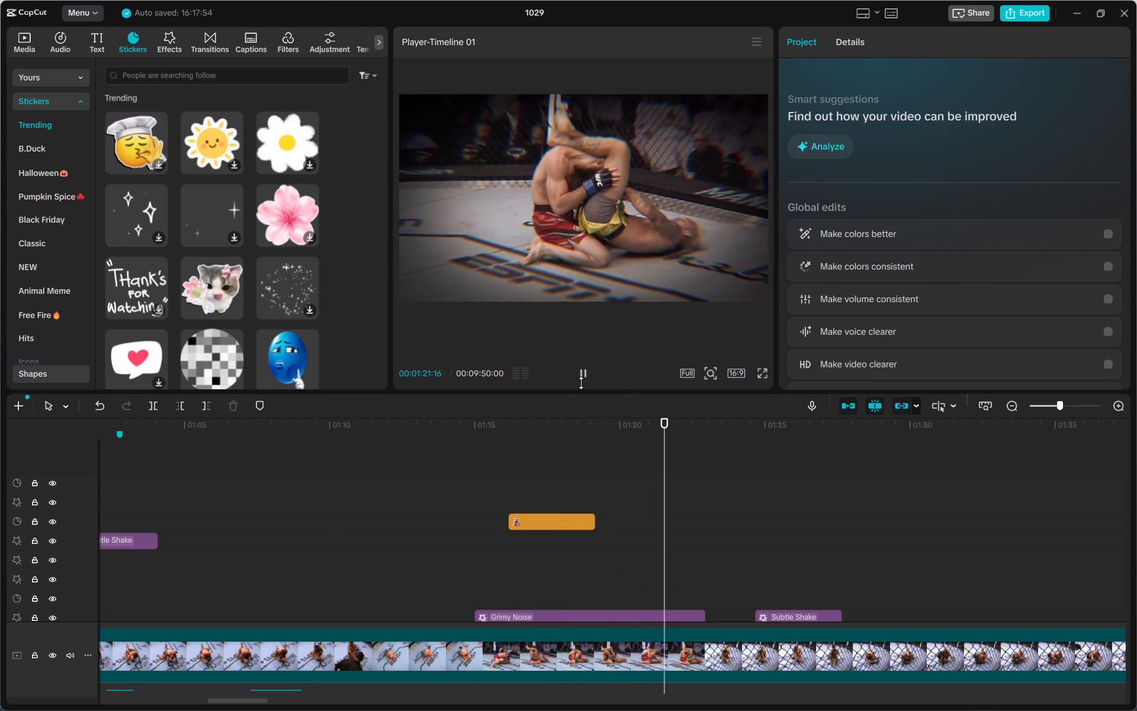
{"action": "left_click", "coordinate": [581, 383]}
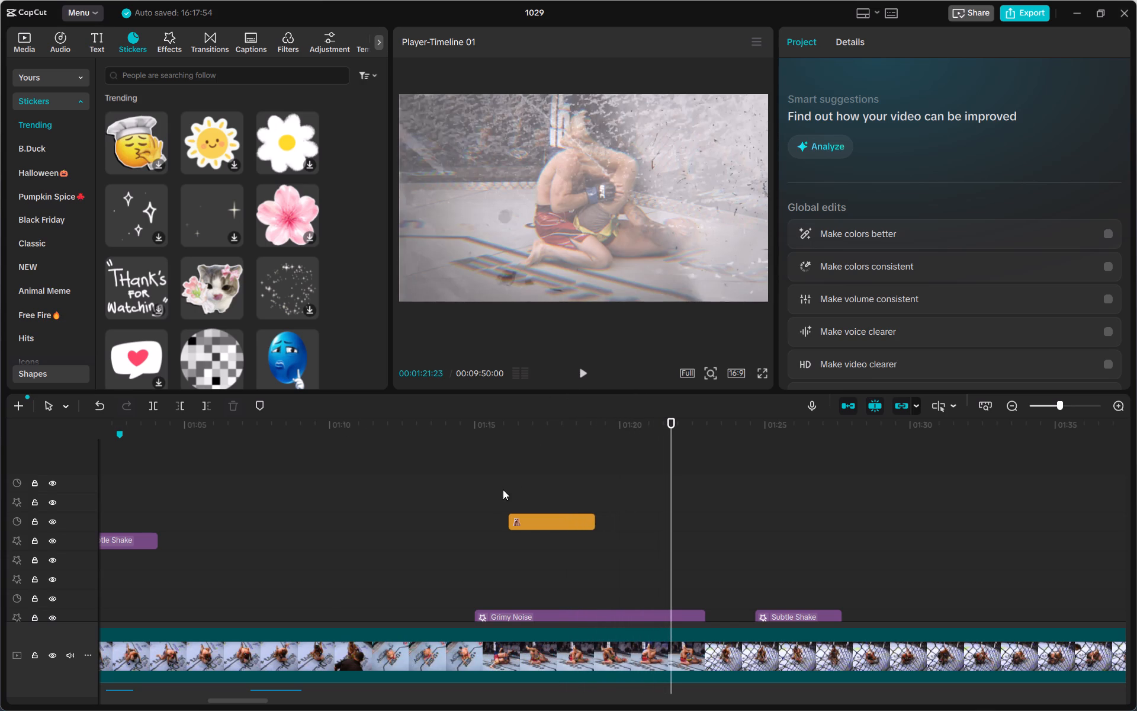
{"action": "left_click", "coordinate": [486, 508]}
{"action": "left_click", "coordinate": [486, 508]}
{"action": "left_click_drag", "start_coordinate": [486, 508], "coordinate": [463, 514]}
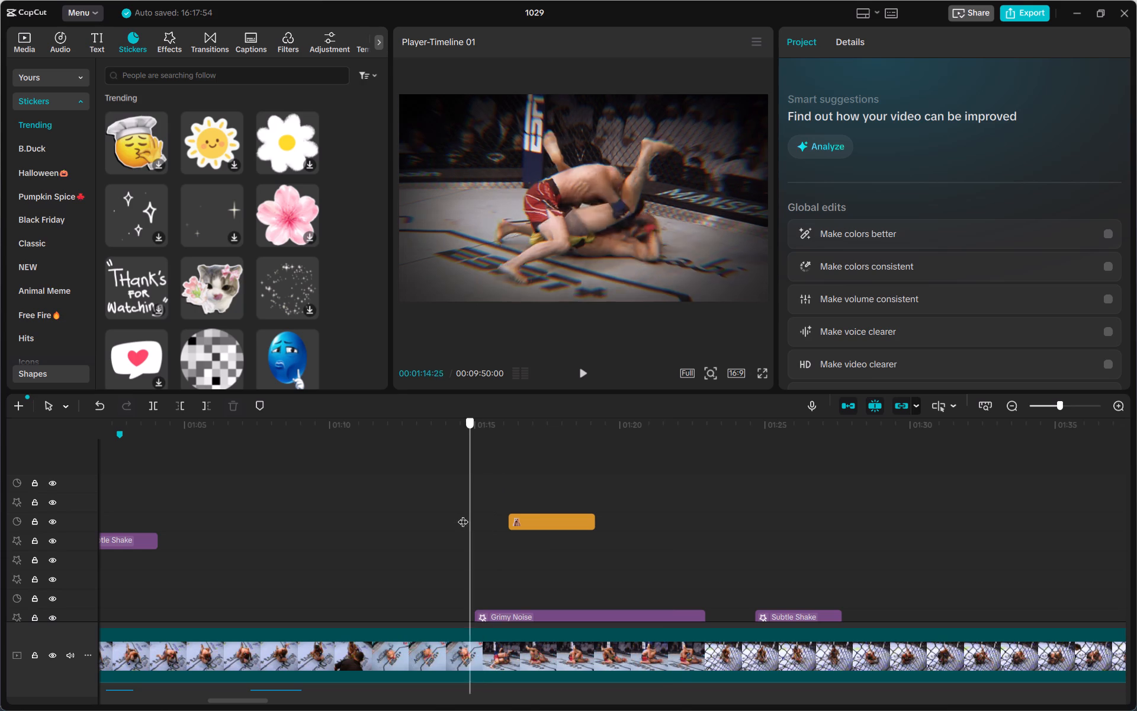
{"action": "left_click_drag", "start_coordinate": [463, 514], "coordinate": [461, 515]}
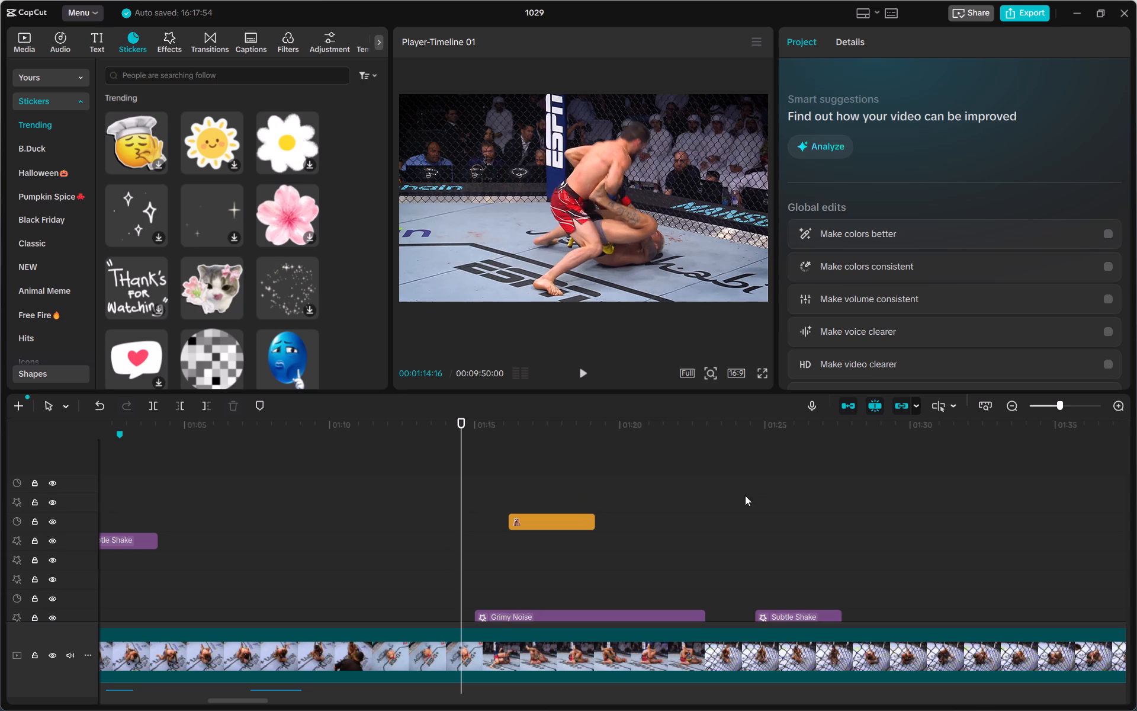
{"action": "left_click", "coordinate": [587, 361]}
{"action": "left_click", "coordinate": [584, 369]}
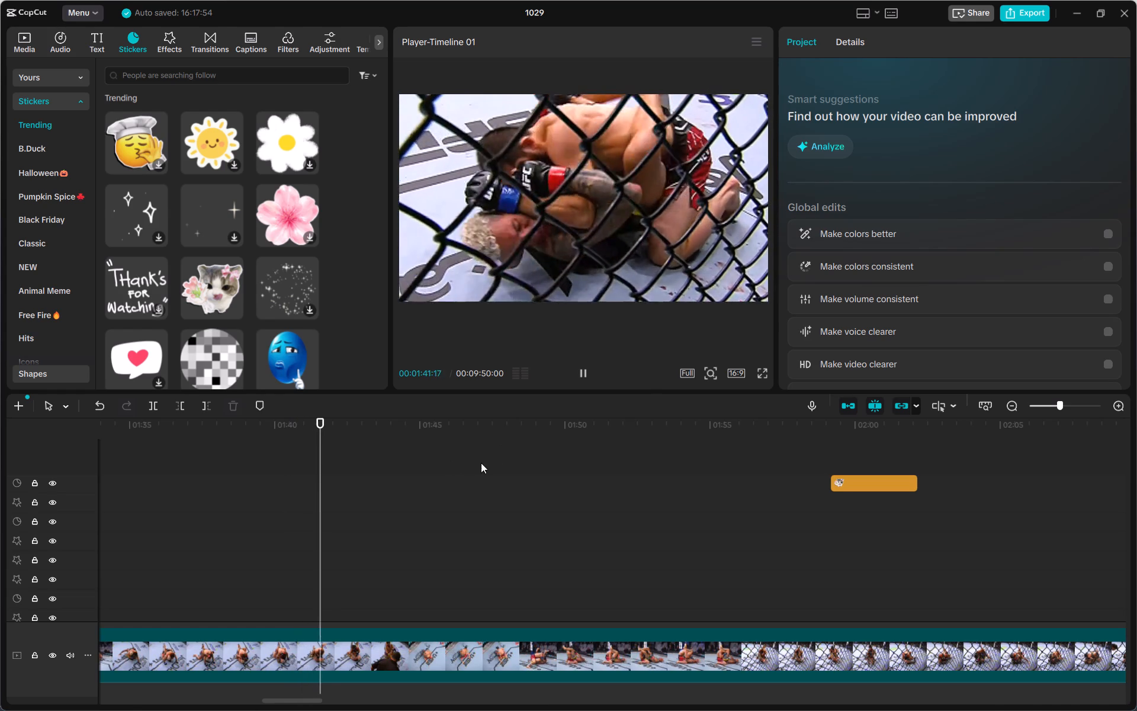
Return to about 00:01:39 and add another favourite Zoom Lens video effect starting at about 00:01:38.
{"action": "left_click", "coordinate": [315, 540]}
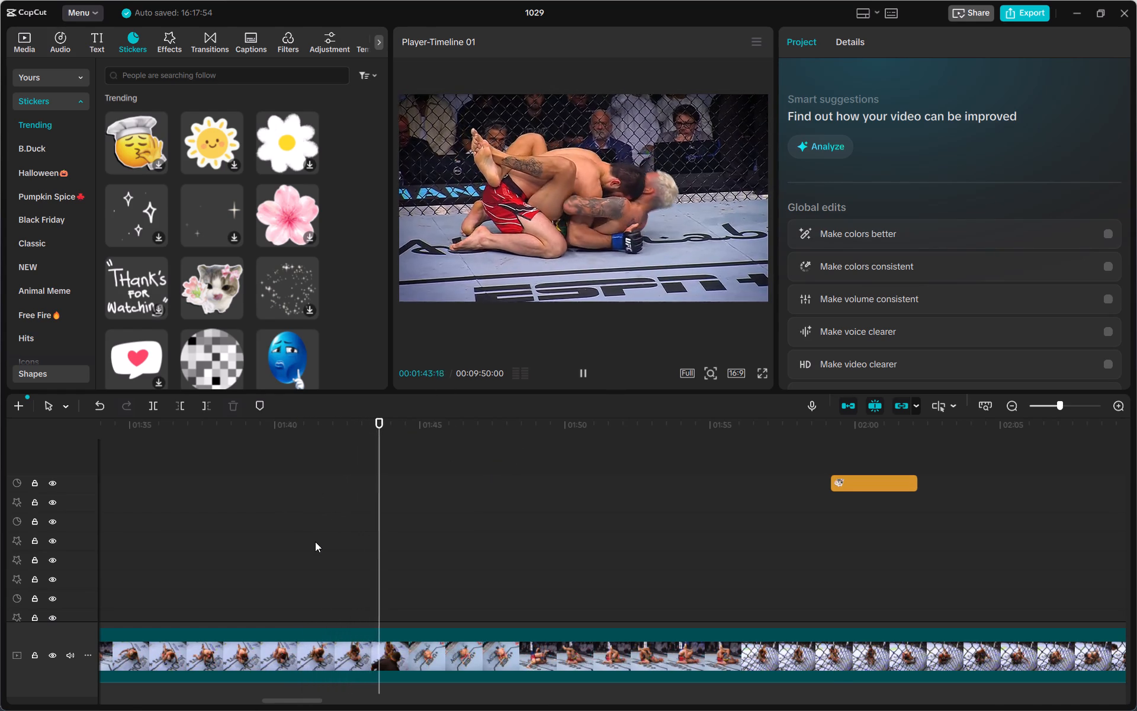
{"action": "left_click_drag", "start_coordinate": [316, 531], "coordinate": [246, 530]}
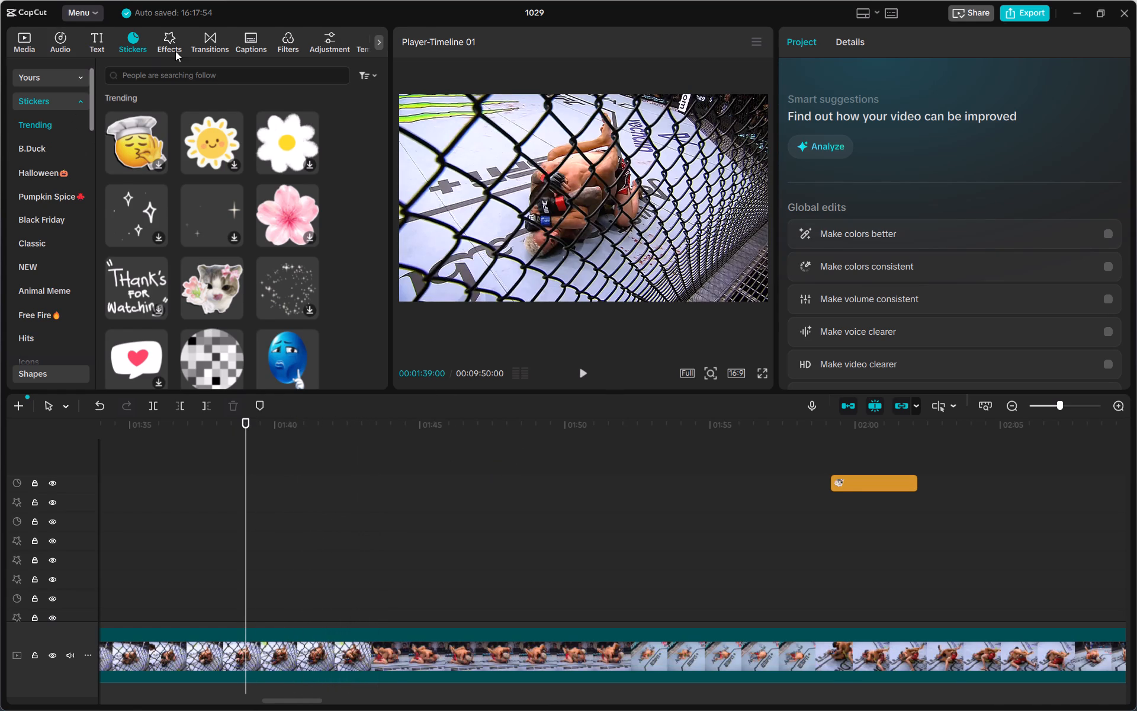
{"action": "left_click", "coordinate": [176, 49]}
{"action": "left_click", "coordinate": [133, 216]}
{"action": "left_click_drag", "start_coordinate": [142, 220], "coordinate": [216, 373]}
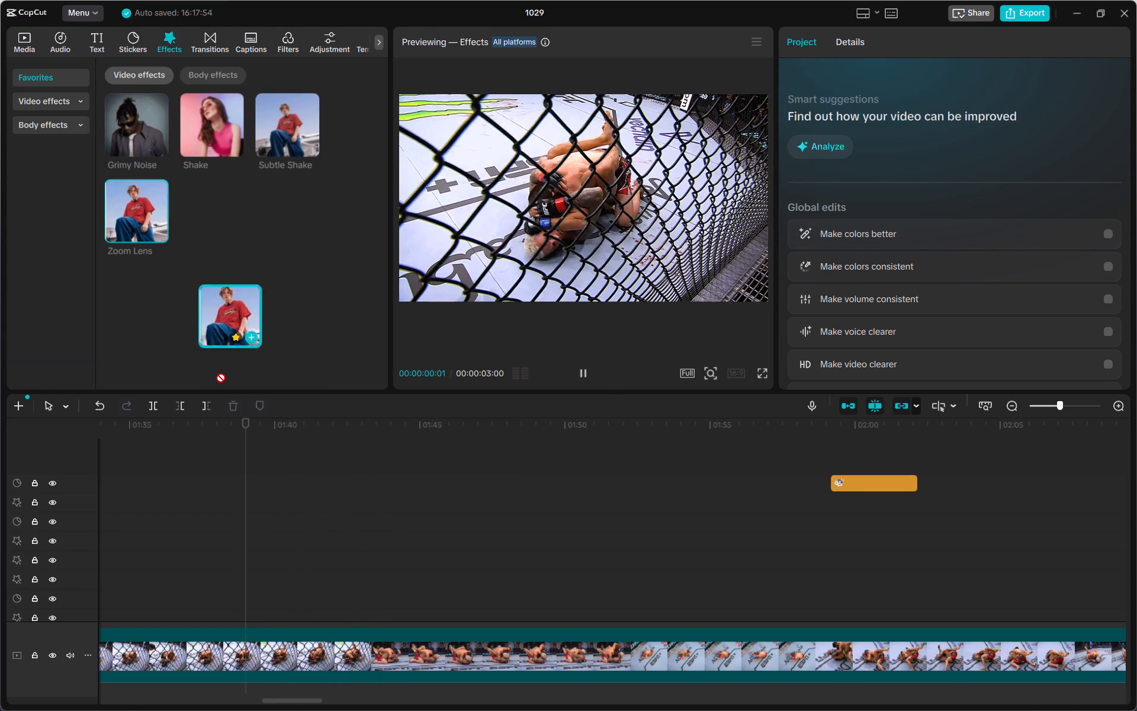
{"action": "left_click_drag", "start_coordinate": [216, 373], "coordinate": [219, 582]}
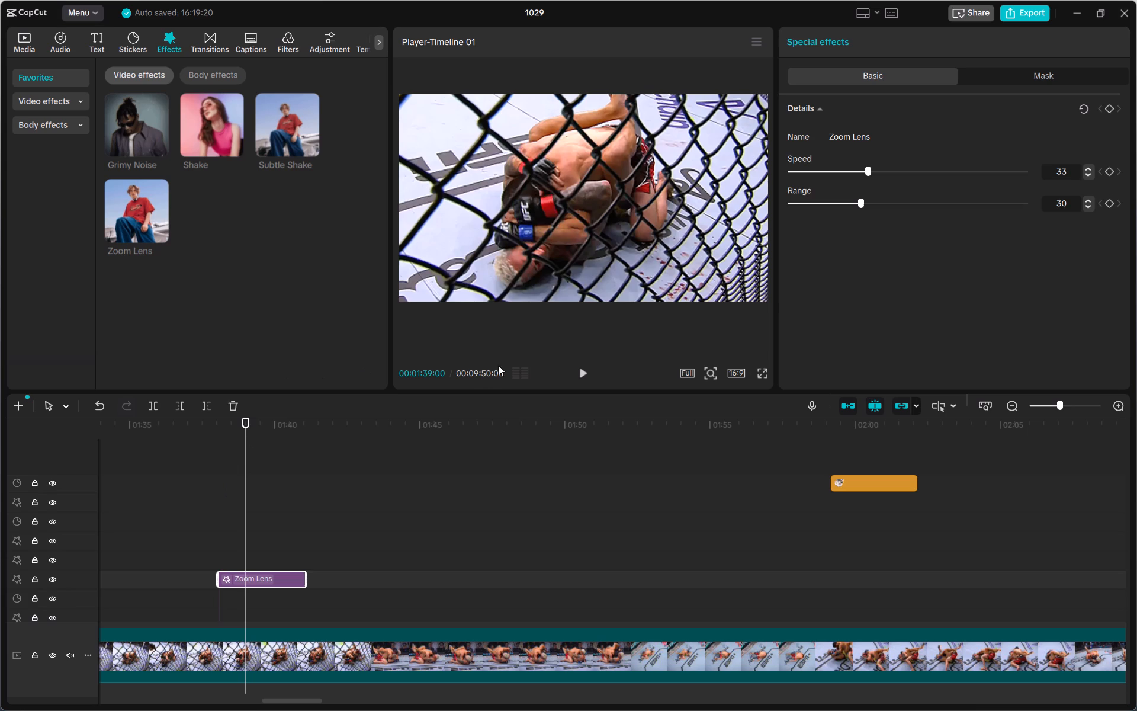
{"action": "left_click", "coordinate": [255, 453]}
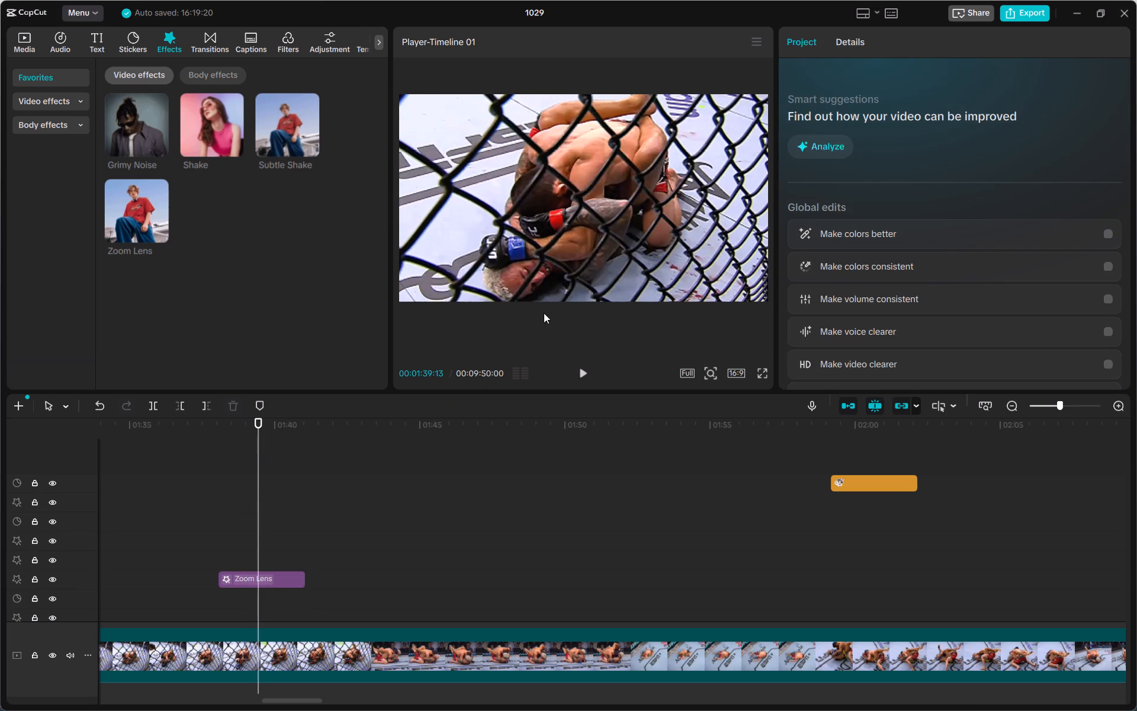
Play back the ground fighting from about 00:01:39, replaying it from about 00:01:45, to review the part before the cat sticker.
{"action": "left_click", "coordinate": [584, 379]}
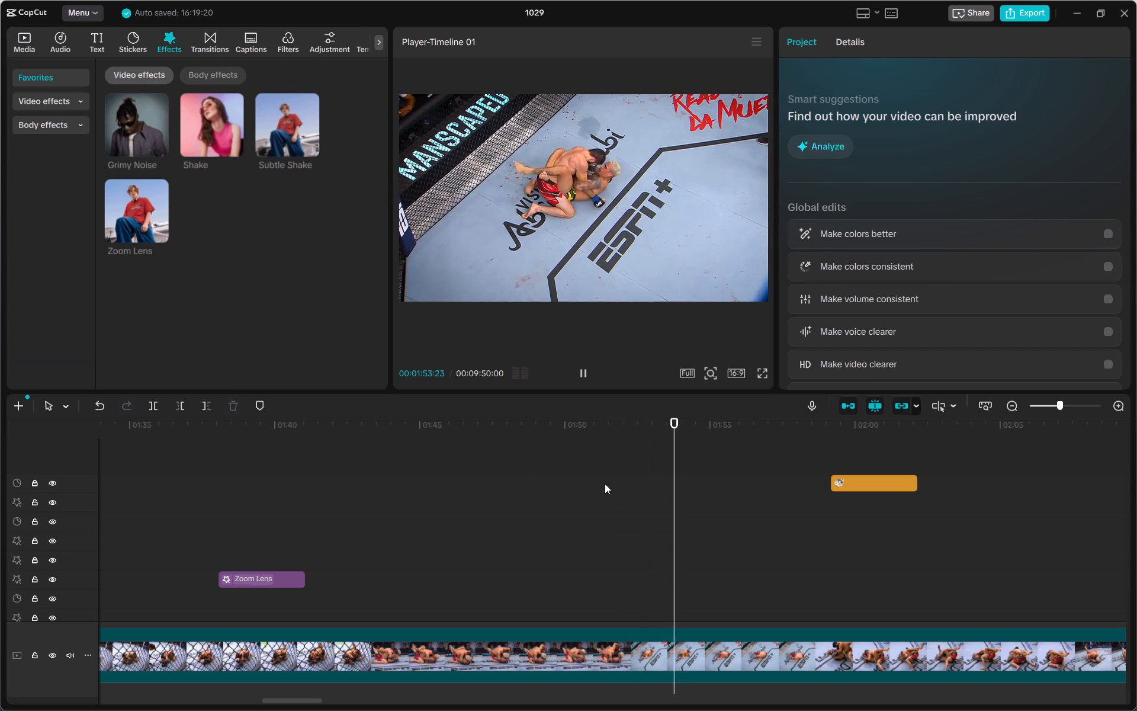
{"action": "left_click", "coordinate": [439, 515]}
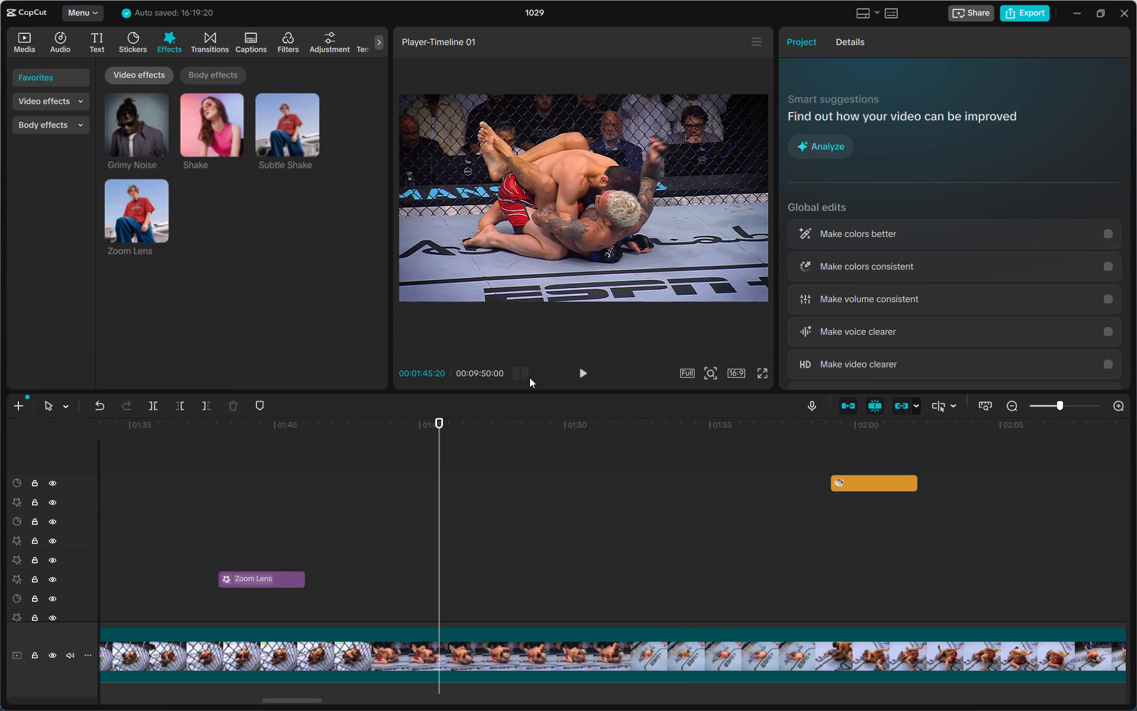
{"action": "left_click", "coordinate": [590, 373]}
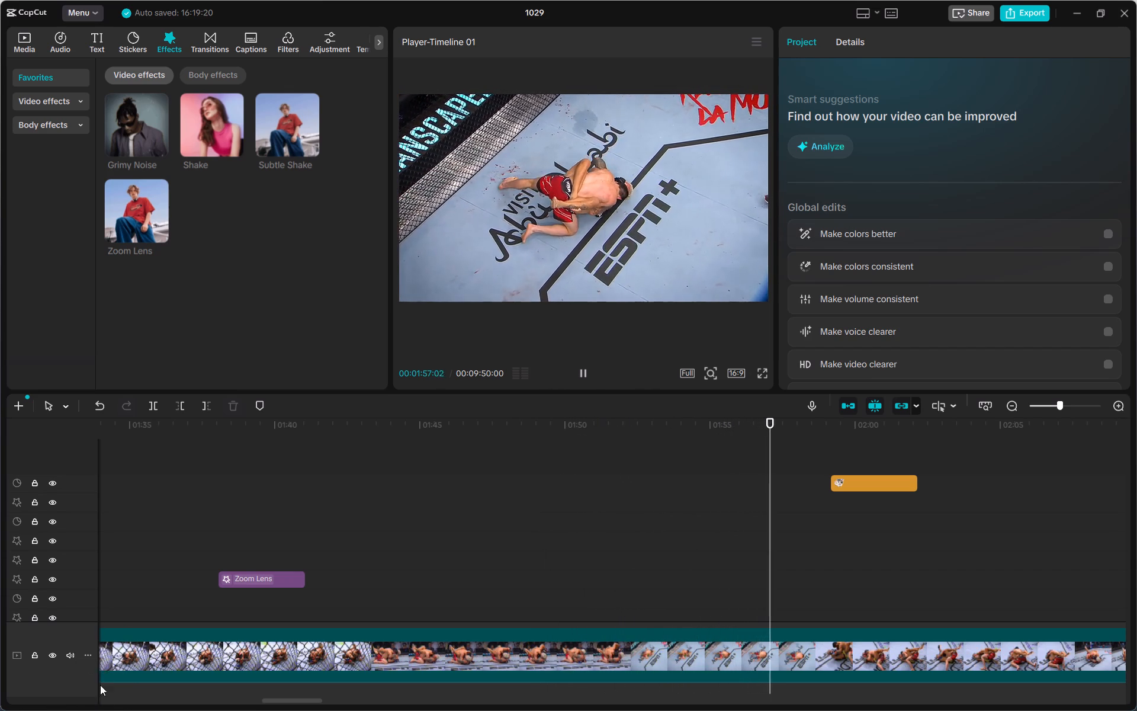
{"action": "left_click", "coordinate": [461, 552]}
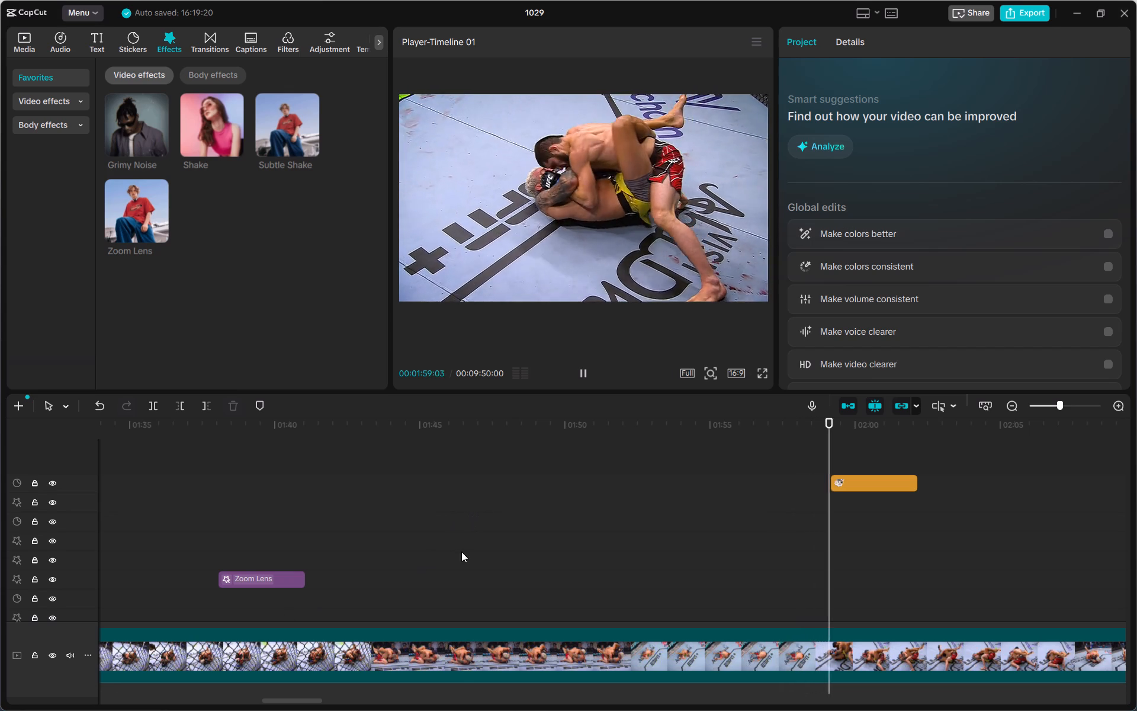
{"action": "left_click", "coordinate": [576, 377]}
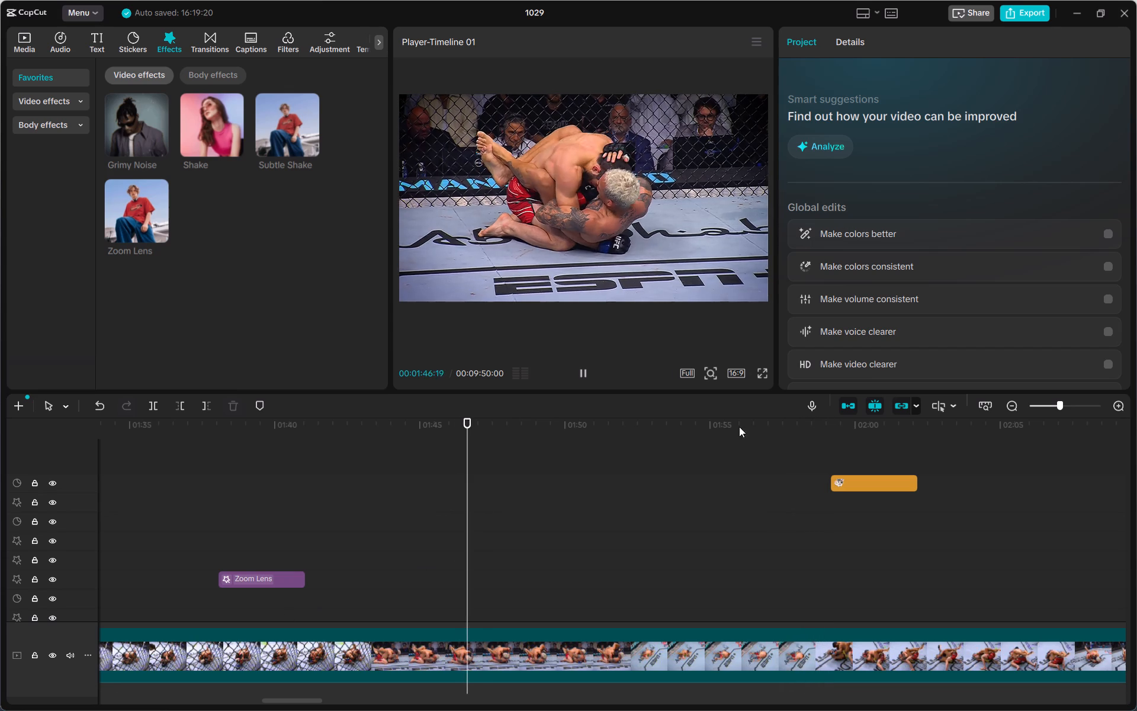
{"action": "left_click", "coordinate": [856, 478]}
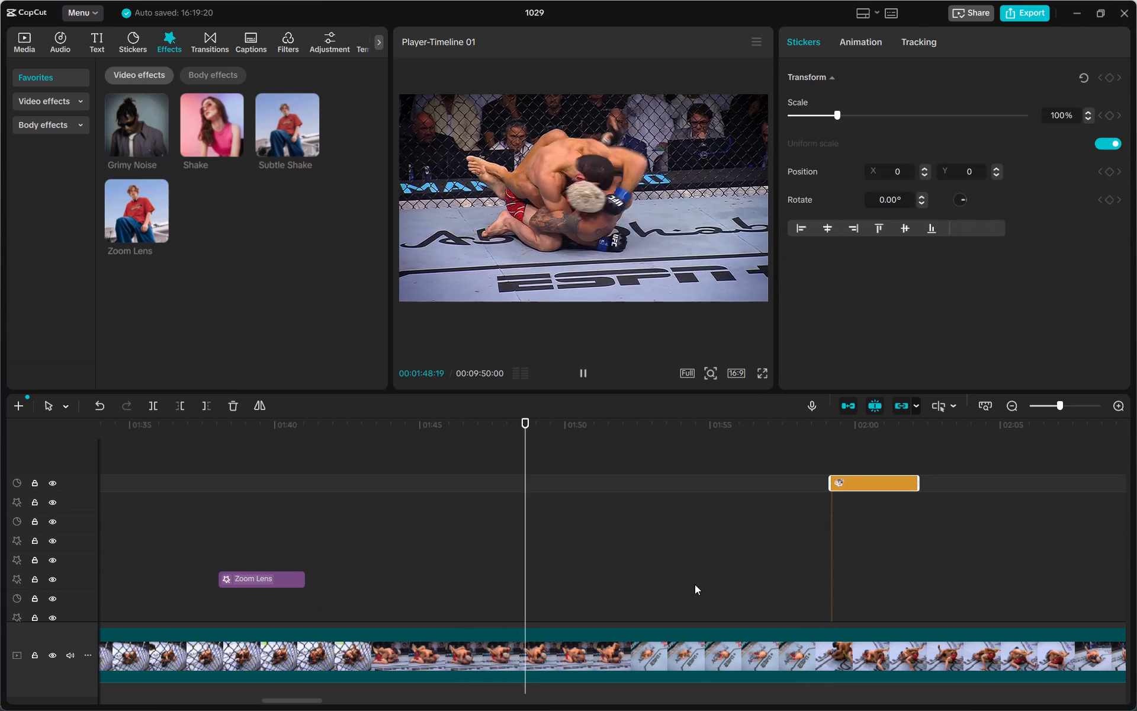
{"action": "left_click", "coordinate": [695, 584]}
Play up to the cat sticker at about 00:02:00, scale it to 58% and move it to the frame's upper left, beside the fighters.
{"action": "left_click", "coordinate": [759, 523]}
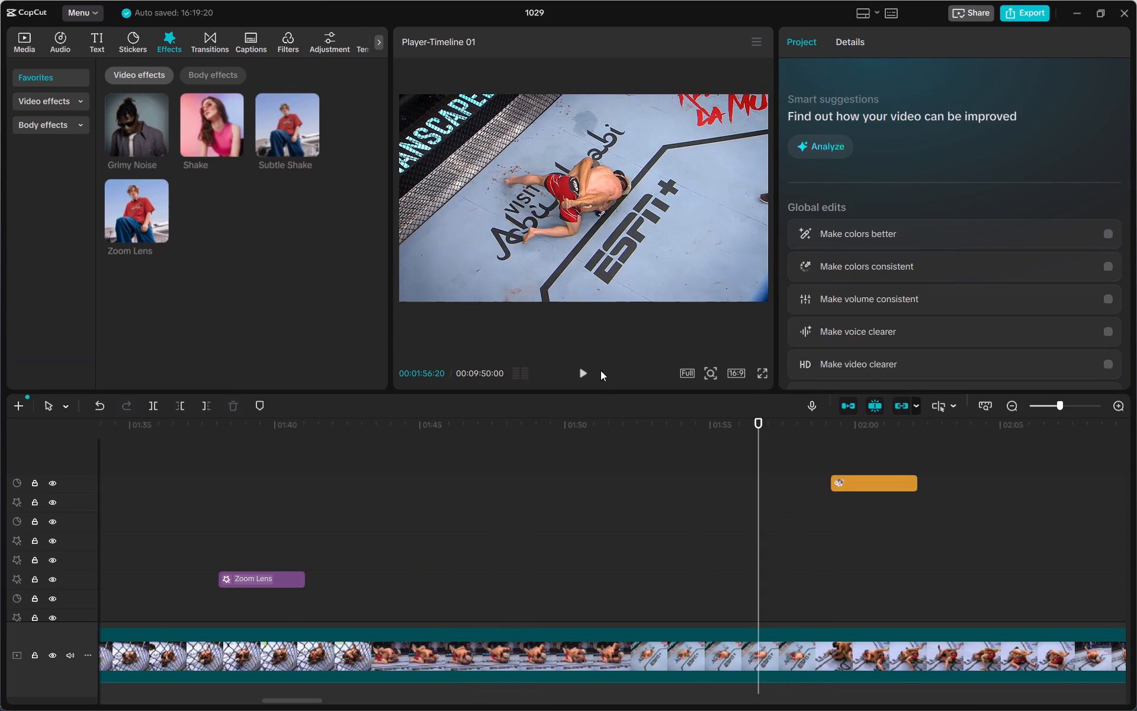
{"action": "left_click", "coordinate": [586, 370]}
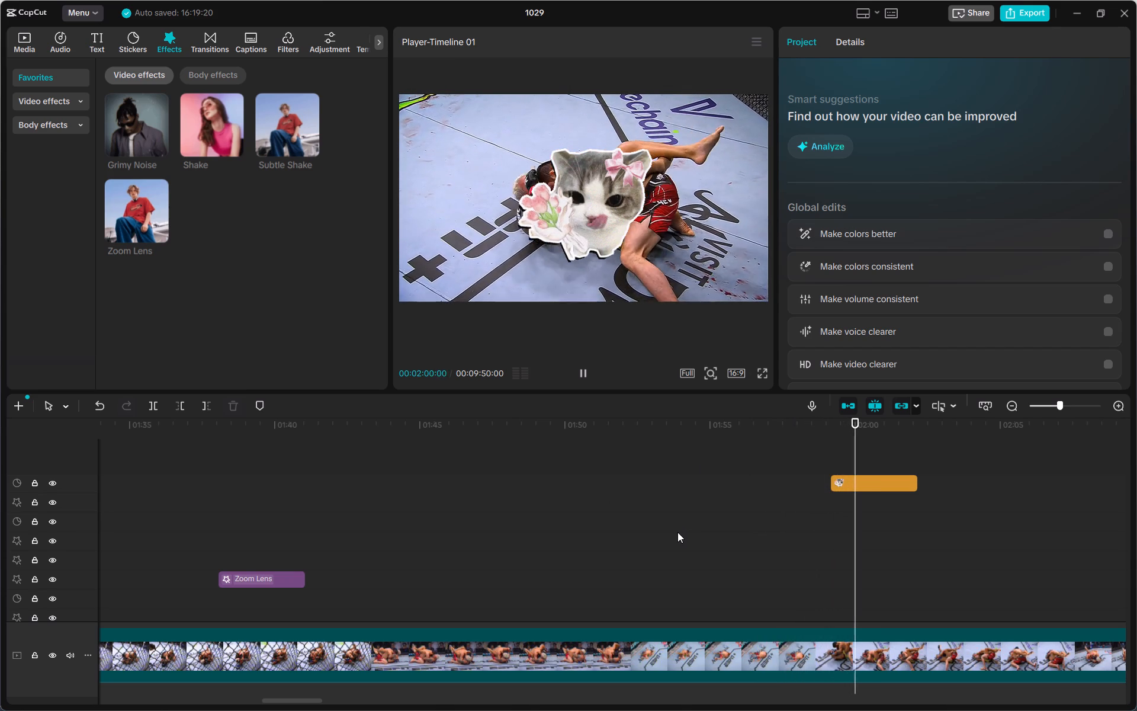
{"action": "left_click", "coordinate": [596, 172]}
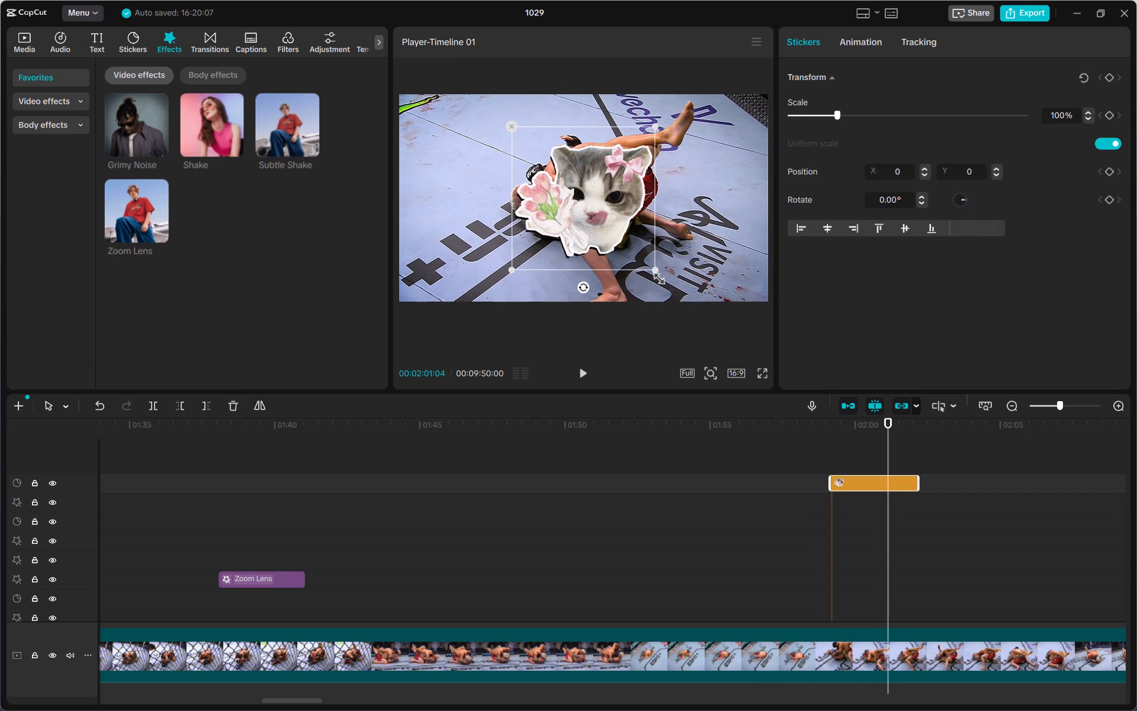
{"action": "left_click_drag", "start_coordinate": [652, 272], "coordinate": [589, 241]}
{"action": "left_click_drag", "start_coordinate": [587, 206], "coordinate": [476, 179]}
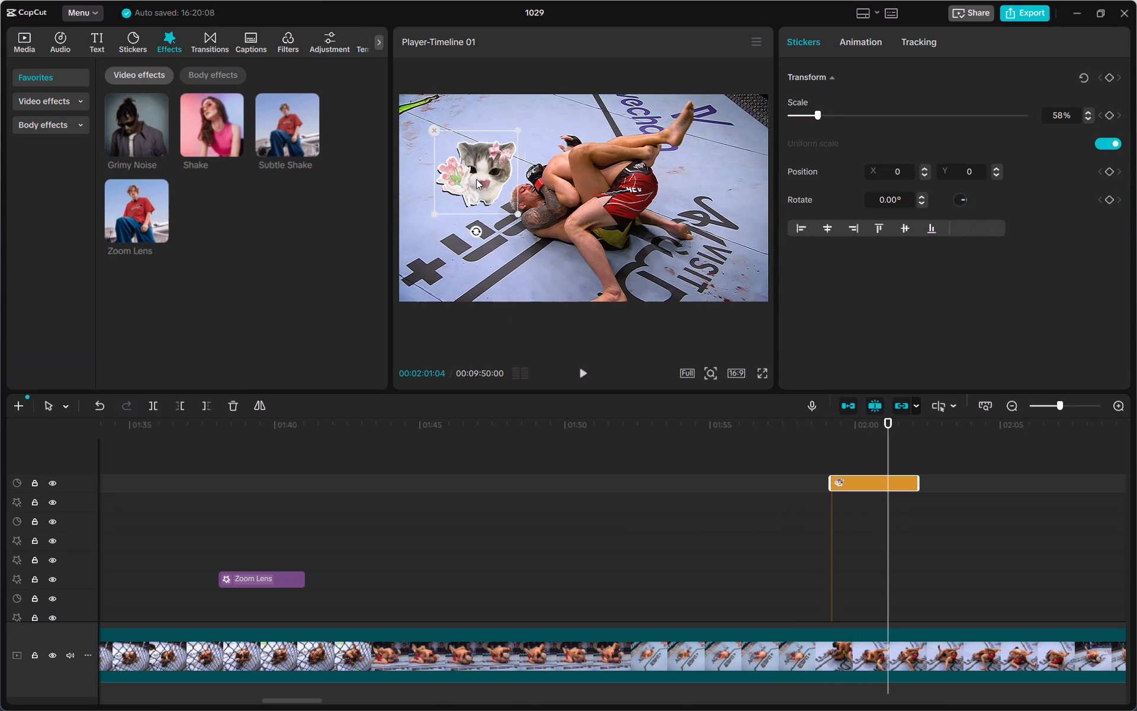
{"action": "left_click_drag", "start_coordinate": [476, 179], "coordinate": [473, 177]}
{"action": "left_click", "coordinate": [538, 552]}
Return to the start of the timeline and play the fight up to the cat sticker at about 00:00:50 to review it.
{"action": "left_click_drag", "start_coordinate": [535, 552], "coordinate": [346, 552]}
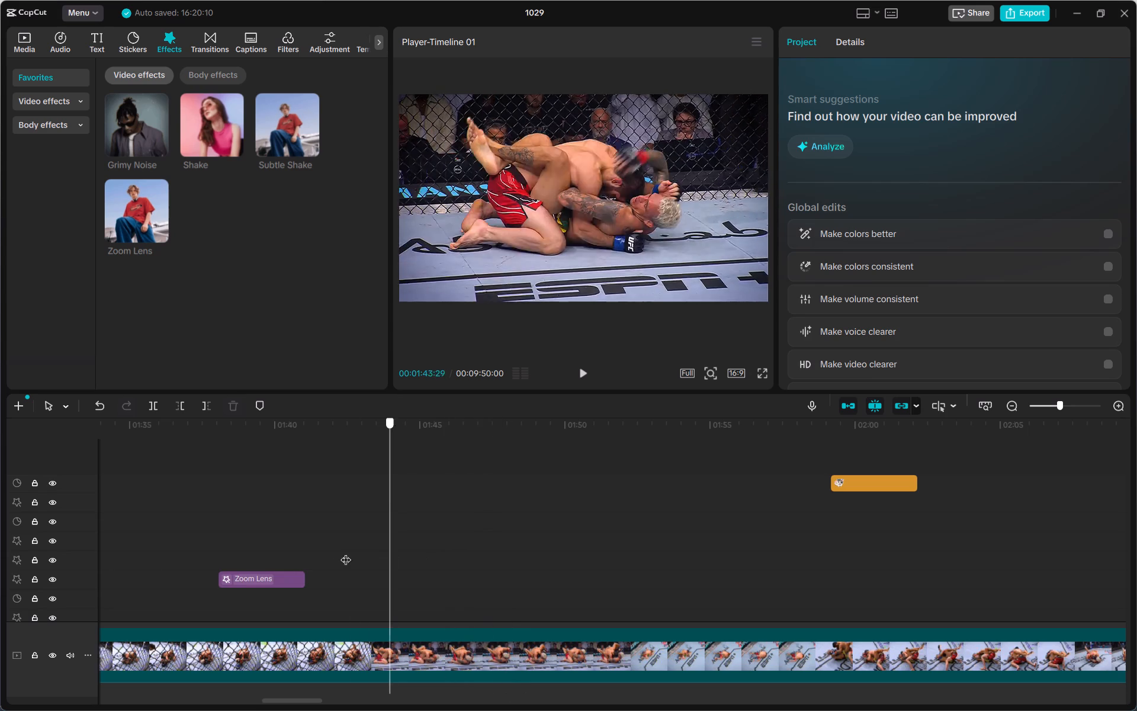
{"action": "left_click_drag", "start_coordinate": [346, 552], "coordinate": [79, 552]}
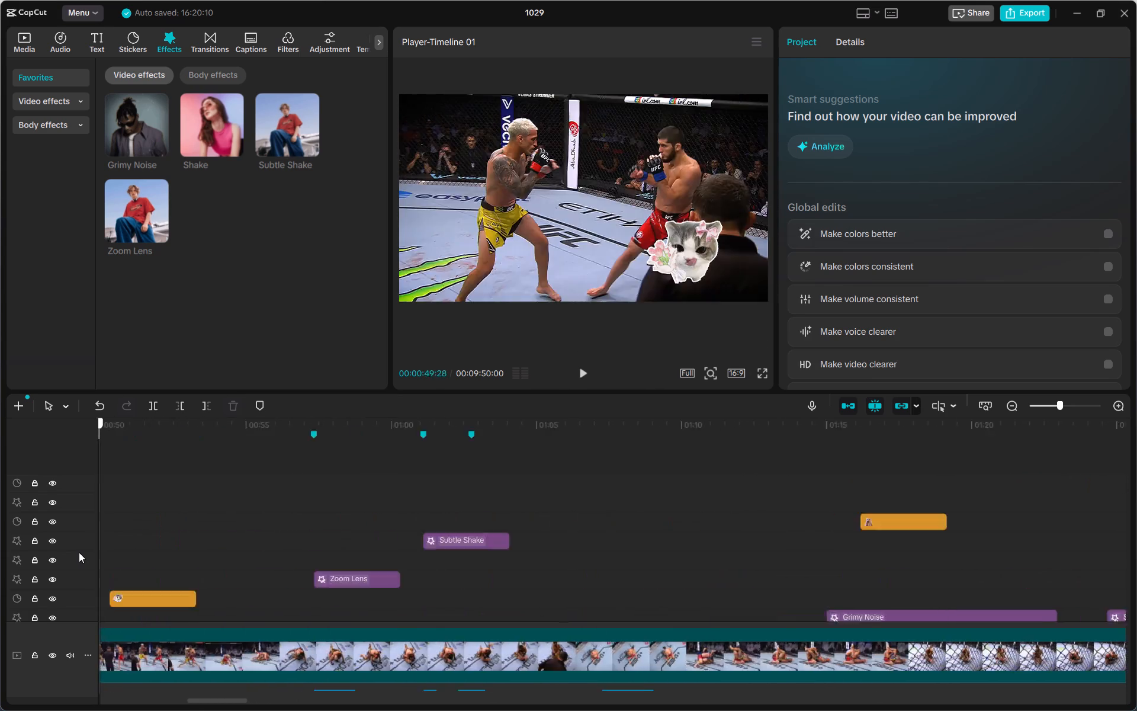
{"action": "left_click_drag", "start_coordinate": [79, 552], "coordinate": [78, 552]}
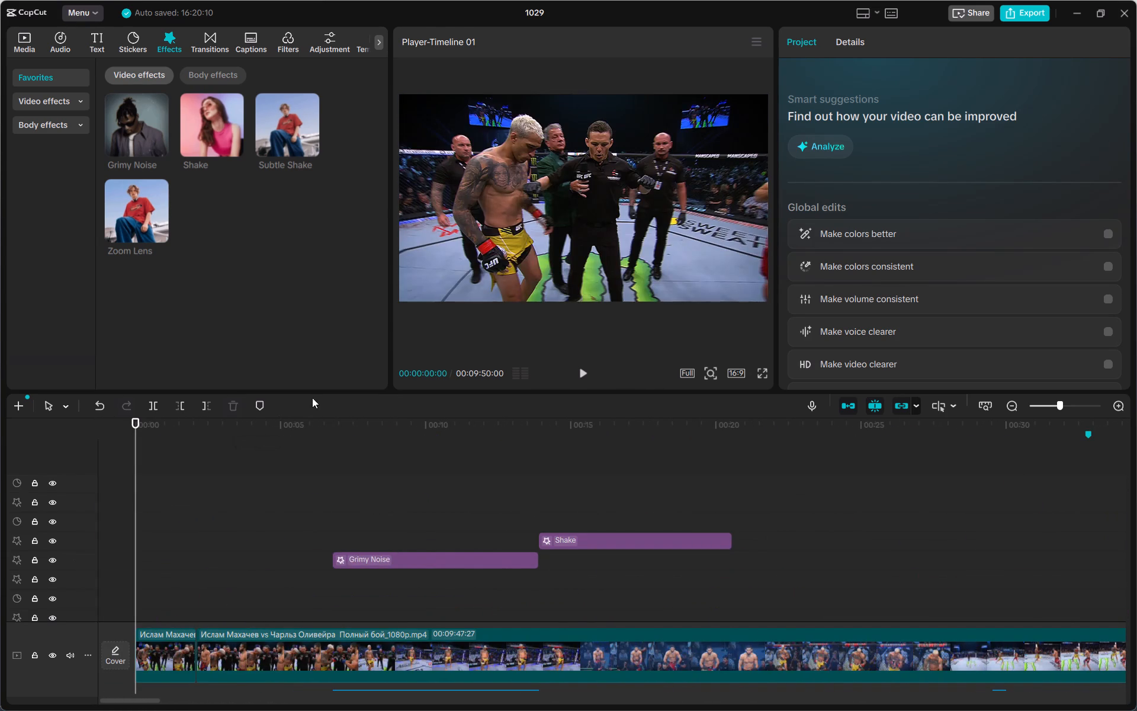
{"action": "left_click", "coordinate": [248, 504]}
{"action": "left_click_drag", "start_coordinate": [248, 504], "coordinate": [36, 509]}
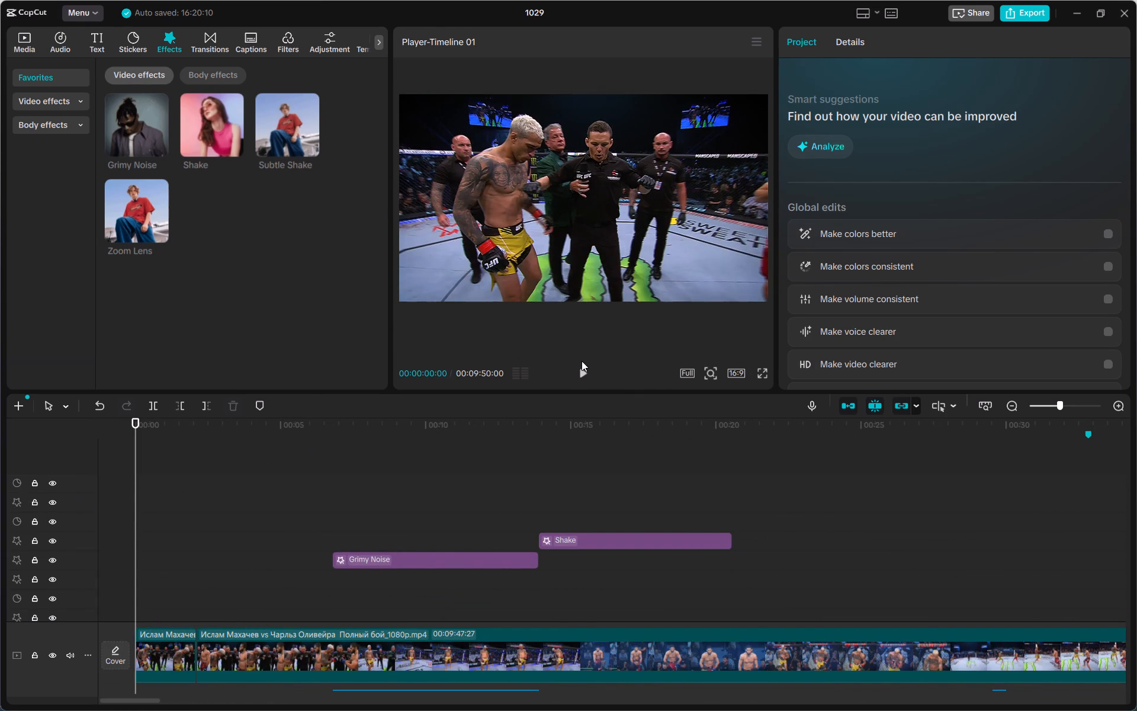
{"action": "left_click", "coordinate": [579, 371]}
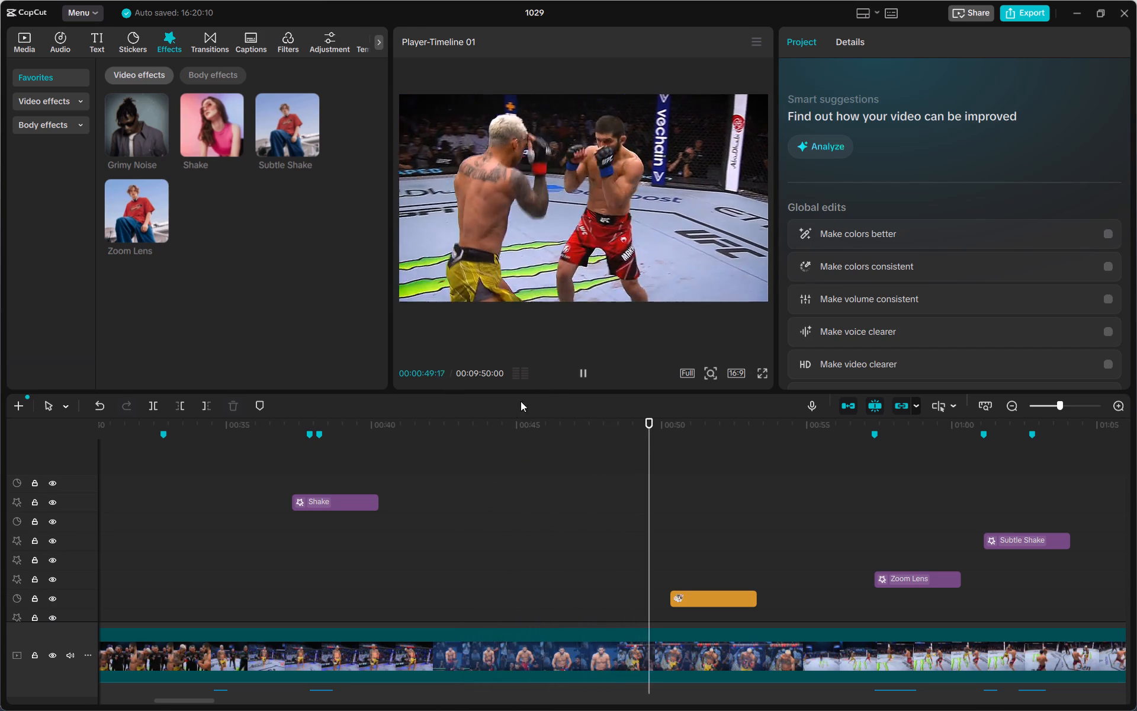
{"action": "left_click", "coordinate": [584, 377]}
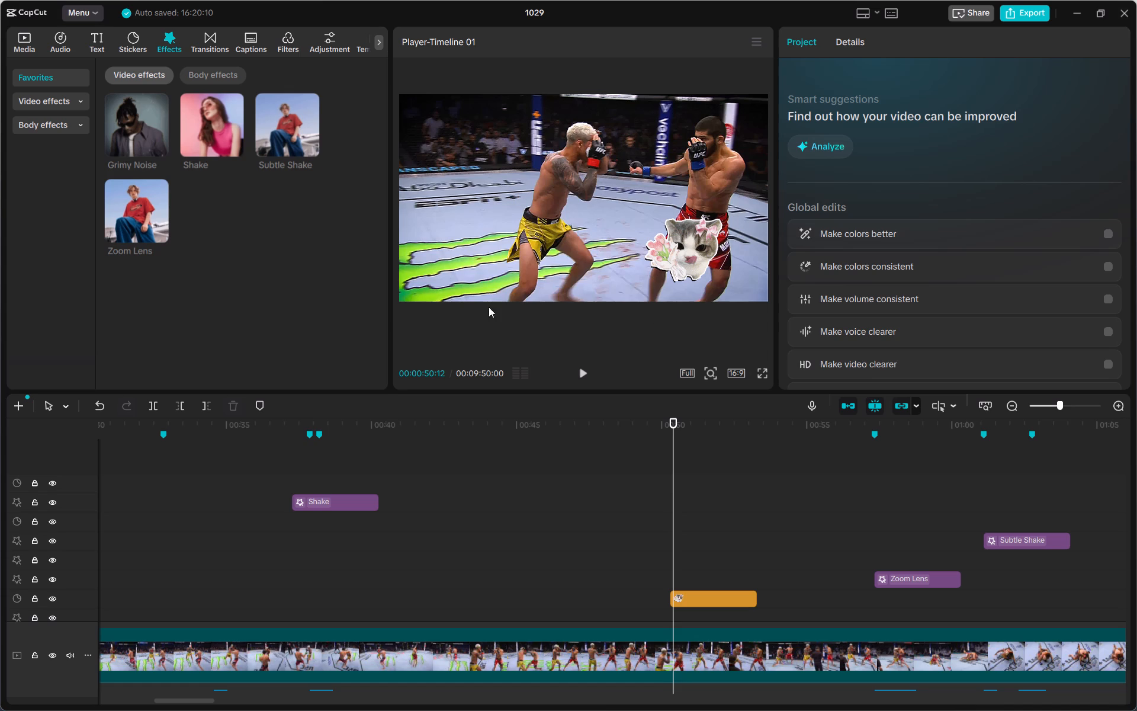
Play the fight from about 00:00:48 to about 00:01:45 to review its effects and stickers.
{"action": "left_click", "coordinate": [589, 651]}
{"action": "left_click", "coordinate": [610, 563]}
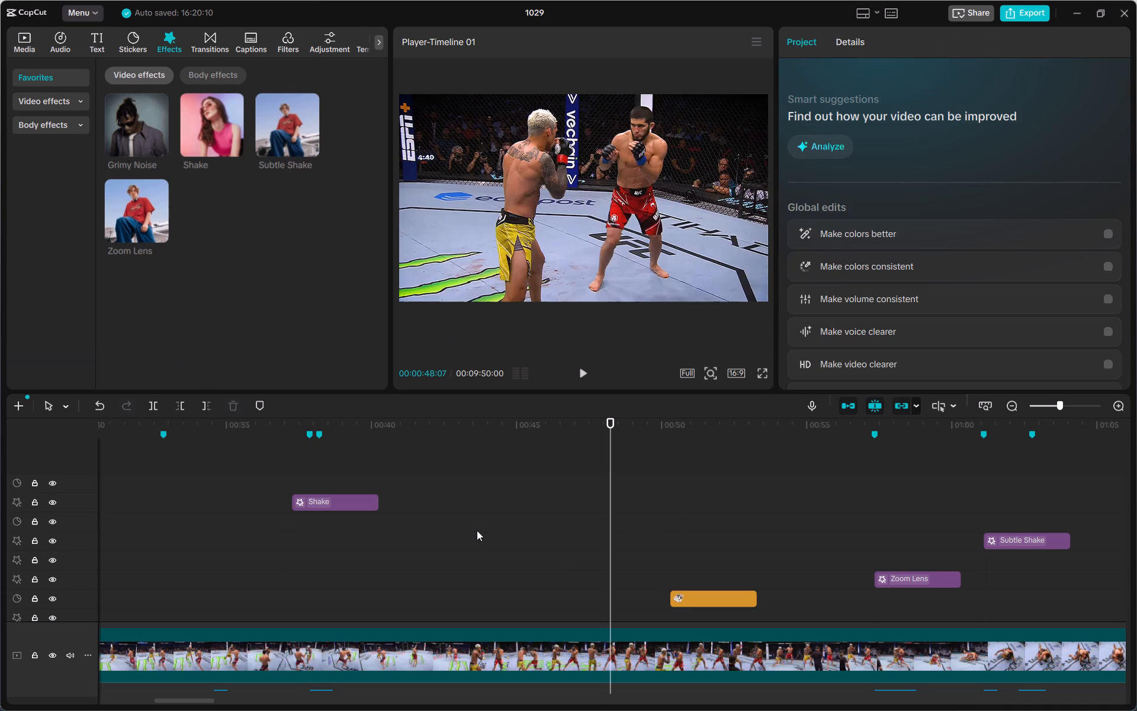
{"action": "left_click", "coordinate": [583, 373]}
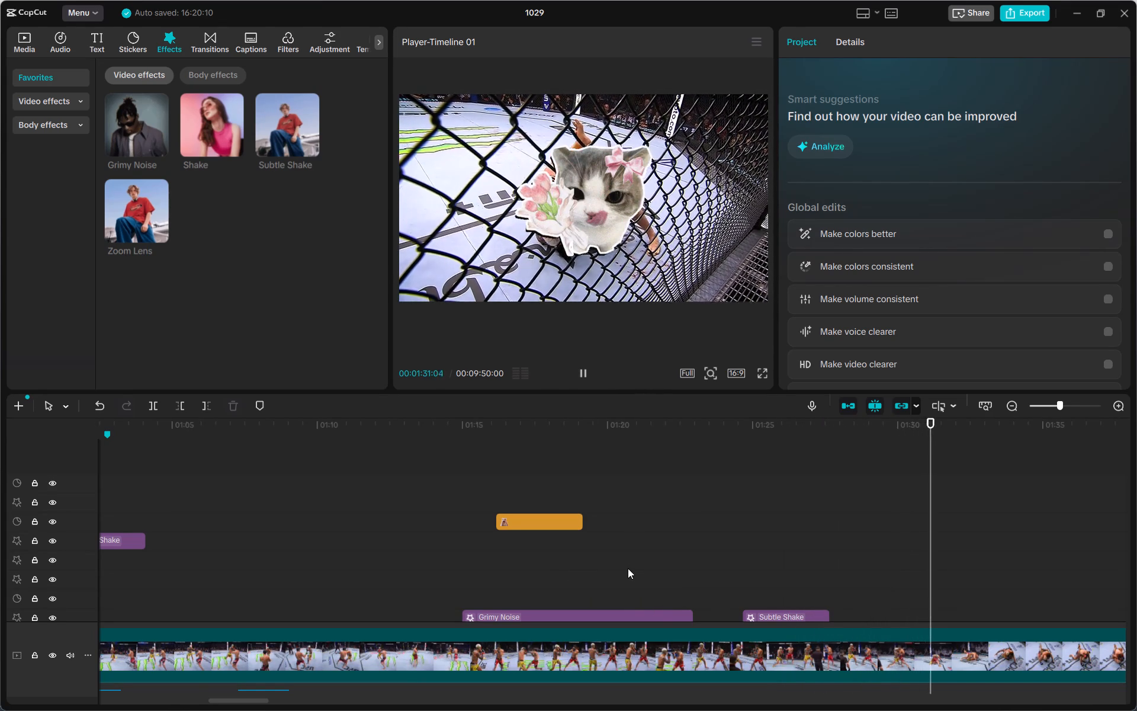
{"action": "scroll", "coordinate": [535, 582], "scroll_direction": "down", "scroll_amount": 1}
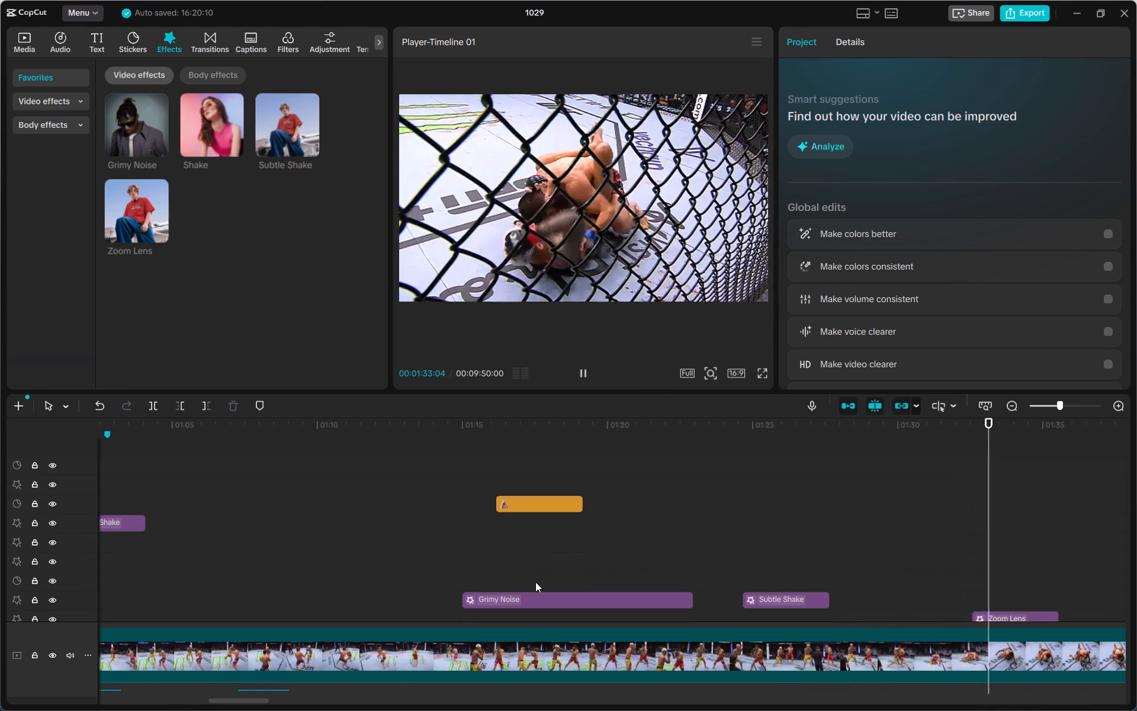
{"action": "scroll", "coordinate": [535, 582], "scroll_direction": "up", "scroll_amount": 1}
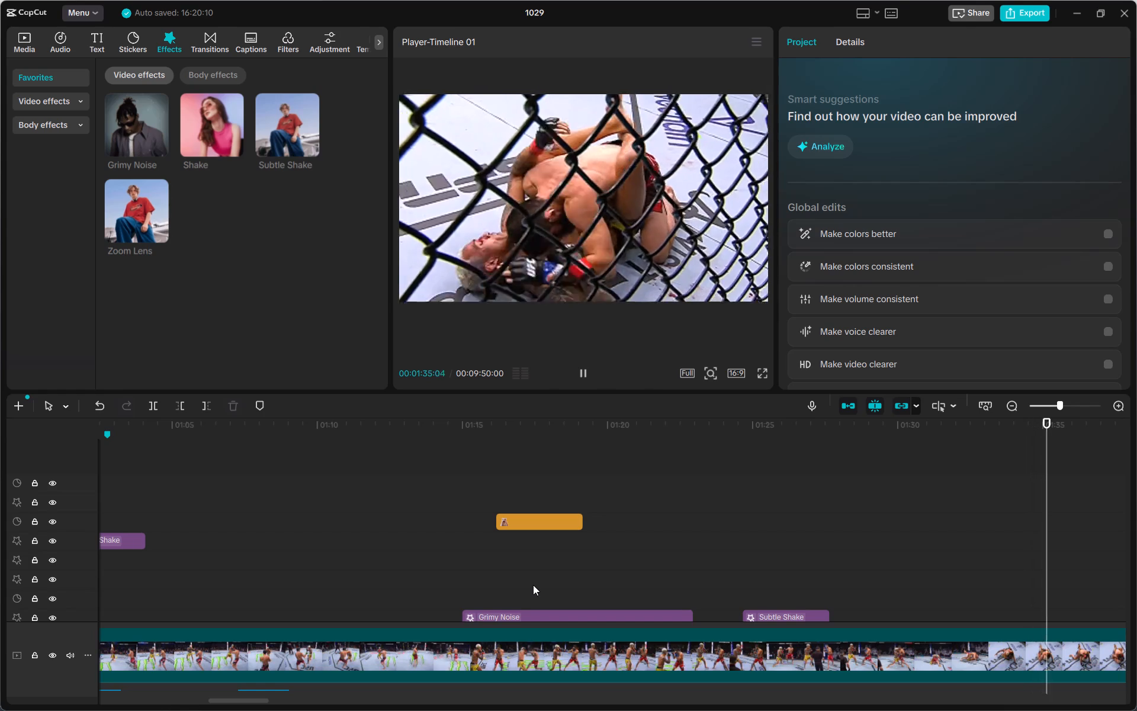
{"action": "scroll", "coordinate": [533, 590], "scroll_direction": "up", "scroll_amount": 1}
{"action": "scroll", "coordinate": [531, 592], "scroll_direction": "down", "scroll_amount": 1}
{"action": "scroll", "coordinate": [531, 592], "scroll_direction": "up", "scroll_amount": 1}
{"action": "scroll", "coordinate": [529, 594], "scroll_direction": "down", "scroll_amount": 1}
{"action": "scroll", "coordinate": [529, 594], "scroll_direction": "up", "scroll_amount": 1}
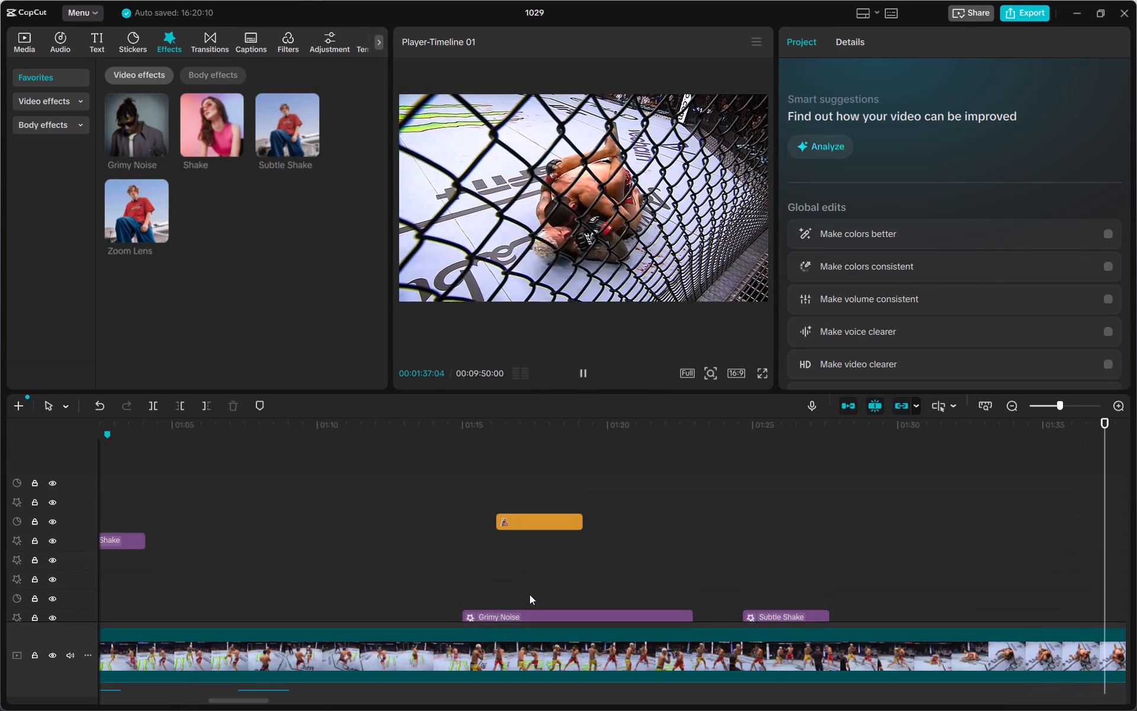
{"action": "scroll", "coordinate": [529, 597], "scroll_direction": "down", "scroll_amount": 1}
{"action": "scroll", "coordinate": [529, 597], "scroll_direction": "up", "scroll_amount": 1}
{"action": "scroll", "coordinate": [528, 601], "scroll_direction": "down", "scroll_amount": 1}
{"action": "scroll", "coordinate": [528, 601], "scroll_direction": "up", "scroll_amount": 1}
{"action": "scroll", "coordinate": [526, 608], "scroll_direction": "down", "scroll_amount": 1}
{"action": "scroll", "coordinate": [526, 608], "scroll_direction": "up", "scroll_amount": 1}
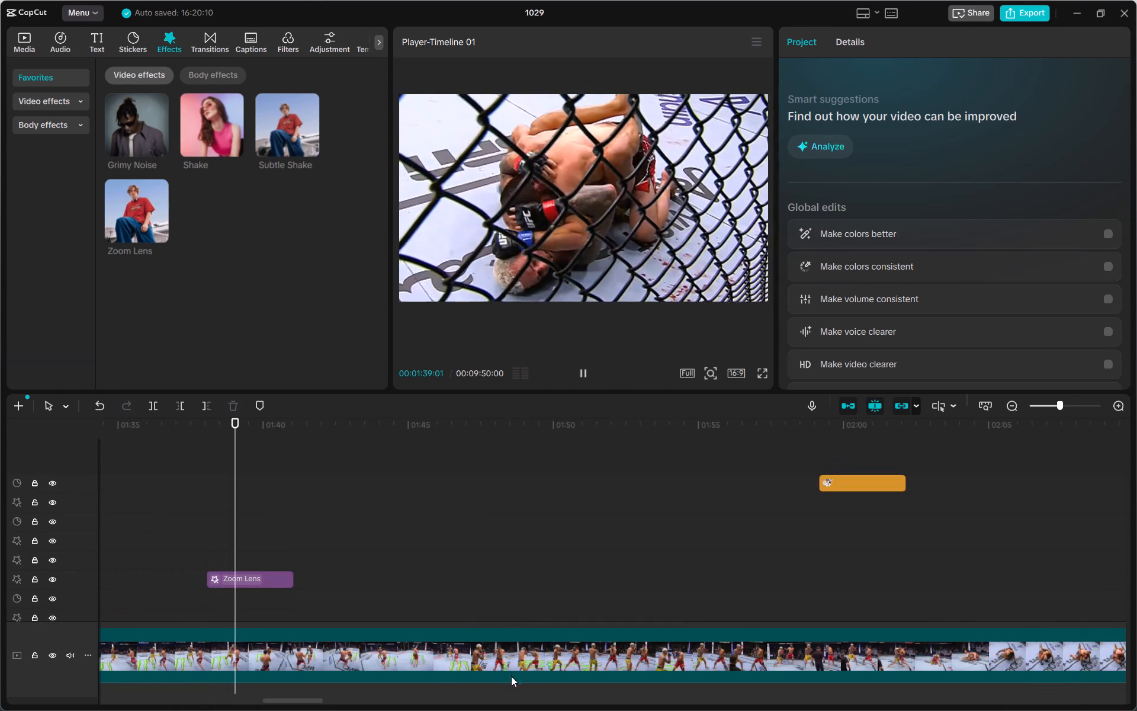
{"action": "scroll", "coordinate": [504, 710], "scroll_direction": "up", "scroll_amount": 1}
{"action": "scroll", "coordinate": [503, 710], "scroll_direction": "down", "scroll_amount": 1}
{"action": "scroll", "coordinate": [500, 710], "scroll_direction": "up", "scroll_amount": 1}
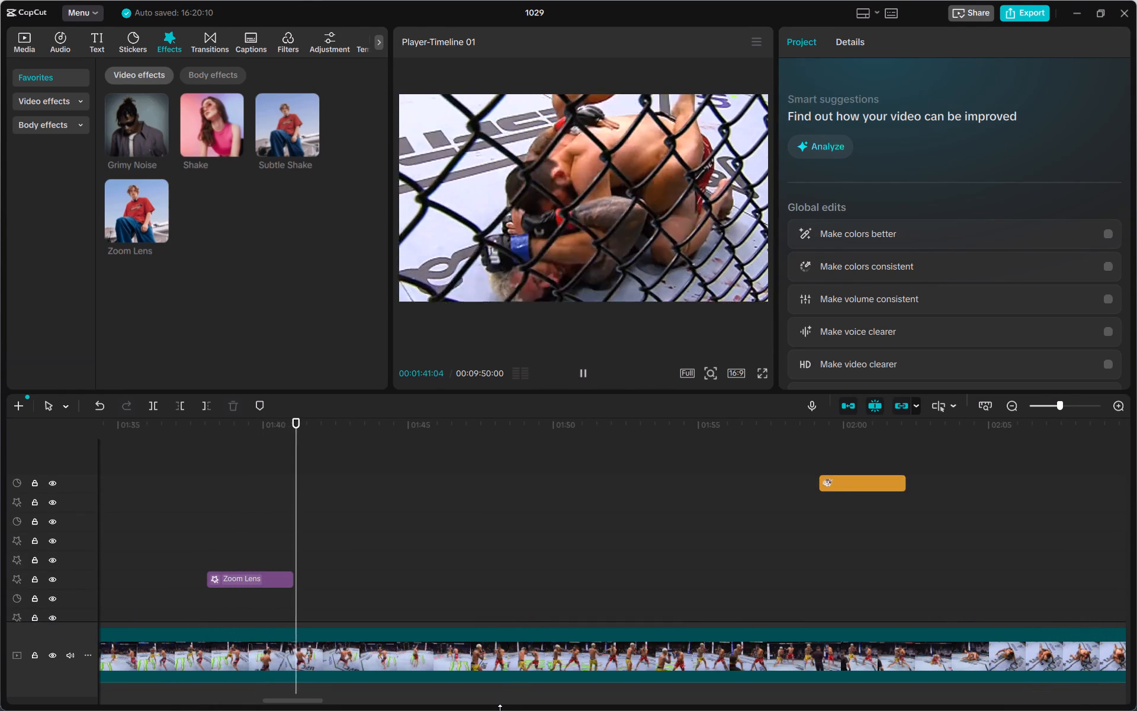
{"action": "scroll", "coordinate": [499, 710], "scroll_direction": "up", "scroll_amount": 7}
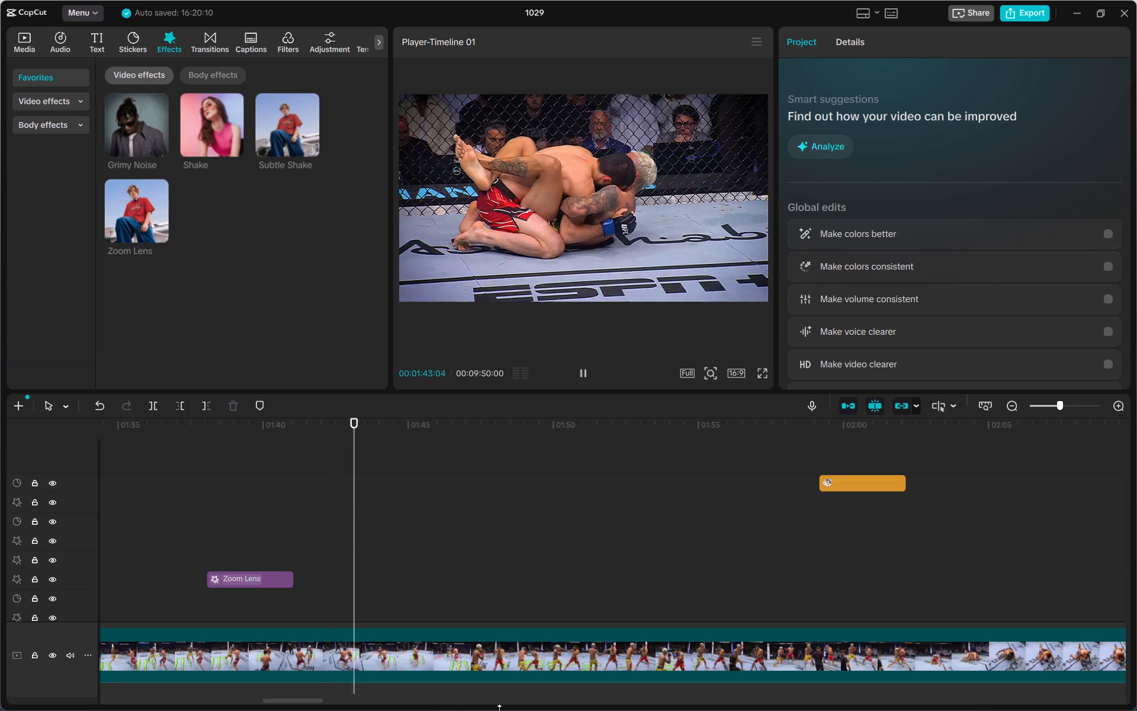
{"action": "scroll", "coordinate": [499, 710], "scroll_direction": "up", "scroll_amount": 1}
Add another favourite Zoom Lens video effect starting at about 00:01:46, on its own track just above the main clip.
{"action": "scroll", "coordinate": [496, 710], "scroll_direction": "down", "scroll_amount": 2}
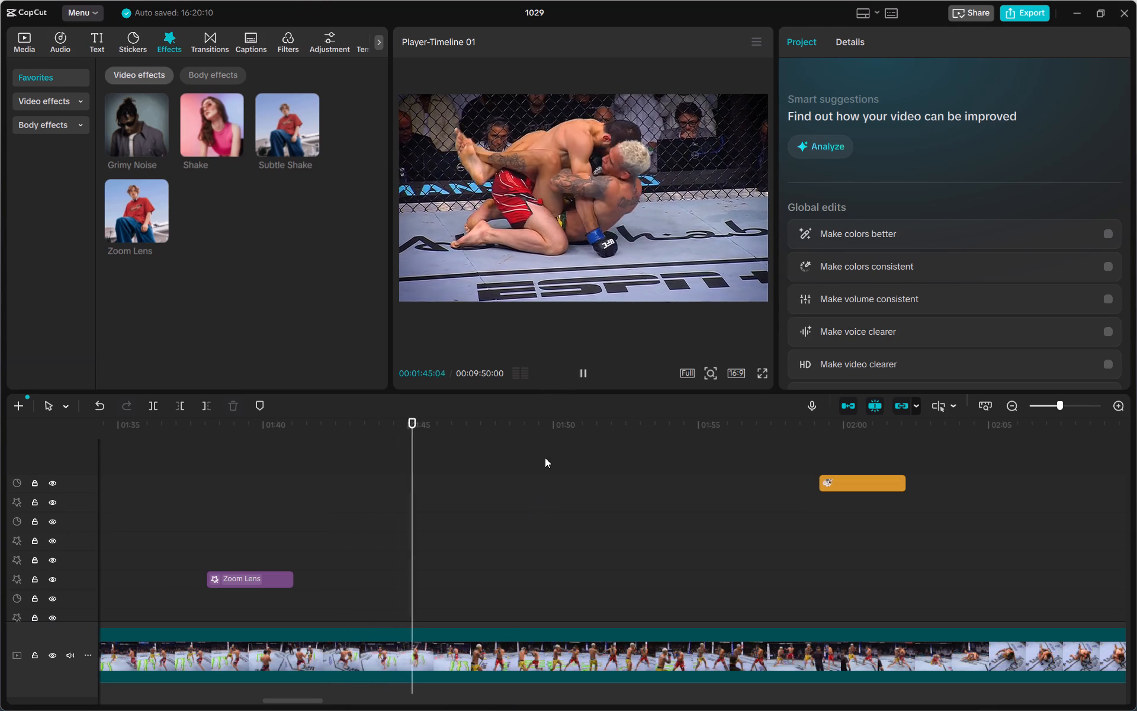
{"action": "scroll", "coordinate": [541, 492], "scroll_direction": "down", "scroll_amount": 8}
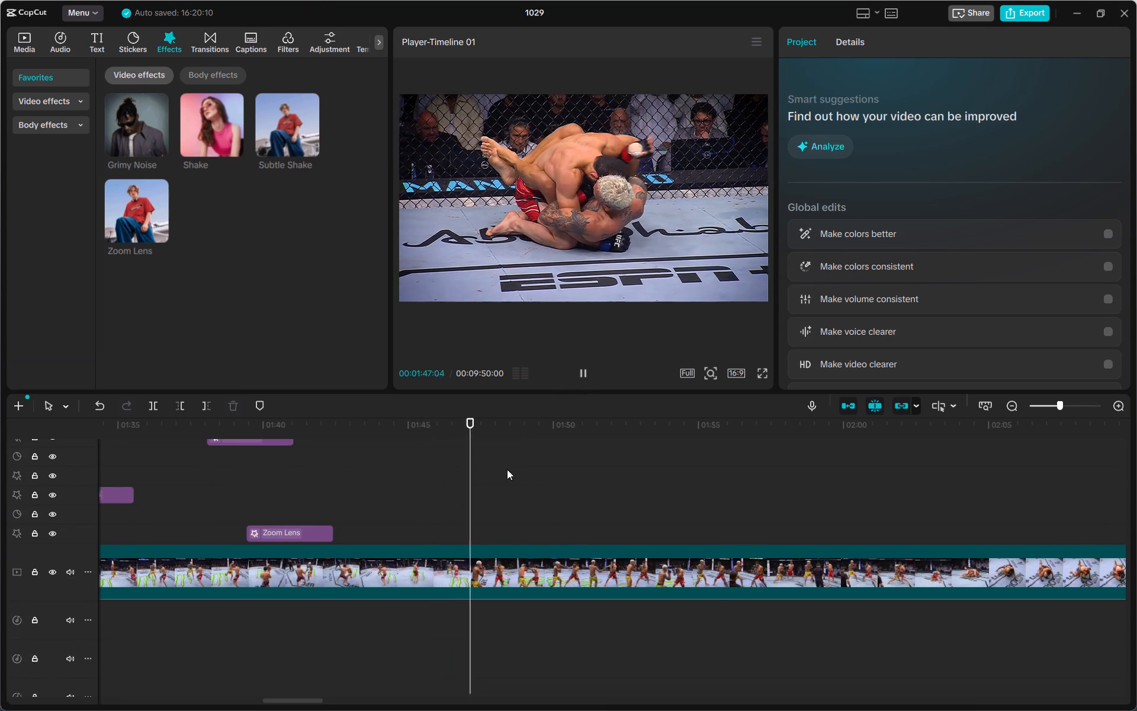
{"action": "left_click", "coordinate": [507, 469]}
{"action": "left_click_drag", "start_coordinate": [150, 200], "coordinate": [457, 543]}
Play and scrub the ground fighting from about 00:01:44, then replay it from 00:01:45 to about 00:02:08, to check the new Zoom Lens.
{"action": "left_click", "coordinate": [586, 372]}
{"action": "left_click", "coordinate": [410, 464]}
{"action": "left_click_drag", "start_coordinate": [410, 464], "coordinate": [364, 457]}
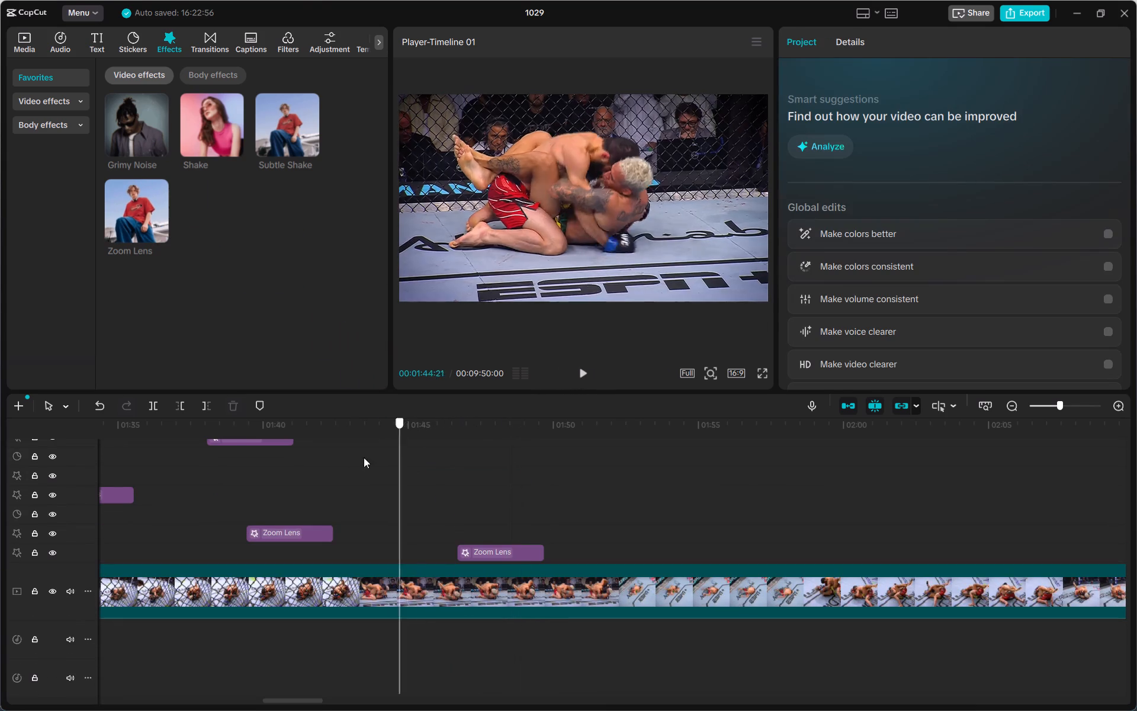
{"action": "left_click_drag", "start_coordinate": [364, 457], "coordinate": [361, 457]}
{"action": "left_click", "coordinate": [586, 366]}
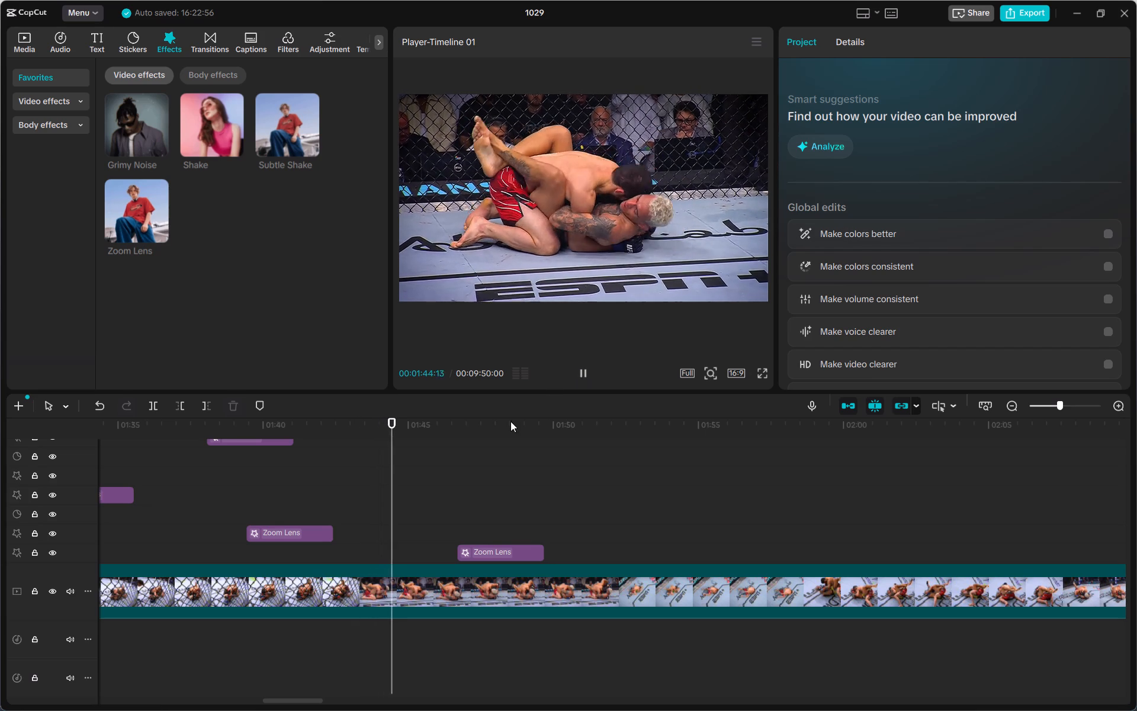
{"action": "left_click", "coordinate": [504, 438]}
{"action": "left_click_drag", "start_coordinate": [504, 439], "coordinate": [574, 428]}
{"action": "left_click_drag", "start_coordinate": [574, 428], "coordinate": [468, 428]}
{"action": "left_click_drag", "start_coordinate": [436, 418], "coordinate": [431, 416]}
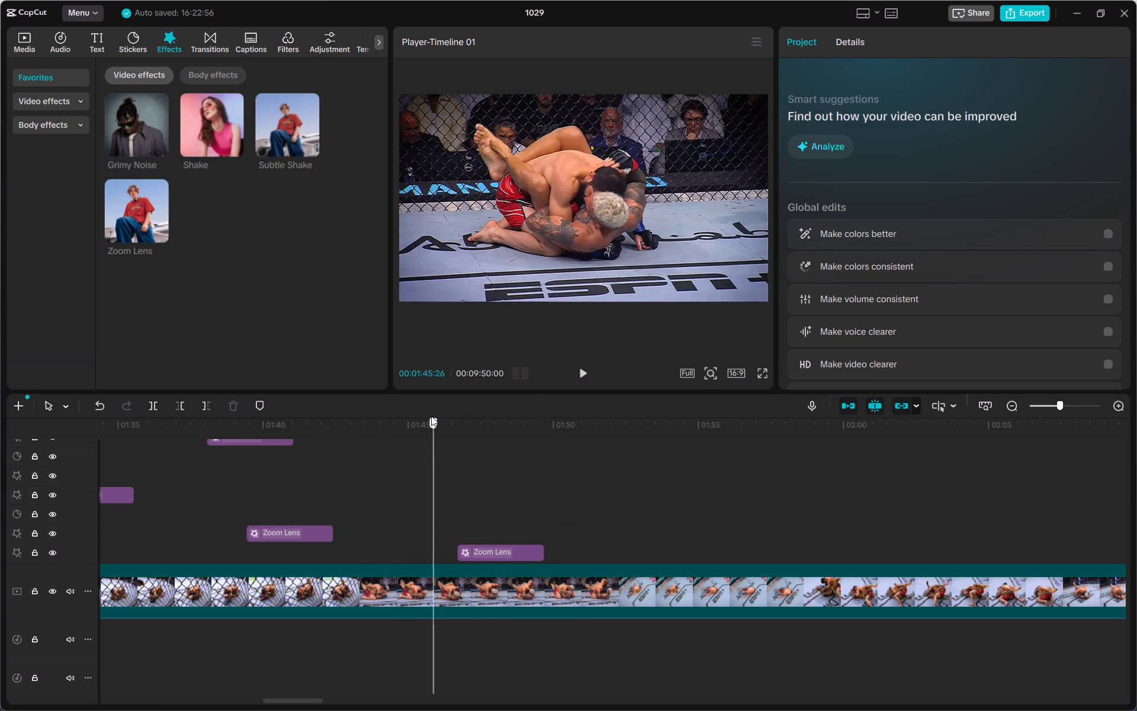
{"action": "left_click_drag", "start_coordinate": [431, 416], "coordinate": [429, 415]}
{"action": "left_click", "coordinate": [611, 403]}
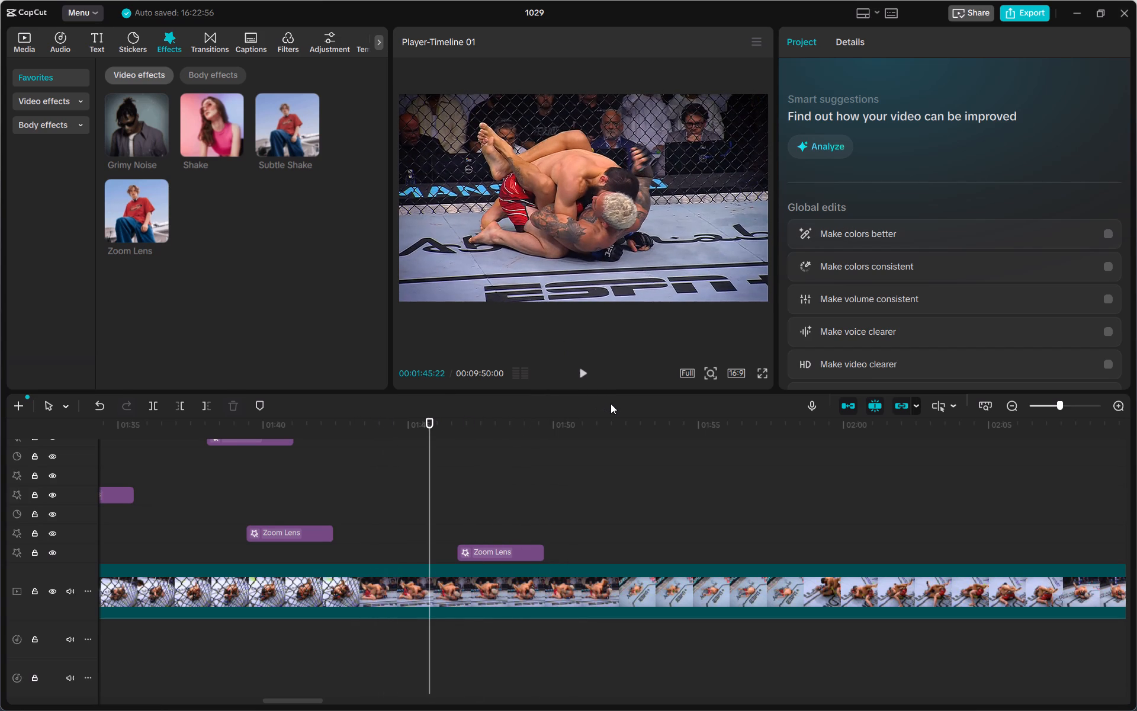
{"action": "left_click", "coordinate": [611, 403]}
{"action": "left_click", "coordinate": [592, 370]}
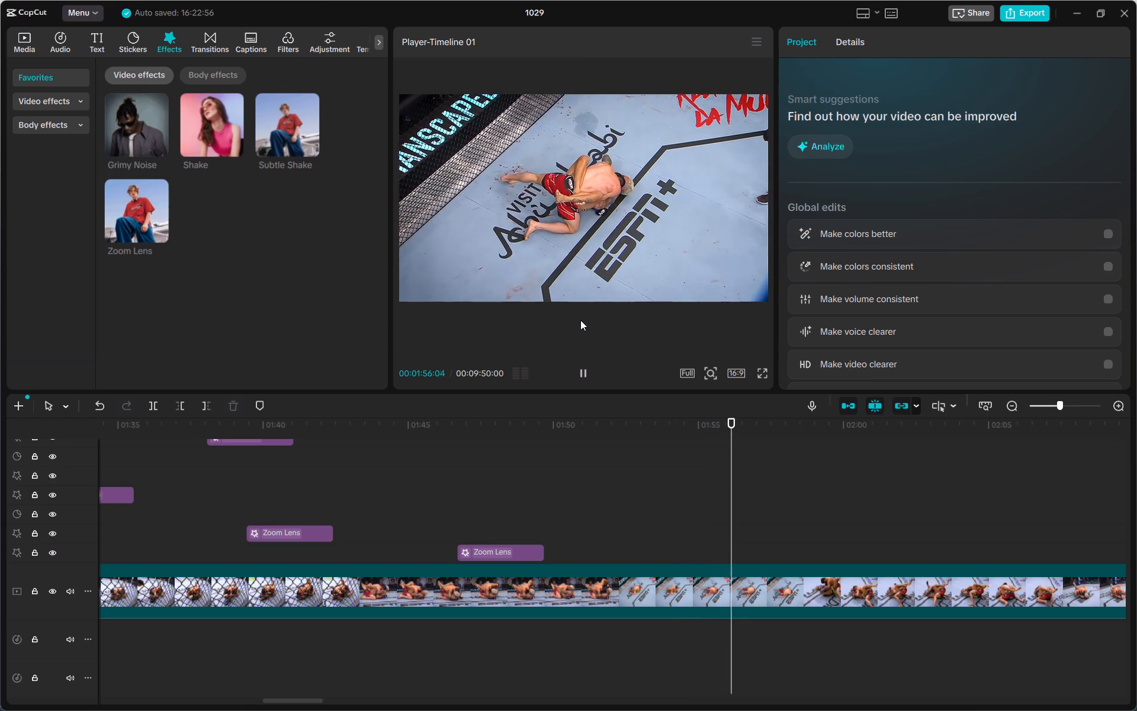
{"action": "scroll", "coordinate": [446, 271], "scroll_direction": "up", "scroll_amount": 2}
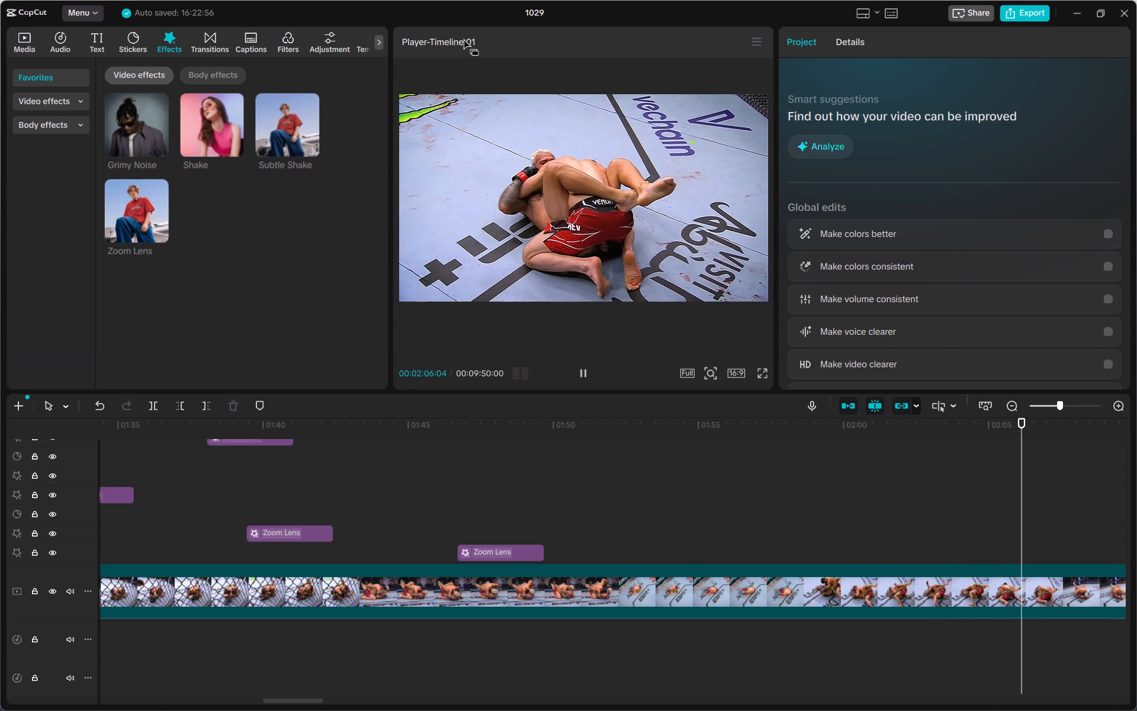
Enlarge the main fight clip slightly so that it extends past the frame edges.
{"action": "left_click", "coordinate": [554, 213]}
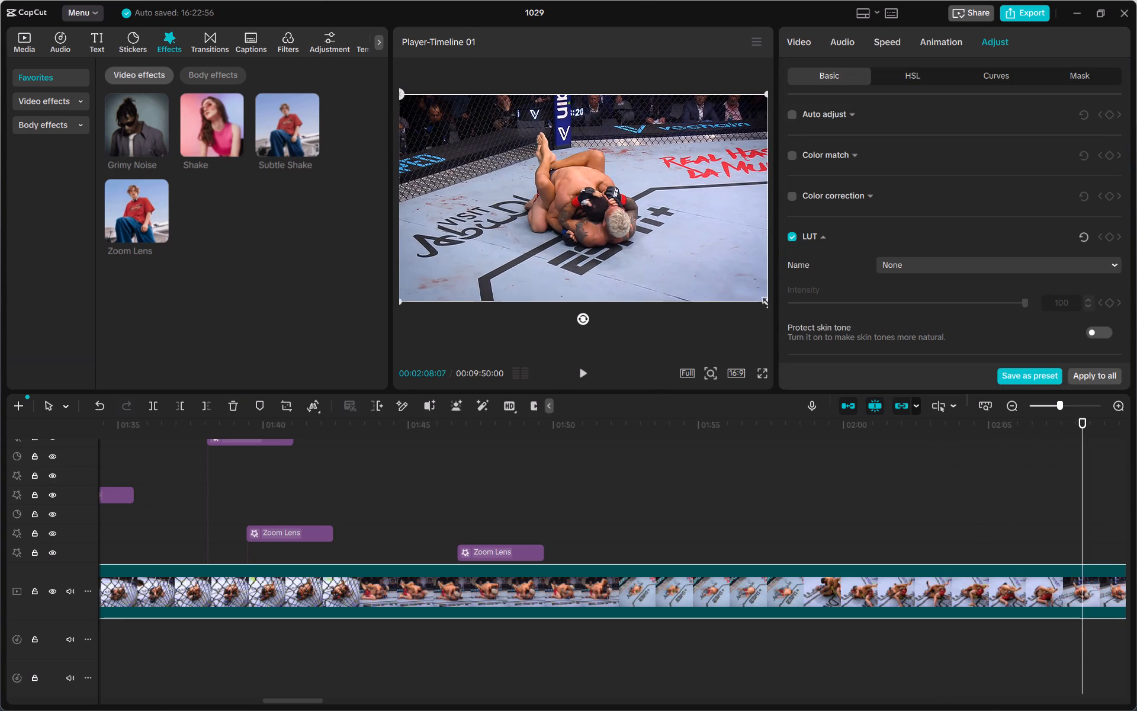
{"action": "left_click_drag", "start_coordinate": [764, 300], "coordinate": [787, 322]}
Play the ground fighting from about 00:01:53 and add the favourite Grimy Noise video effect starting at about 00:02:10.
{"action": "left_click", "coordinate": [655, 478]}
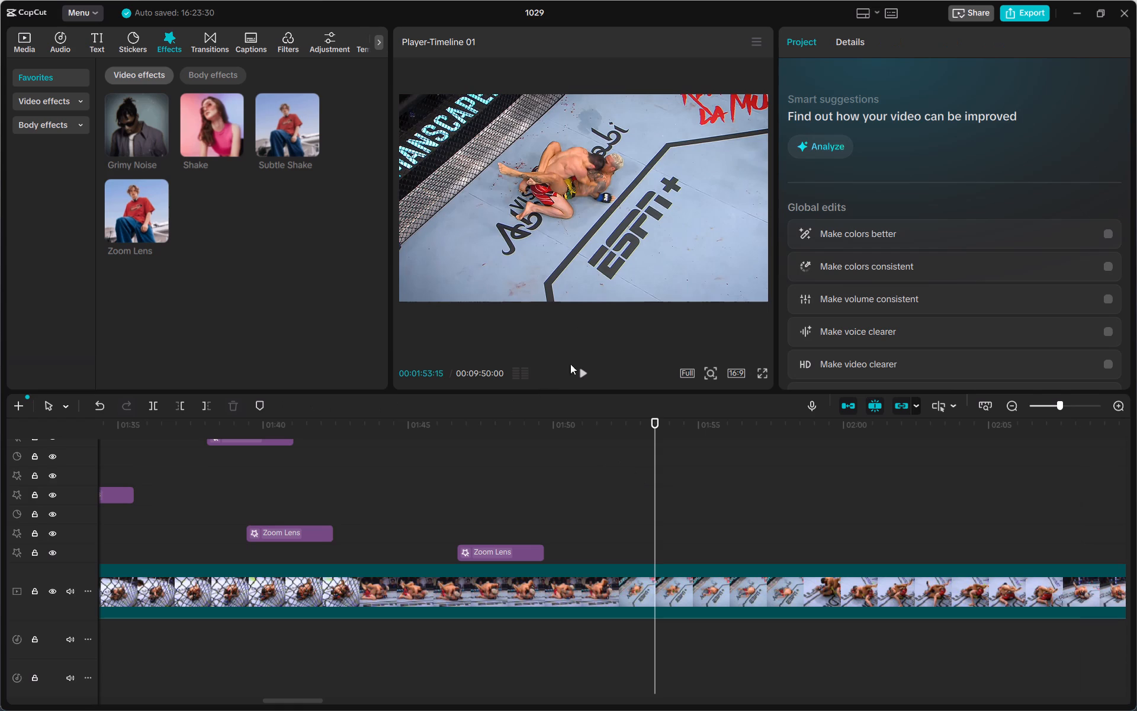
{"action": "left_click", "coordinate": [579, 360]}
{"action": "left_click", "coordinate": [571, 371]}
{"action": "left_click", "coordinate": [583, 373]}
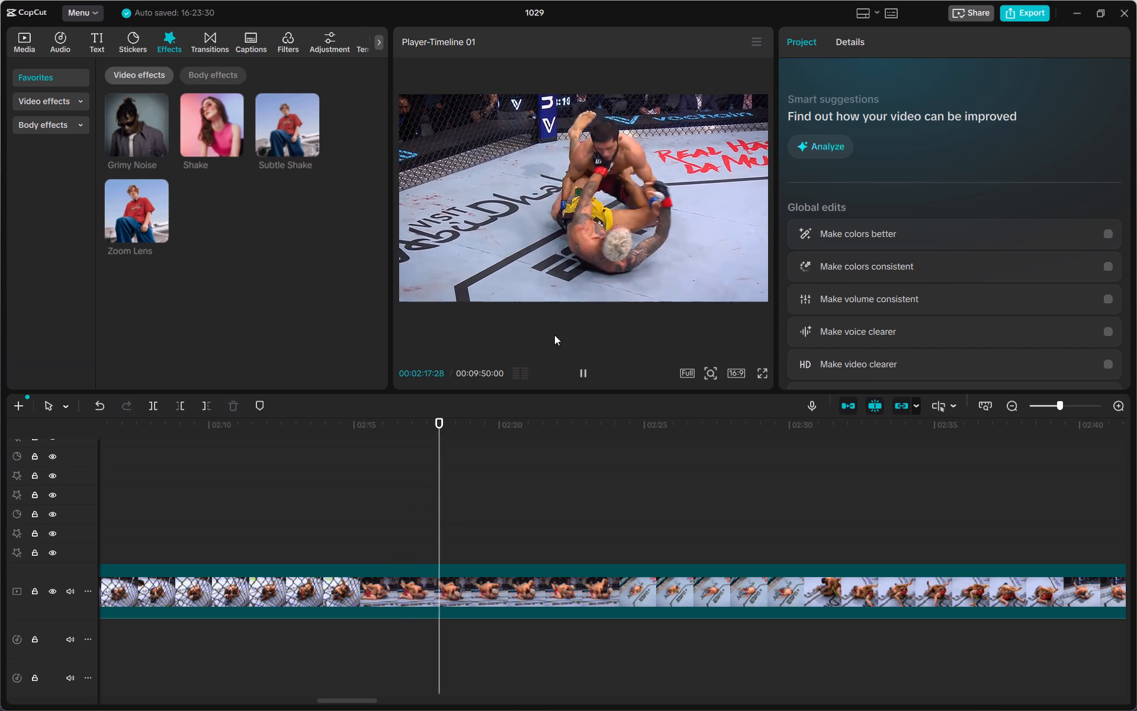
{"action": "left_click", "coordinate": [341, 442]}
{"action": "left_click_drag", "start_coordinate": [152, 140], "coordinate": [169, 170]}
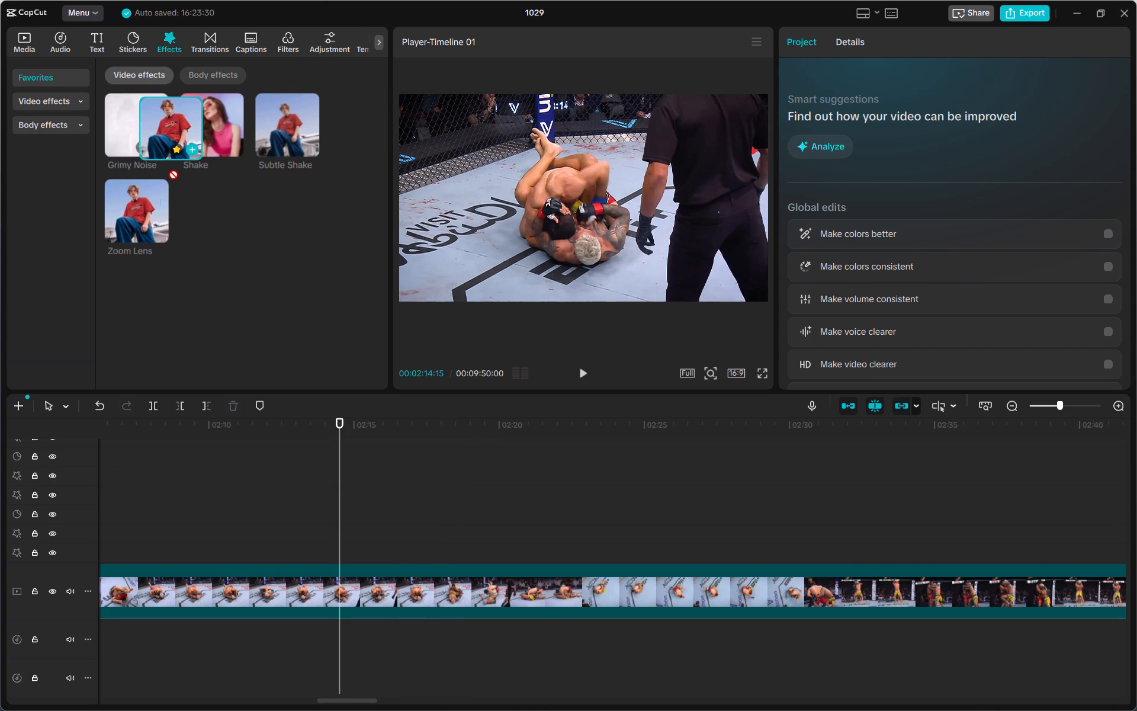
{"action": "left_click_drag", "start_coordinate": [169, 170], "coordinate": [211, 545]}
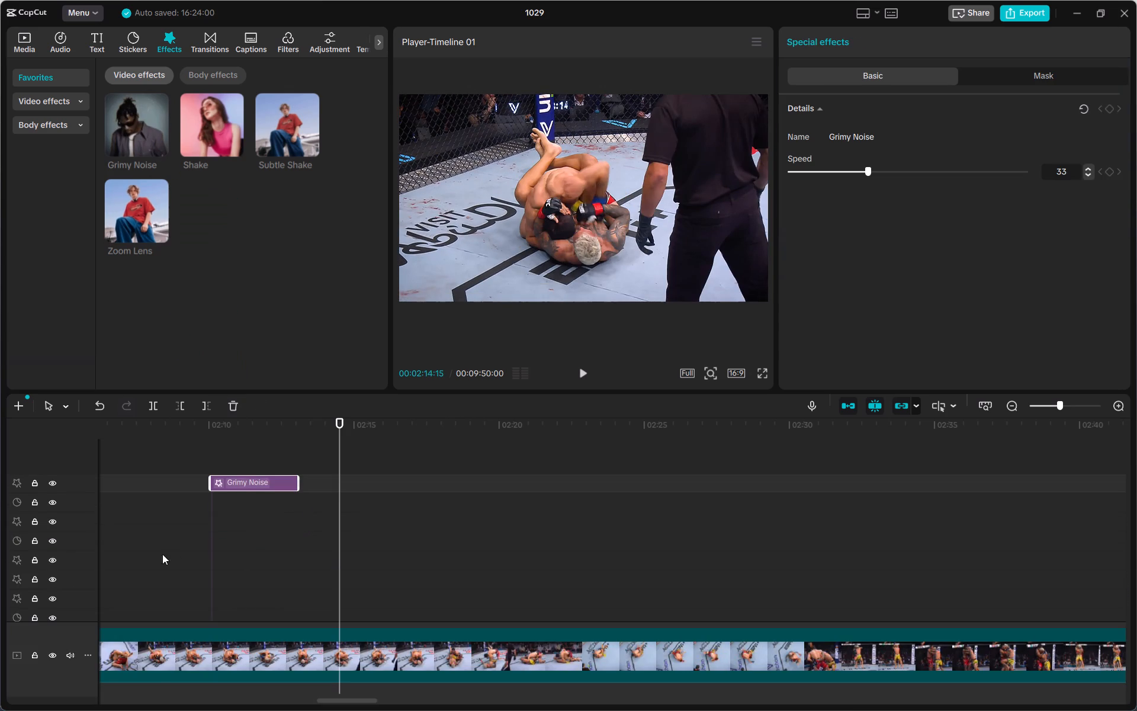
Play the ground fighting from about 00:02:05 to about 00:02:22 to review the Grimy Noise effect.
{"action": "left_click", "coordinate": [158, 554]}
{"action": "left_click_drag", "start_coordinate": [155, 549], "coordinate": [131, 537]}
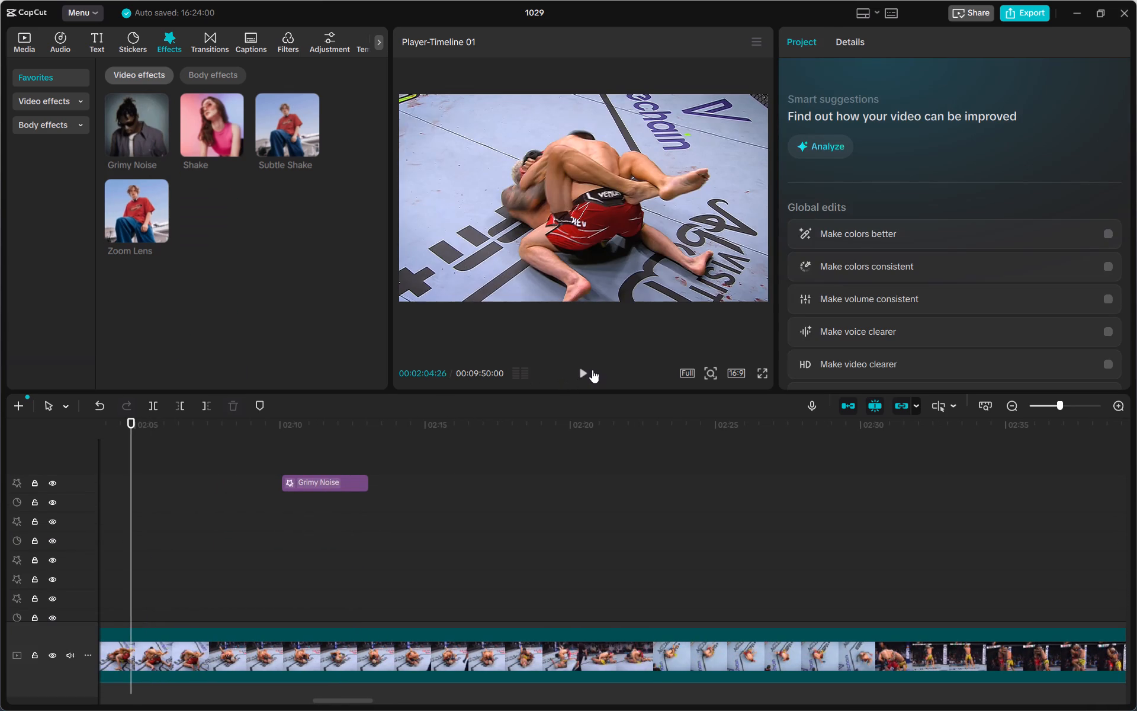
{"action": "left_click", "coordinate": [592, 370]}
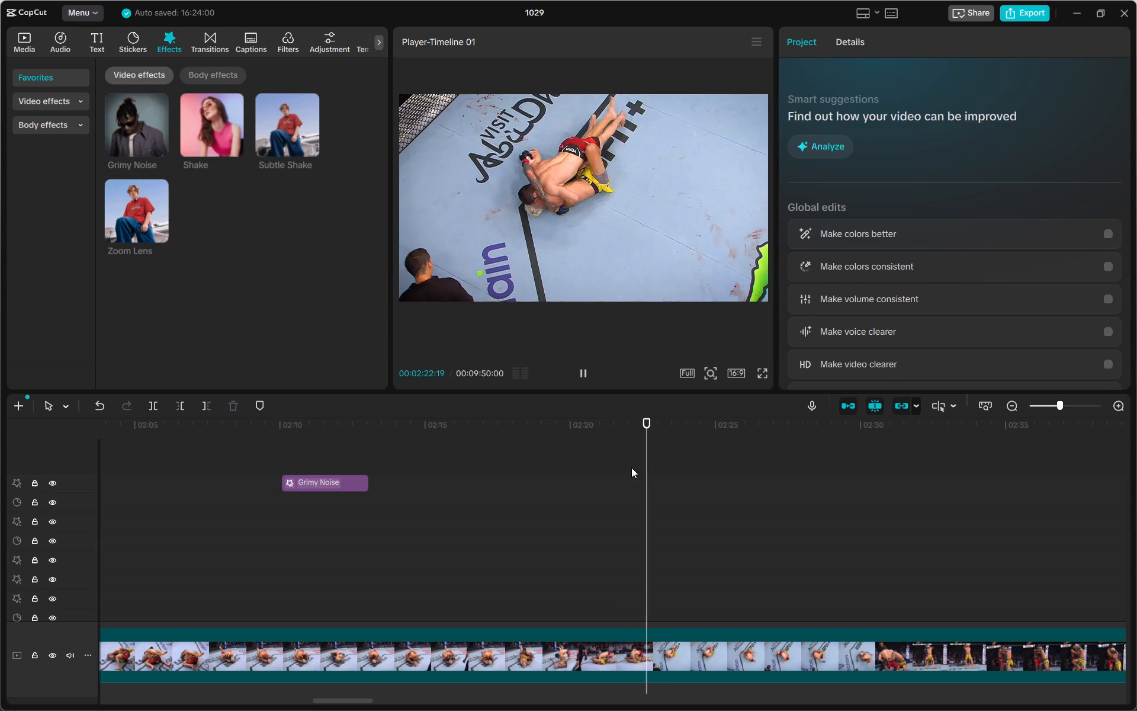
Replay from 00:02:12 and split the main fight clip at about 00:02:15.
{"action": "left_click", "coordinate": [338, 504]}
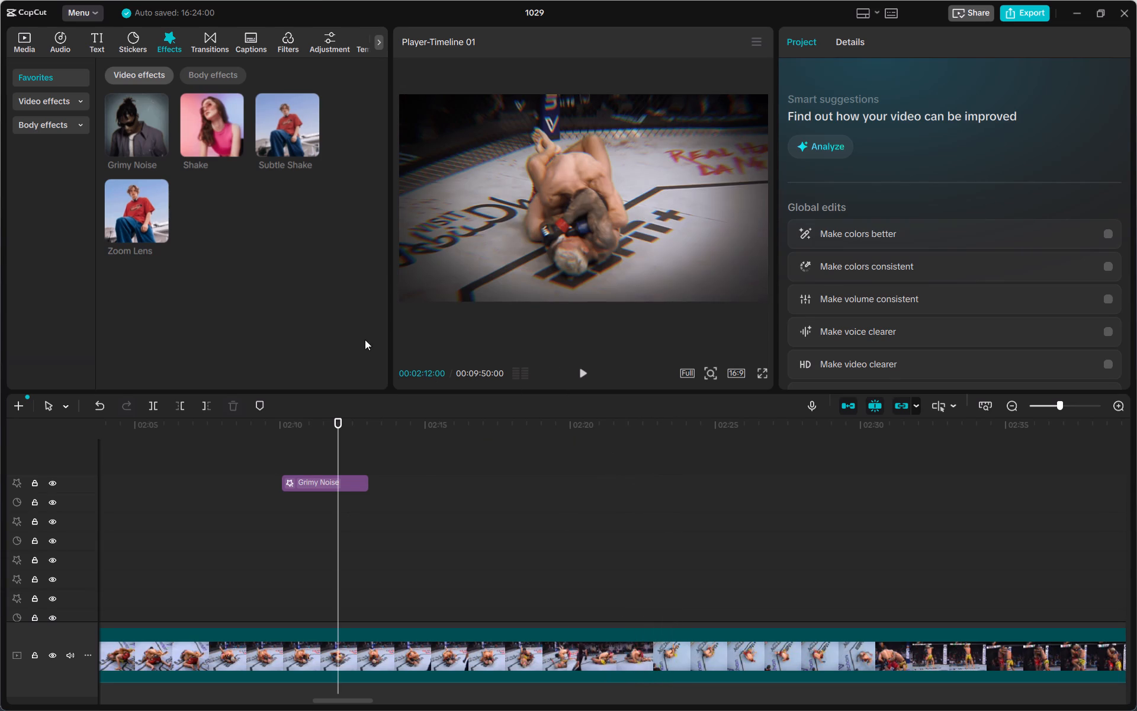
{"action": "left_click", "coordinate": [582, 369]}
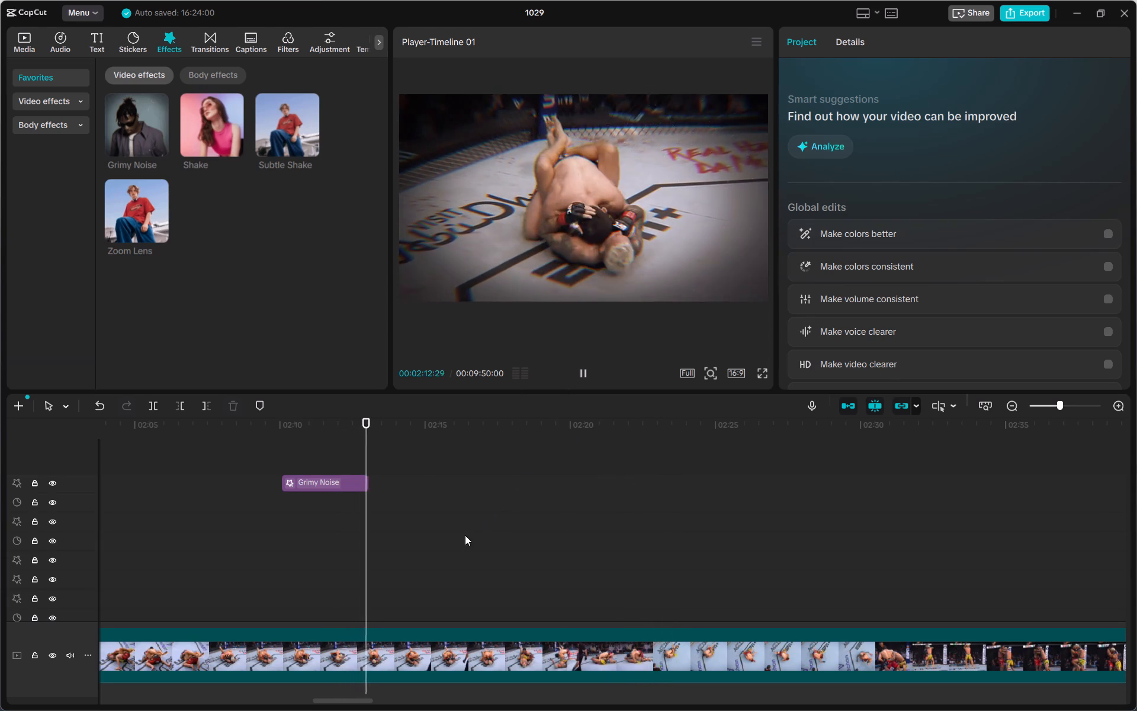
{"action": "left_click", "coordinate": [457, 639]}
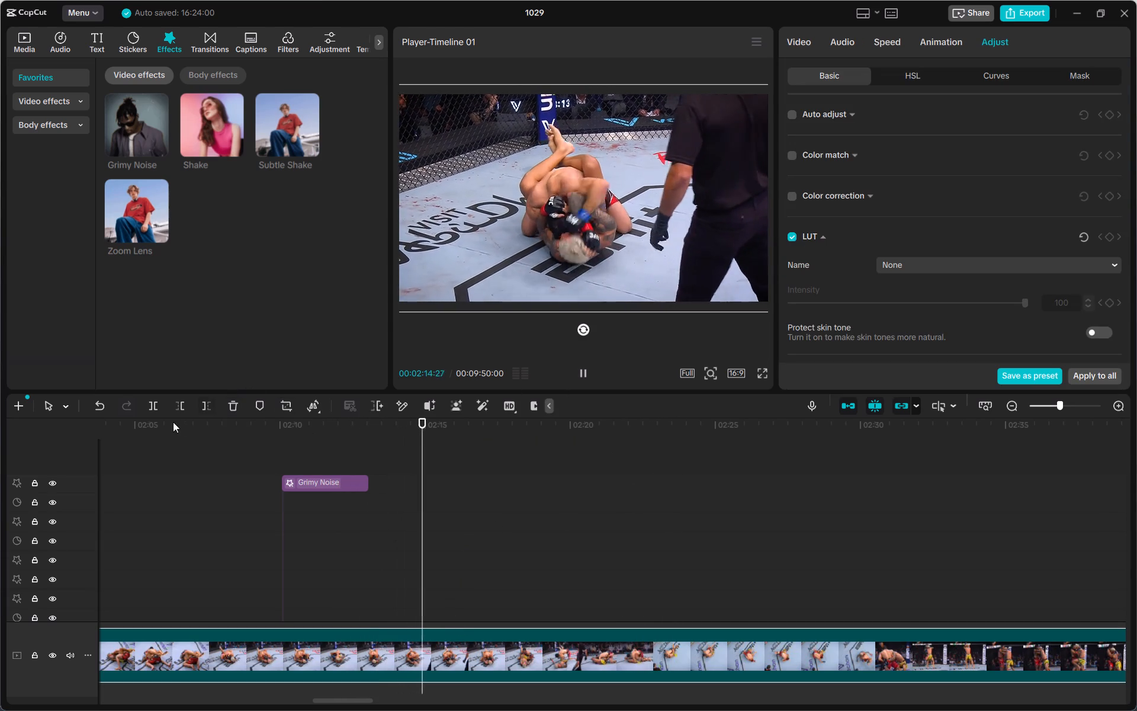
{"action": "left_click", "coordinate": [156, 408]}
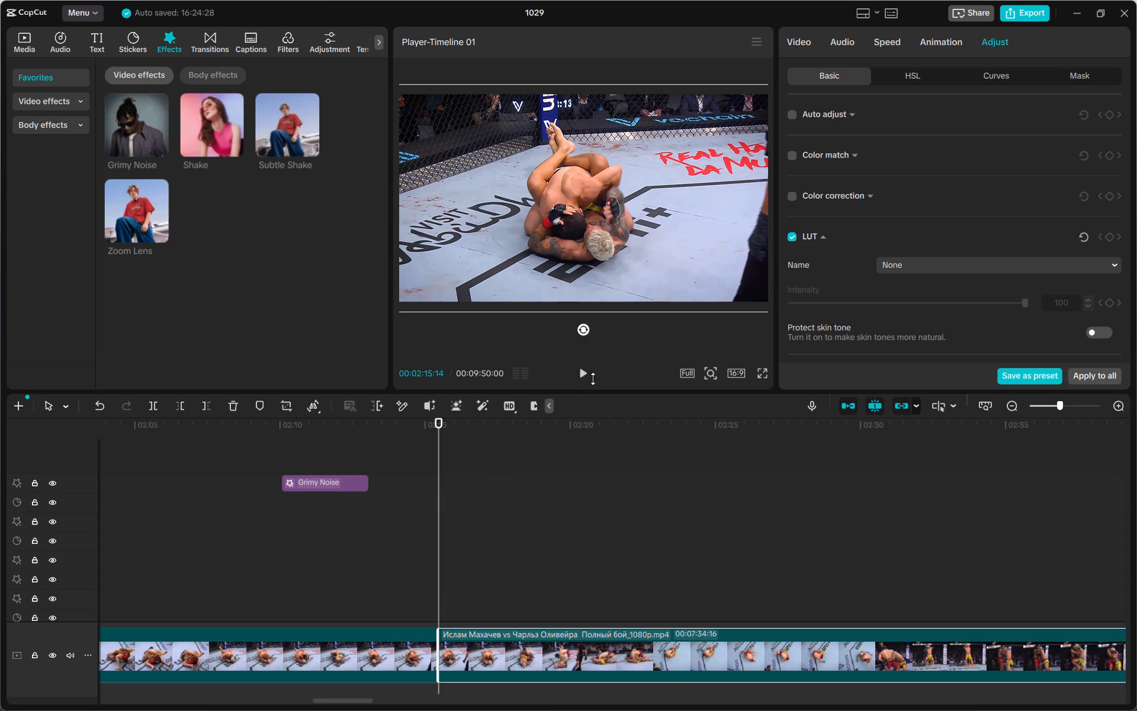
Play the ground fighting from about 00:02:15 and split the main fight clip at about 00:02:25.
{"action": "left_click", "coordinate": [589, 378]}
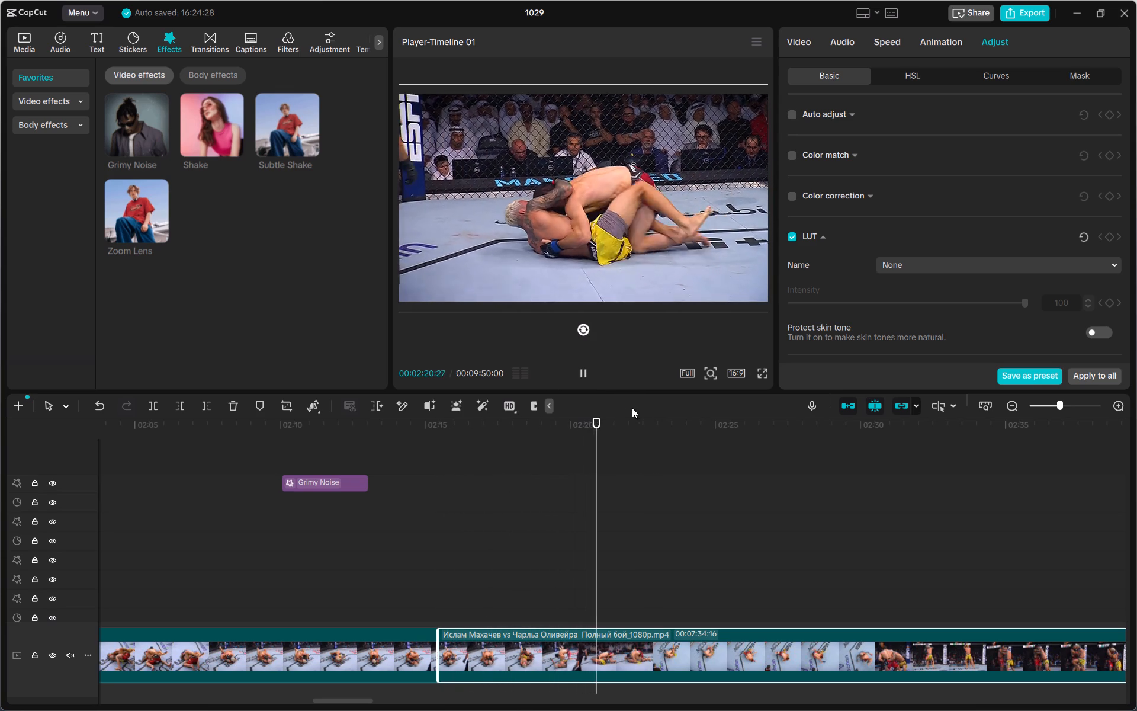
{"action": "left_click", "coordinate": [586, 373]}
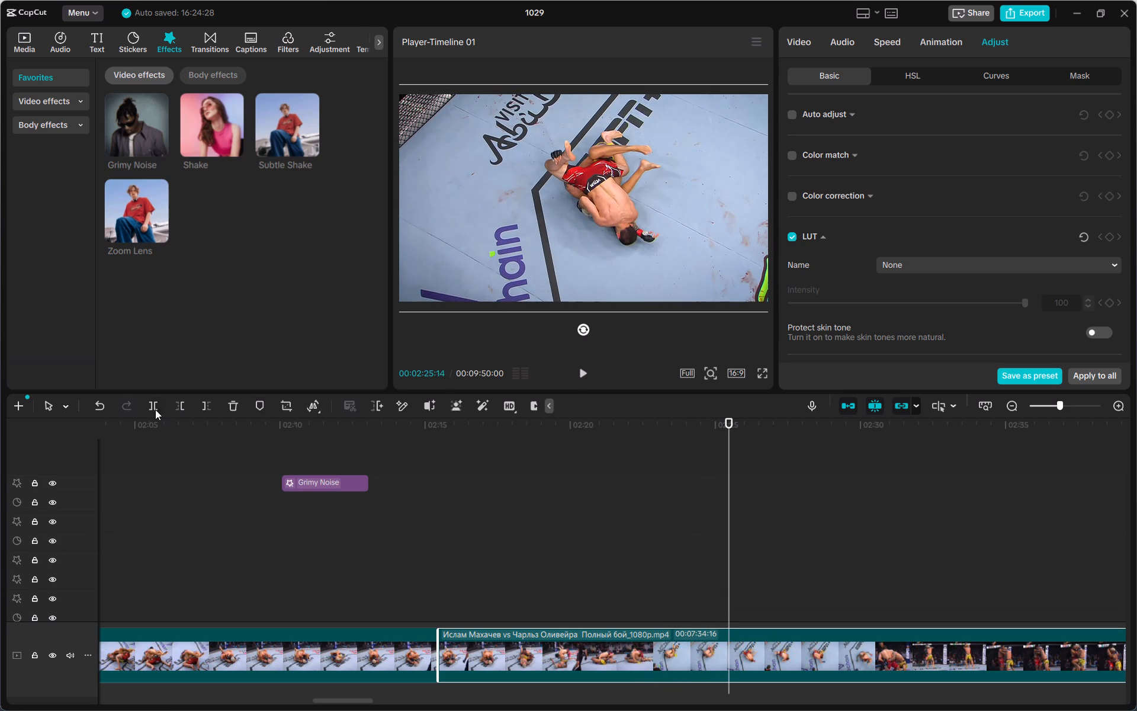
{"action": "left_click", "coordinate": [155, 409]}
Set the speed of the 10-second fight segment between about 00:02:15 and 00:02:25 to 3.94x.
{"action": "left_click", "coordinate": [567, 640]}
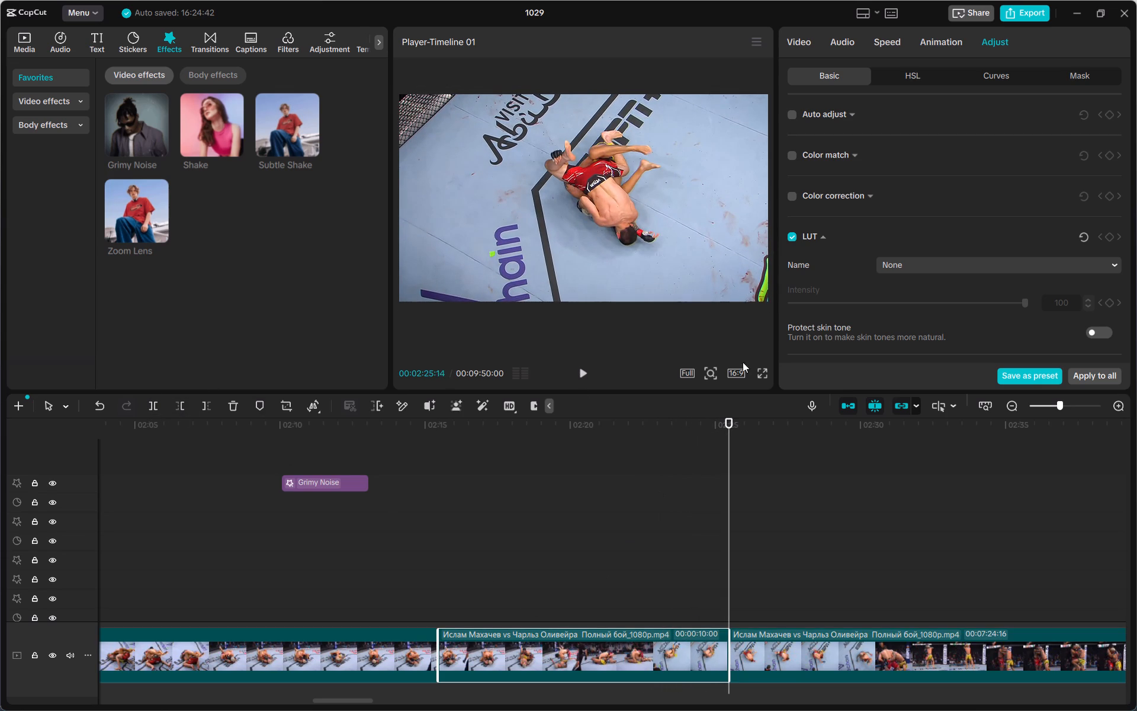
{"action": "left_click", "coordinate": [893, 46]}
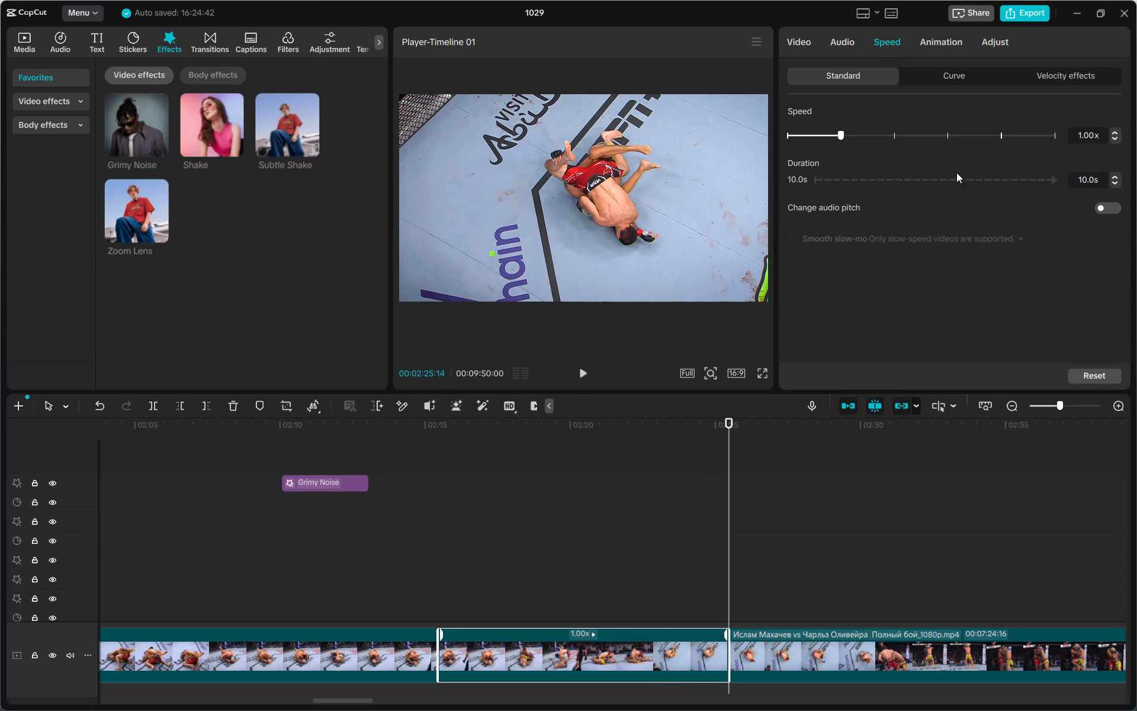
{"action": "left_click", "coordinate": [929, 128]}
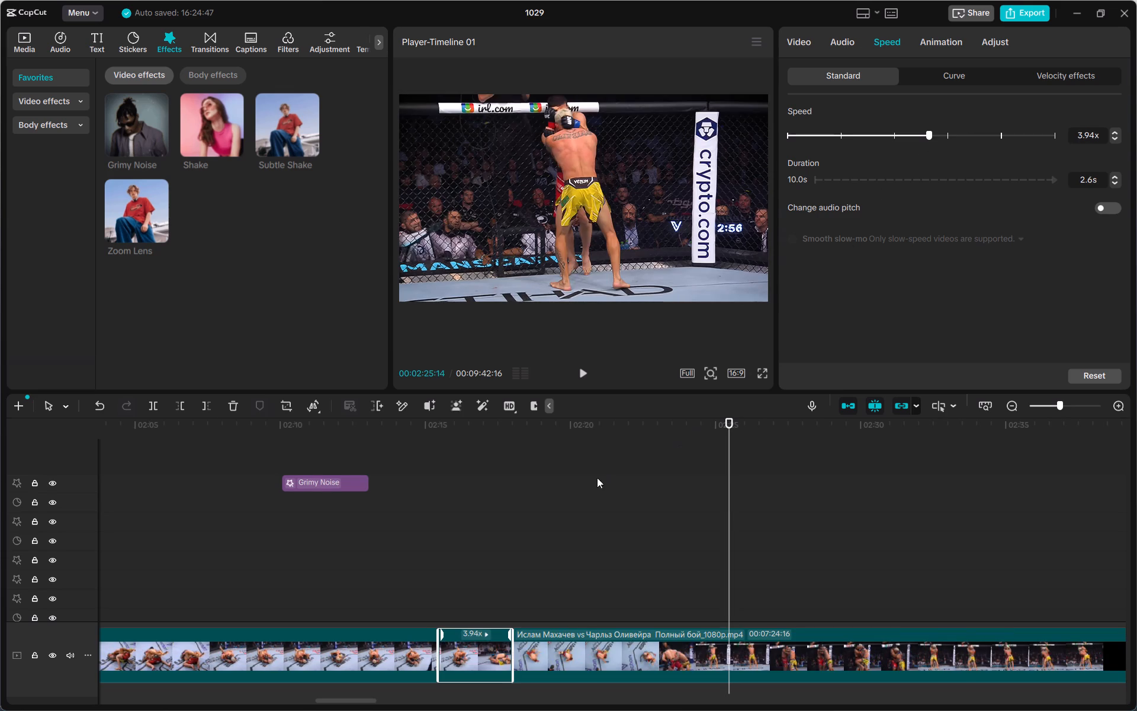
Play the timeline from about 00:02:11 to review the sped-up fight segment.
{"action": "left_click", "coordinate": [597, 478]}
{"action": "left_click_drag", "start_coordinate": [596, 479], "coordinate": [319, 488]}
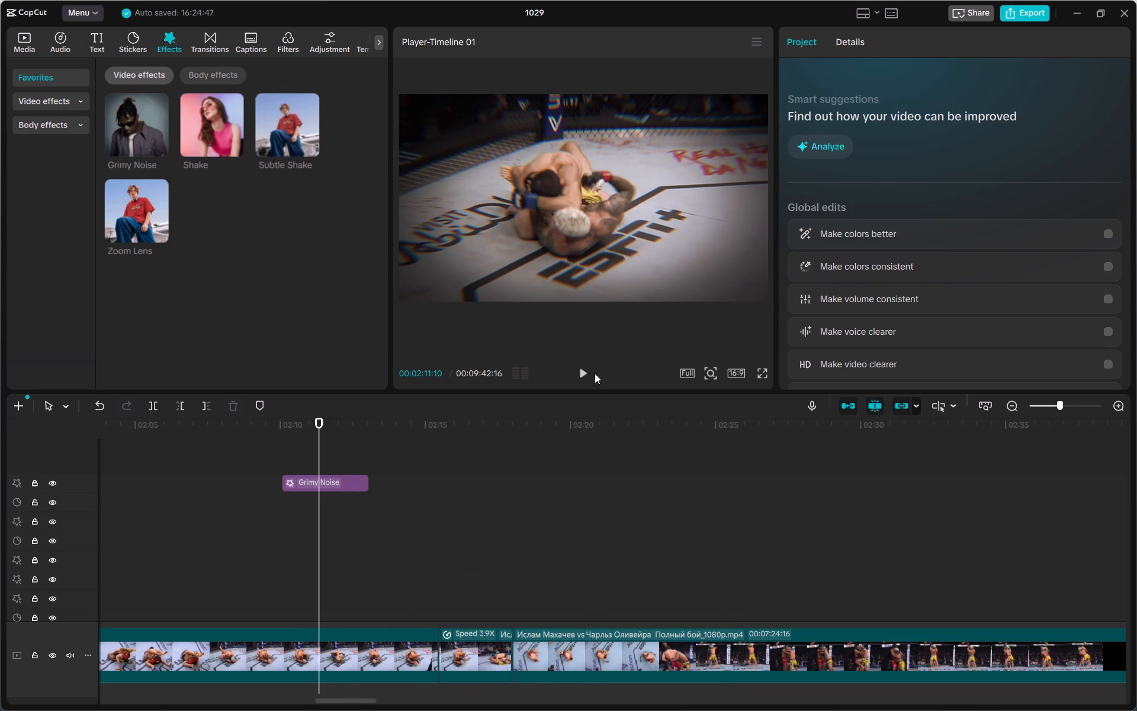
{"action": "left_click", "coordinate": [590, 373]}
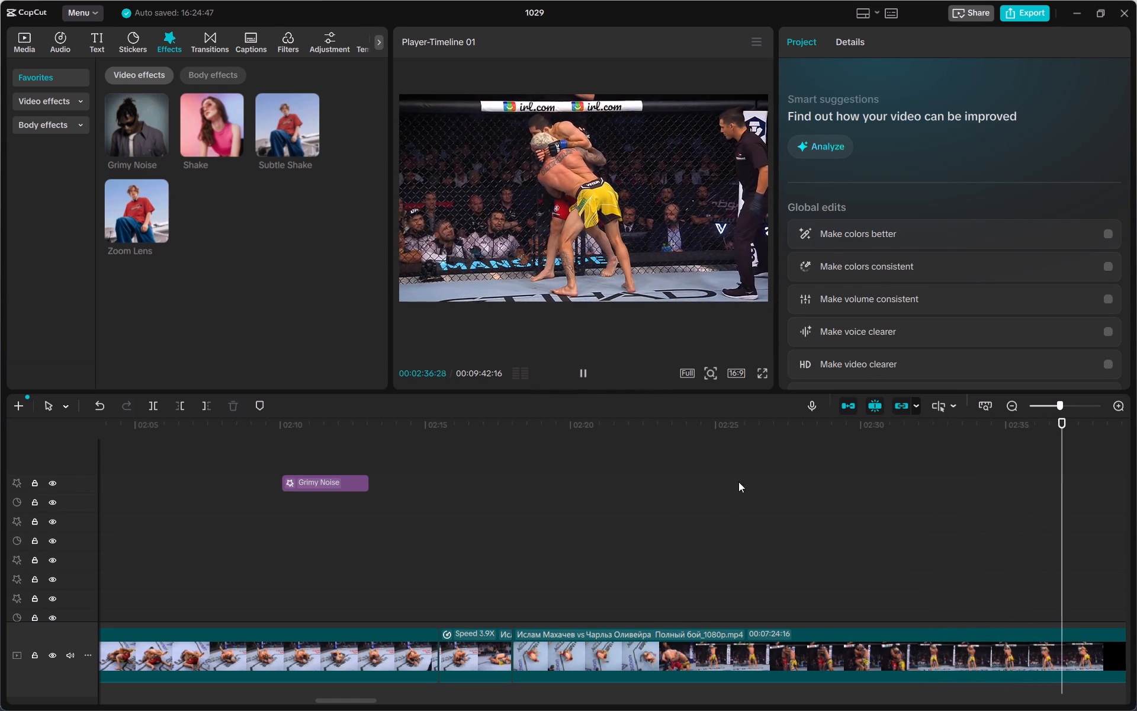
Return to the start of the timeline and play the opening face-off.
{"action": "left_click", "coordinate": [288, 552]}
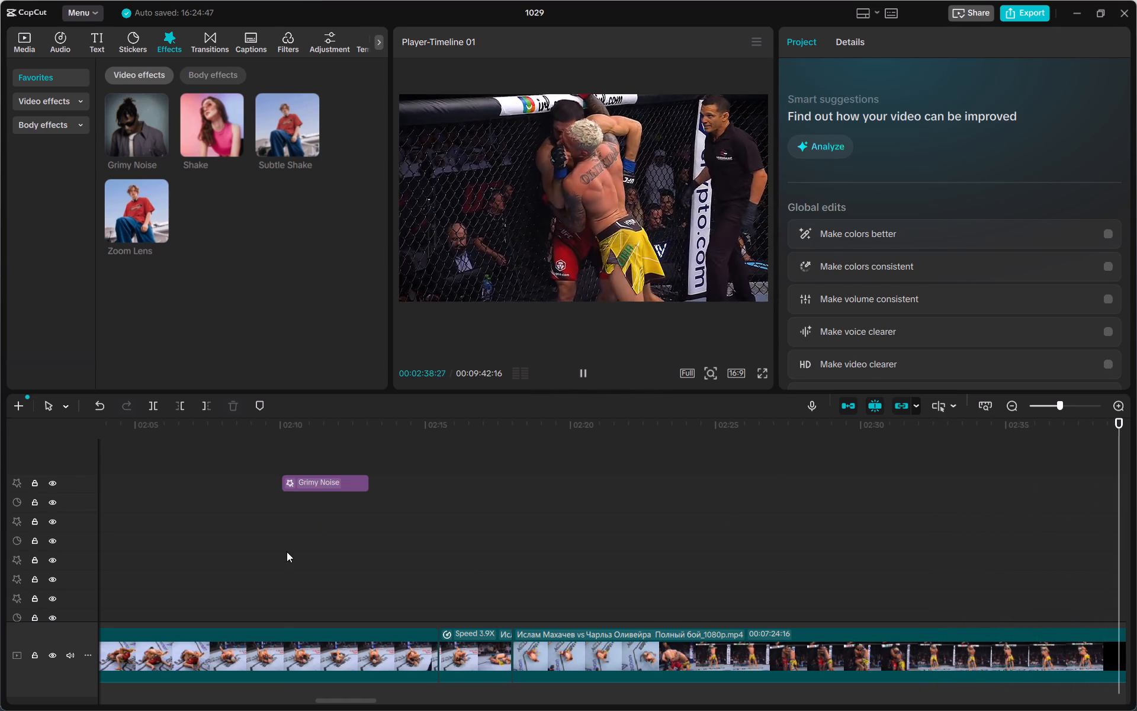
{"action": "left_click_drag", "start_coordinate": [277, 554], "coordinate": [66, 570]}
{"action": "left_click", "coordinate": [223, 552]}
{"action": "left_click_drag", "start_coordinate": [223, 553], "coordinate": [33, 564]}
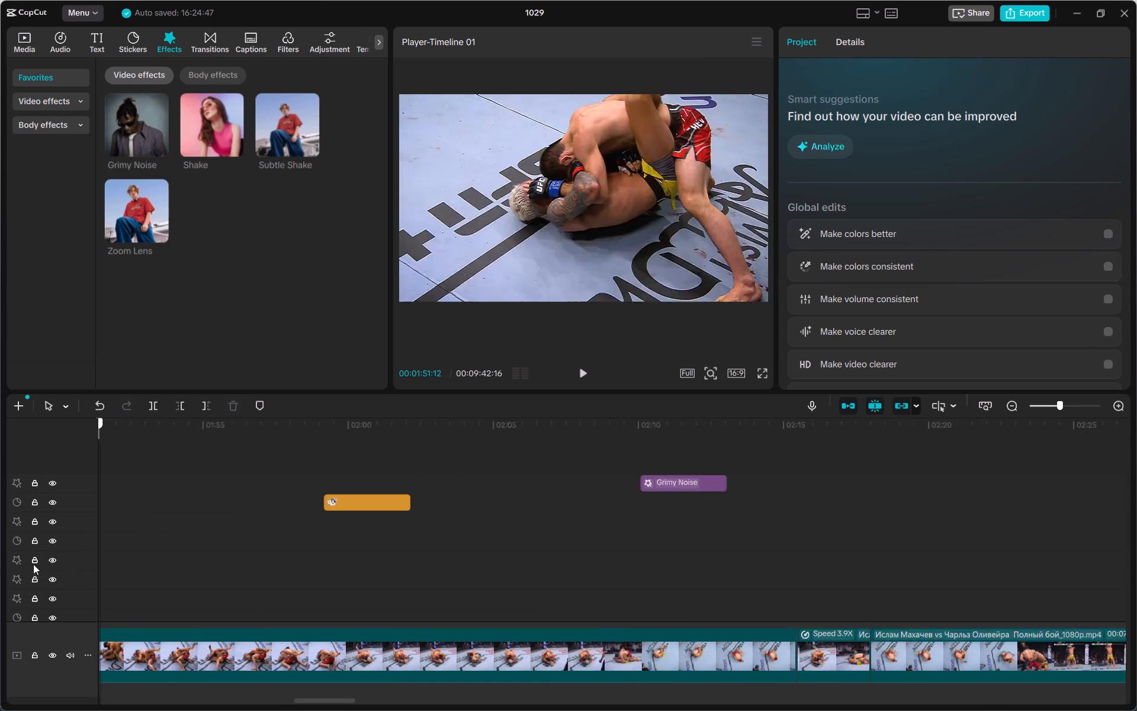
{"action": "left_click_drag", "start_coordinate": [33, 564], "coordinate": [0, 526]}
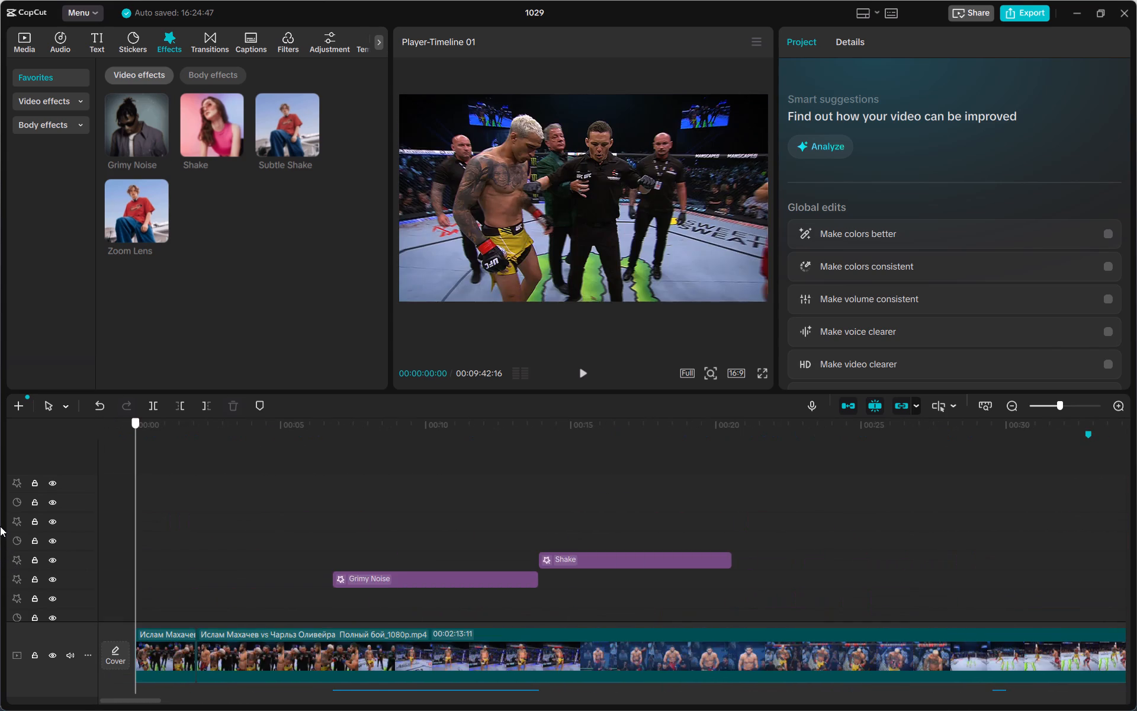
{"action": "left_click_drag", "start_coordinate": [0, 526], "coordinate": [5, 523]}
{"action": "left_click", "coordinate": [568, 374]}
{"action": "left_click", "coordinate": [583, 373]}
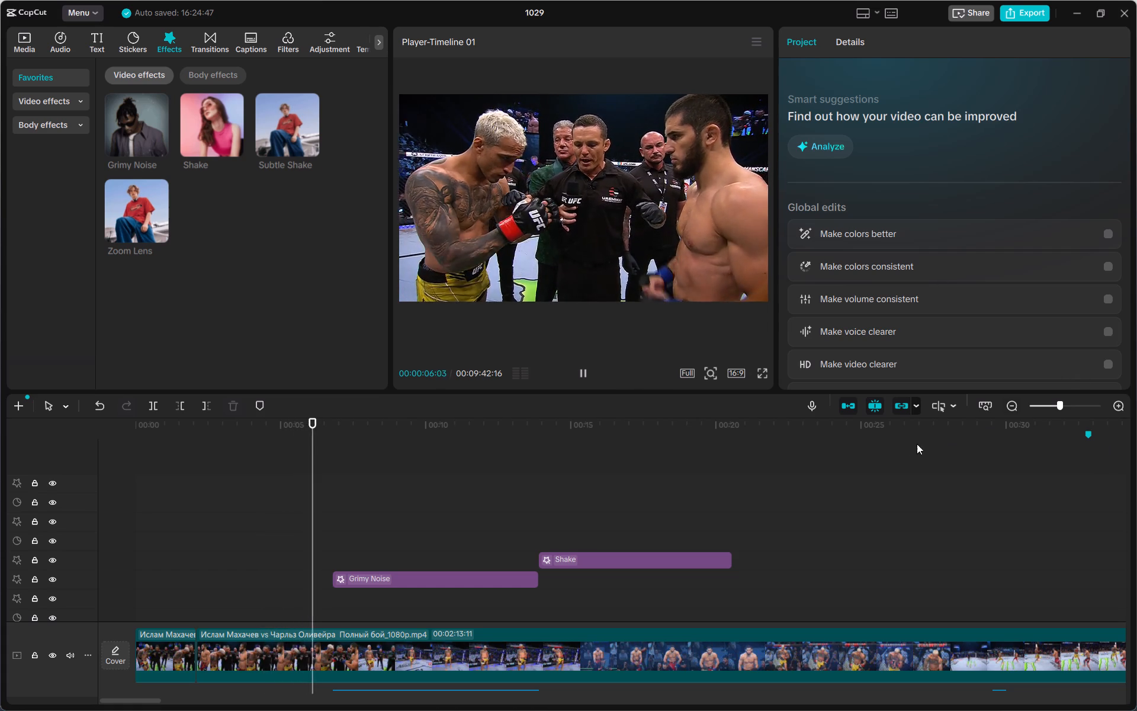
Play on from about 00:00:17 and add the favourite Zoom Lens video effect starting at about 00:00:40.
{"action": "left_click", "coordinate": [859, 448]}
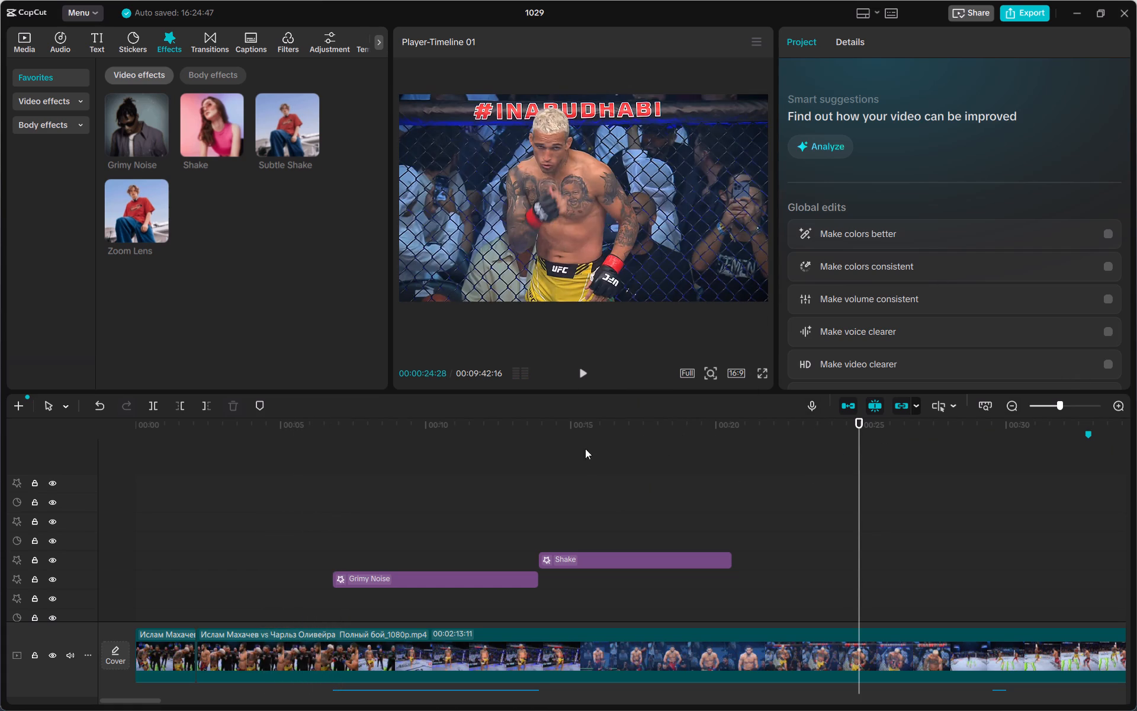
{"action": "left_click", "coordinate": [651, 516]}
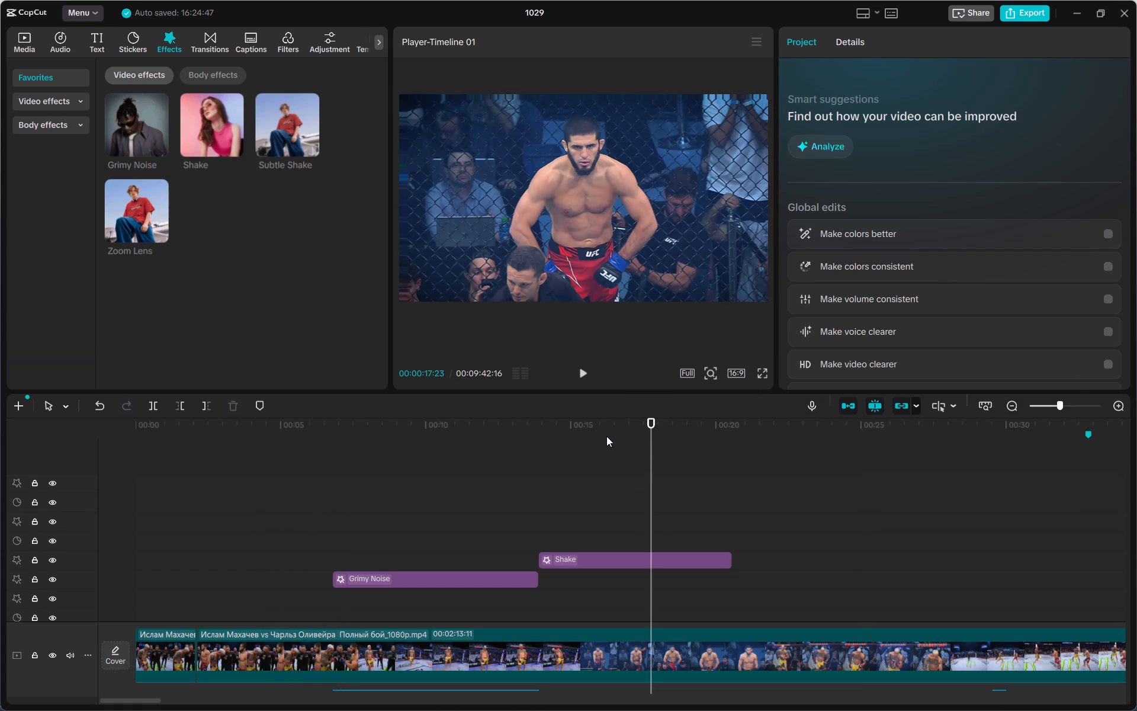
{"action": "left_click", "coordinate": [590, 380]}
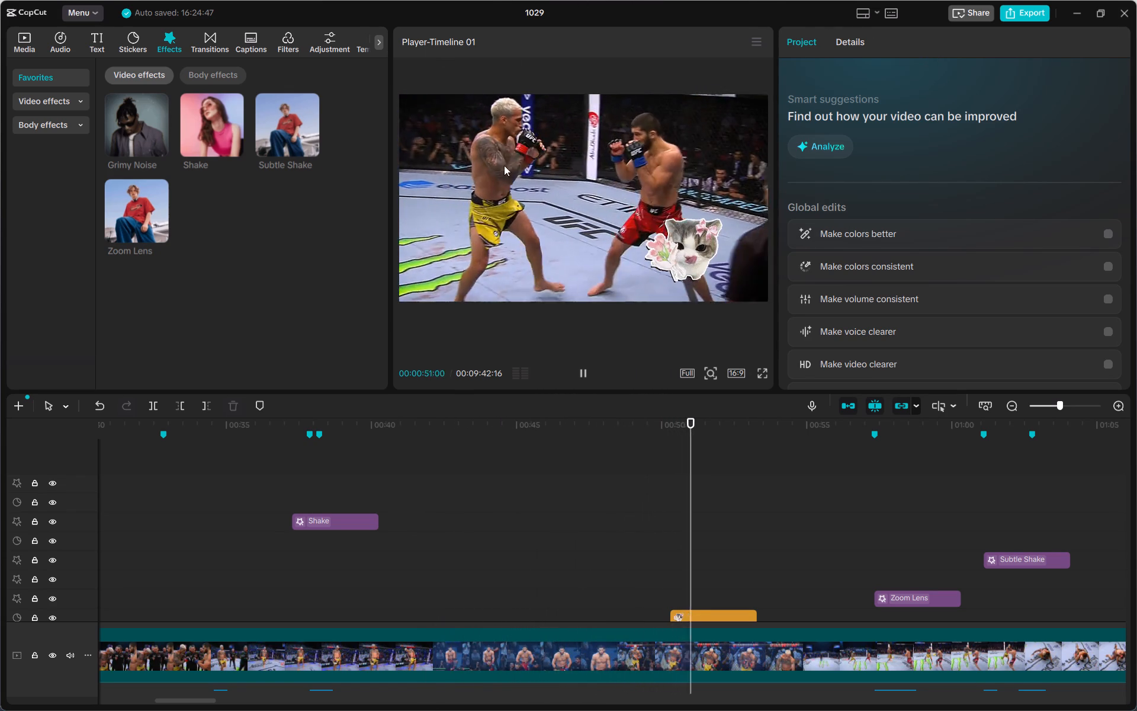
{"action": "left_click_drag", "start_coordinate": [147, 208], "coordinate": [369, 610]}
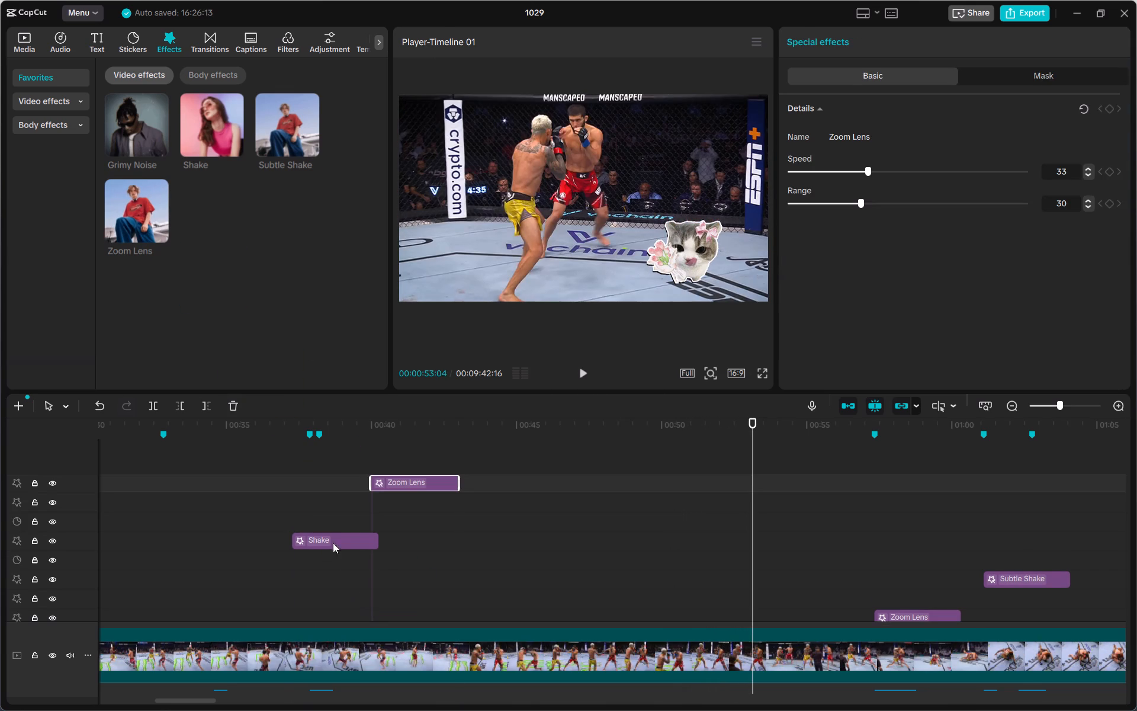
Play the fight from about 00:00:38 to review the Zoom Lens effect at 00:00:40 and the footage after it.
{"action": "left_click", "coordinate": [319, 517]}
{"action": "left_click", "coordinate": [572, 367]}
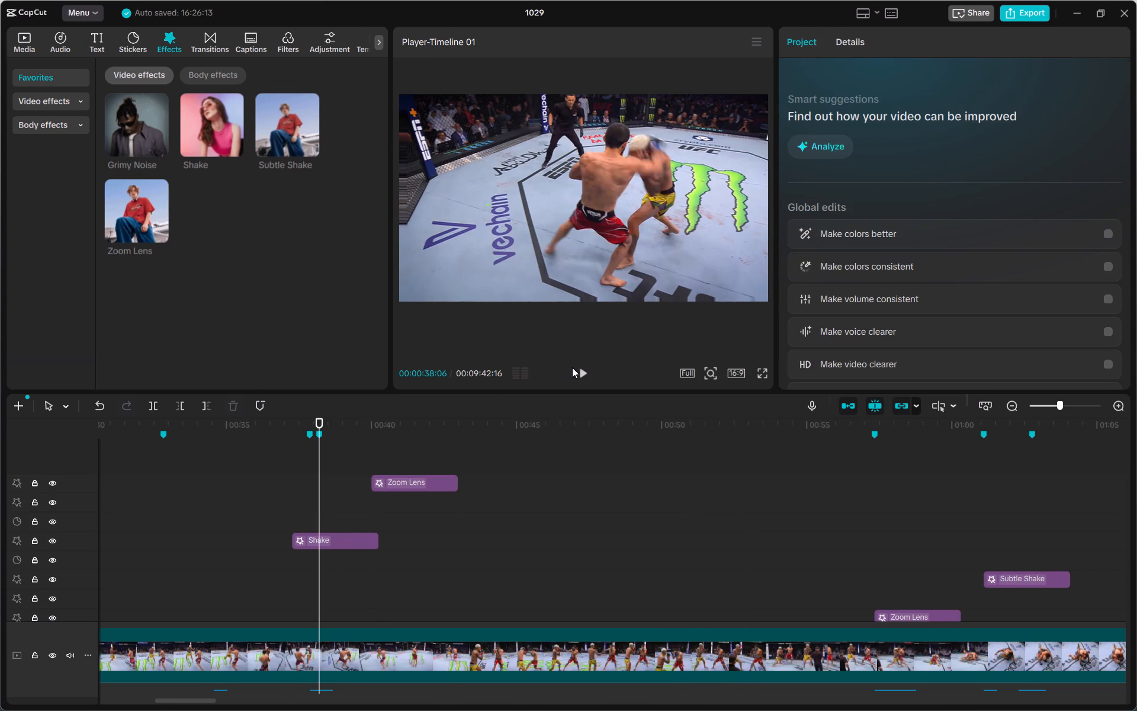
{"action": "left_click", "coordinate": [577, 376]}
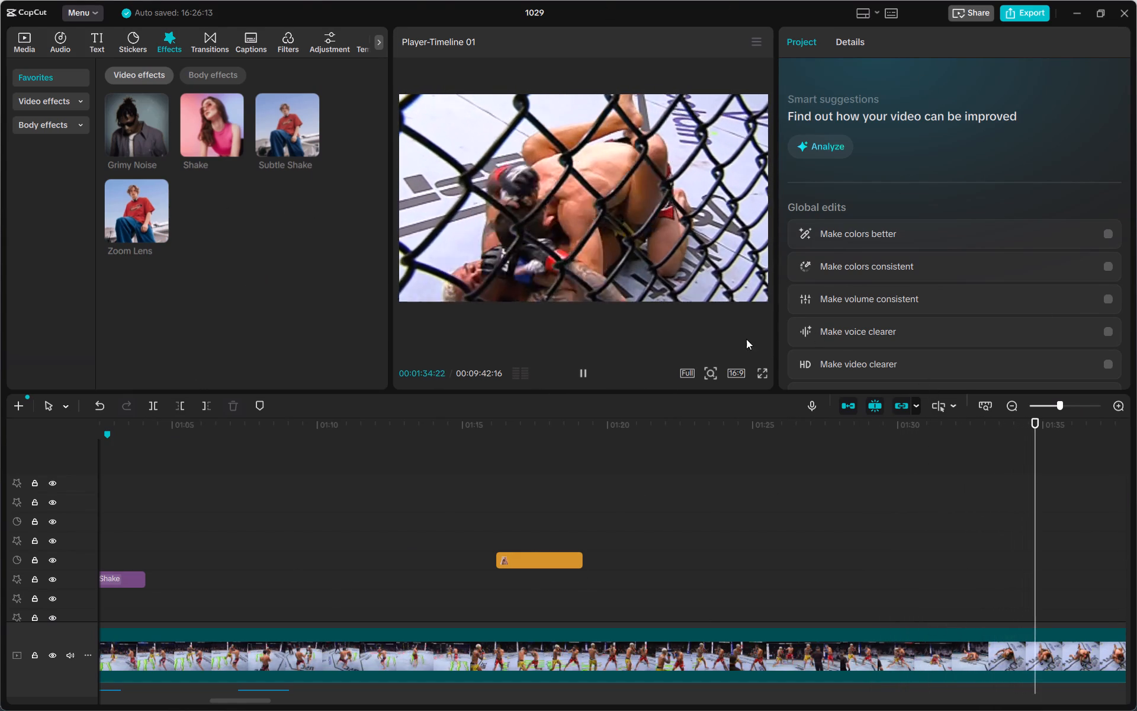
Play the ground fighting from about 00:01:08 and add the favourite Shake video effect starting at about 00:01:09.
{"action": "left_click", "coordinate": [279, 593]}
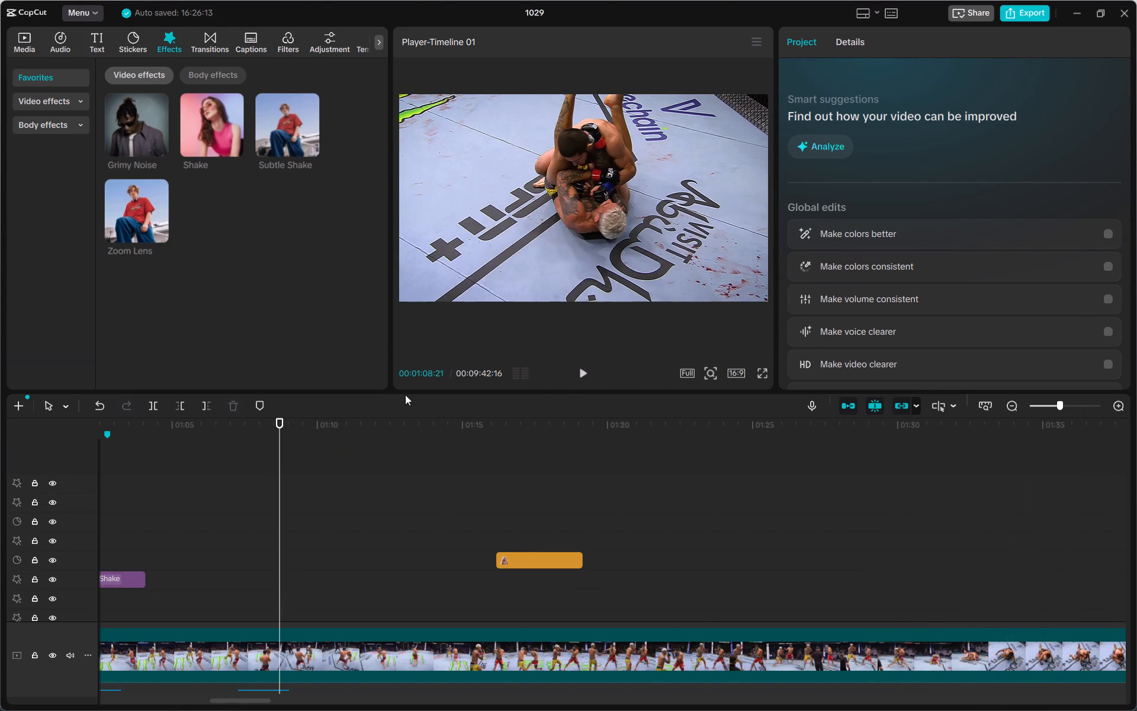
{"action": "left_click", "coordinate": [588, 364]}
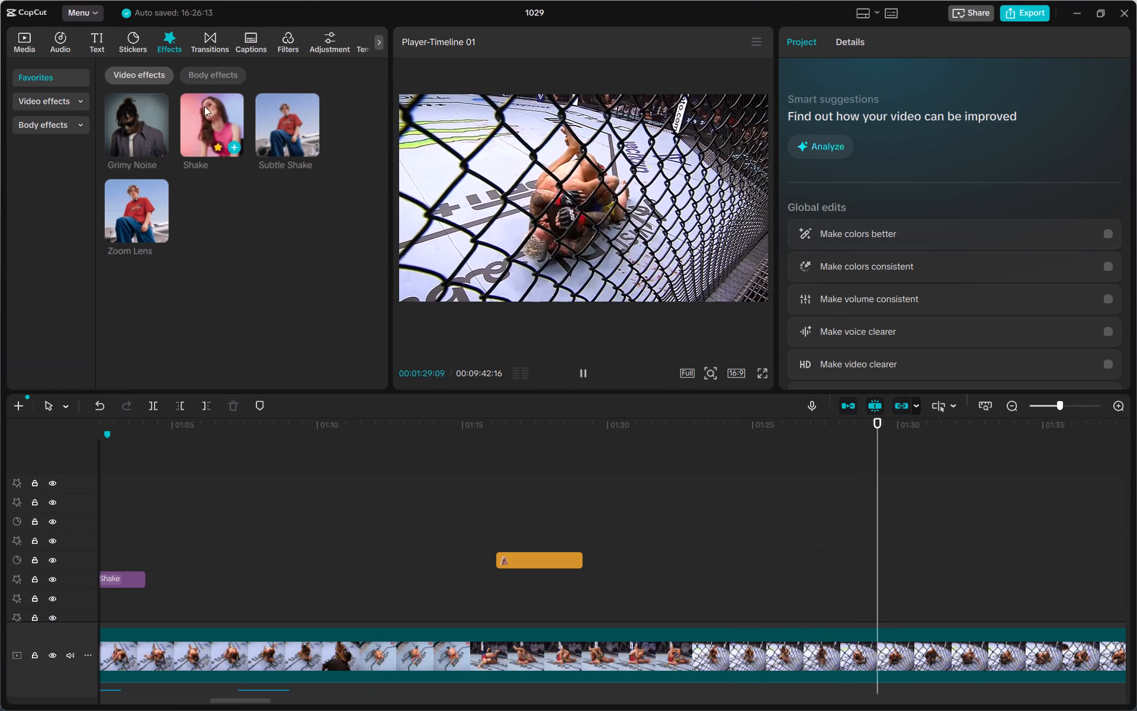
{"action": "left_click_drag", "start_coordinate": [218, 131], "coordinate": [307, 611]}
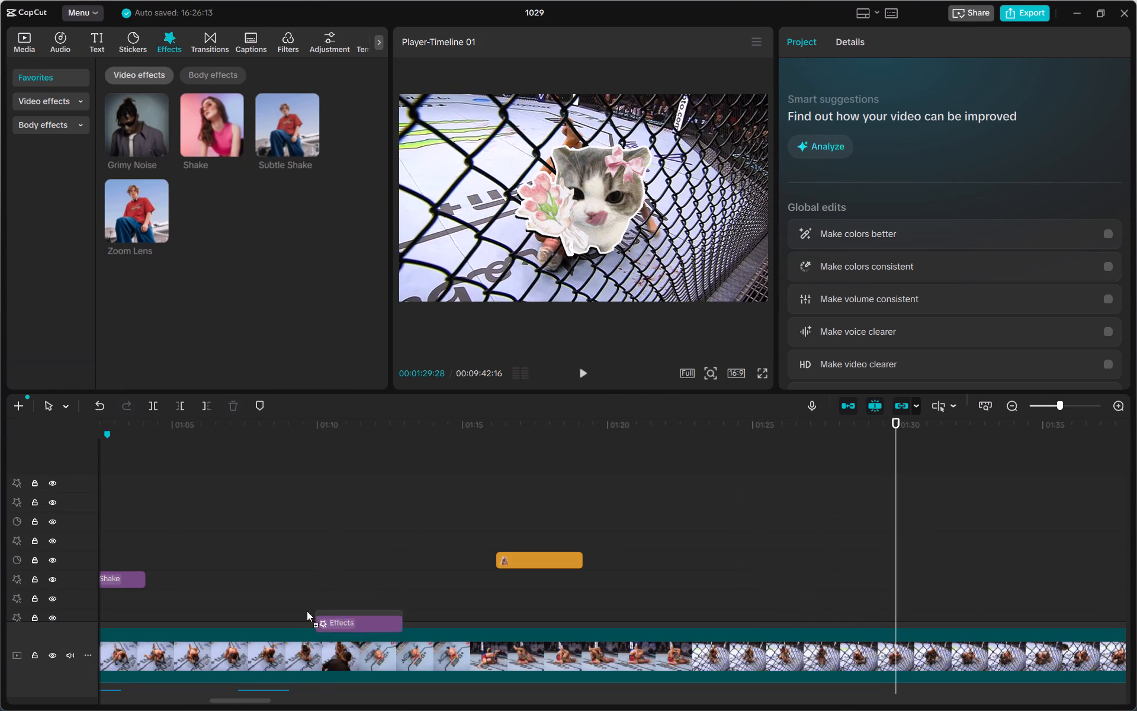
{"action": "left_click_drag", "start_coordinate": [307, 611], "coordinate": [298, 599]}
Play the ground fighting from about 00:01:09 to review the Shake effect, skipping ahead to about 00:01:36.
{"action": "left_click", "coordinate": [299, 509]}
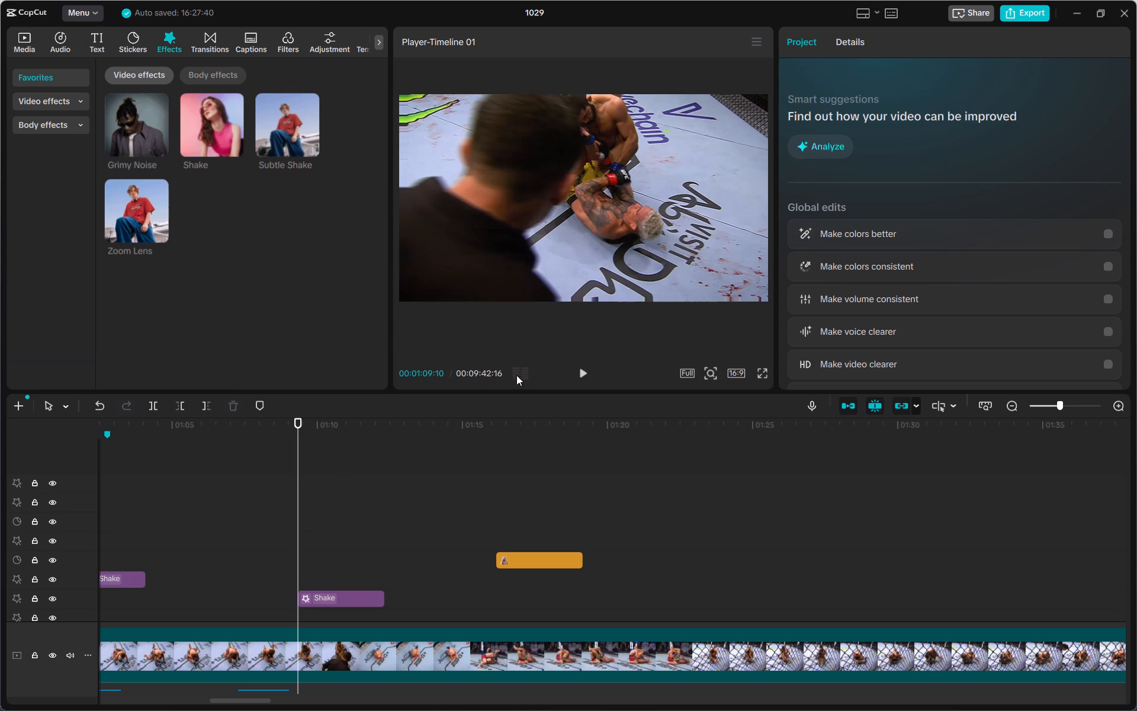
{"action": "left_click", "coordinate": [587, 374]}
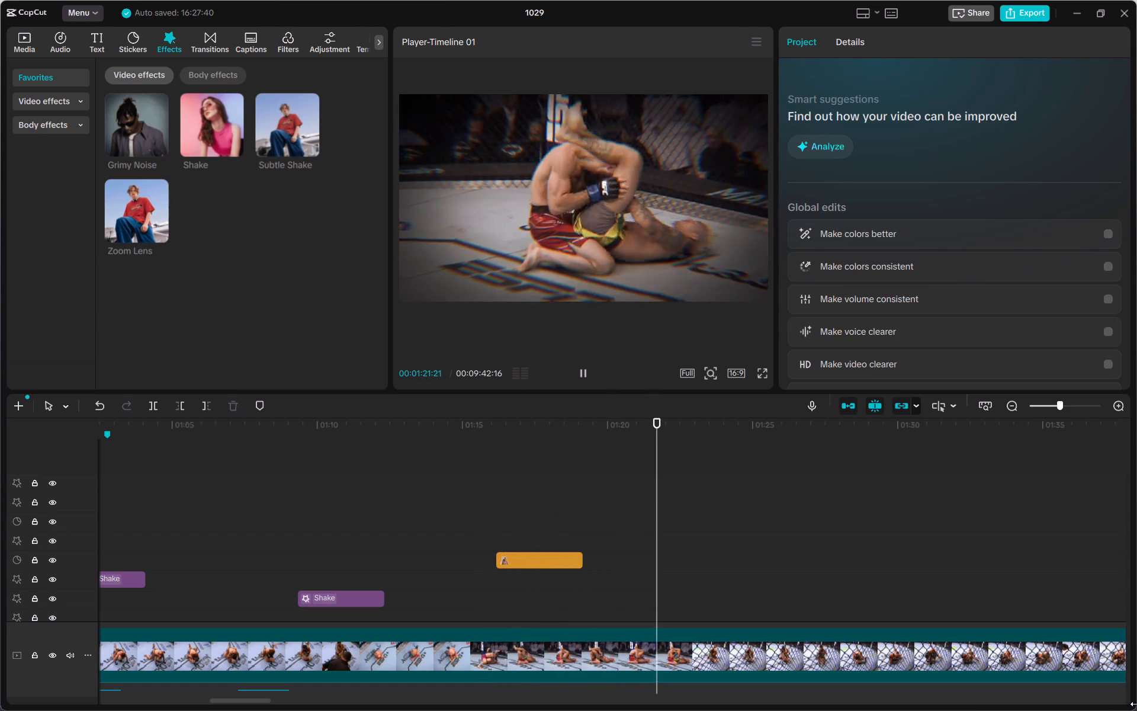
{"action": "left_click", "coordinate": [1054, 532]}
{"action": "left_click", "coordinate": [1088, 525]}
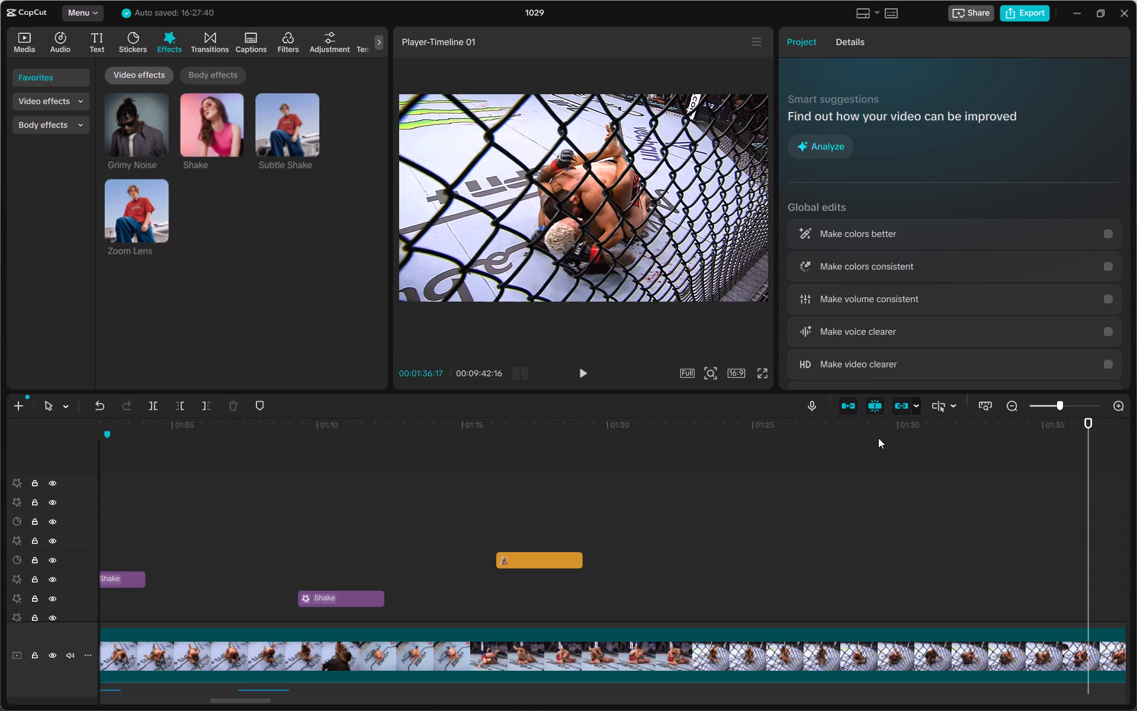
{"action": "left_click", "coordinate": [579, 383]}
Go back to the opening, play from about 00:00:16 and add the favourite Zoom Lens effect starting at about 00:00:25.
{"action": "left_click", "coordinate": [299, 540]}
{"action": "left_click_drag", "start_coordinate": [299, 540], "coordinate": [0, 539]}
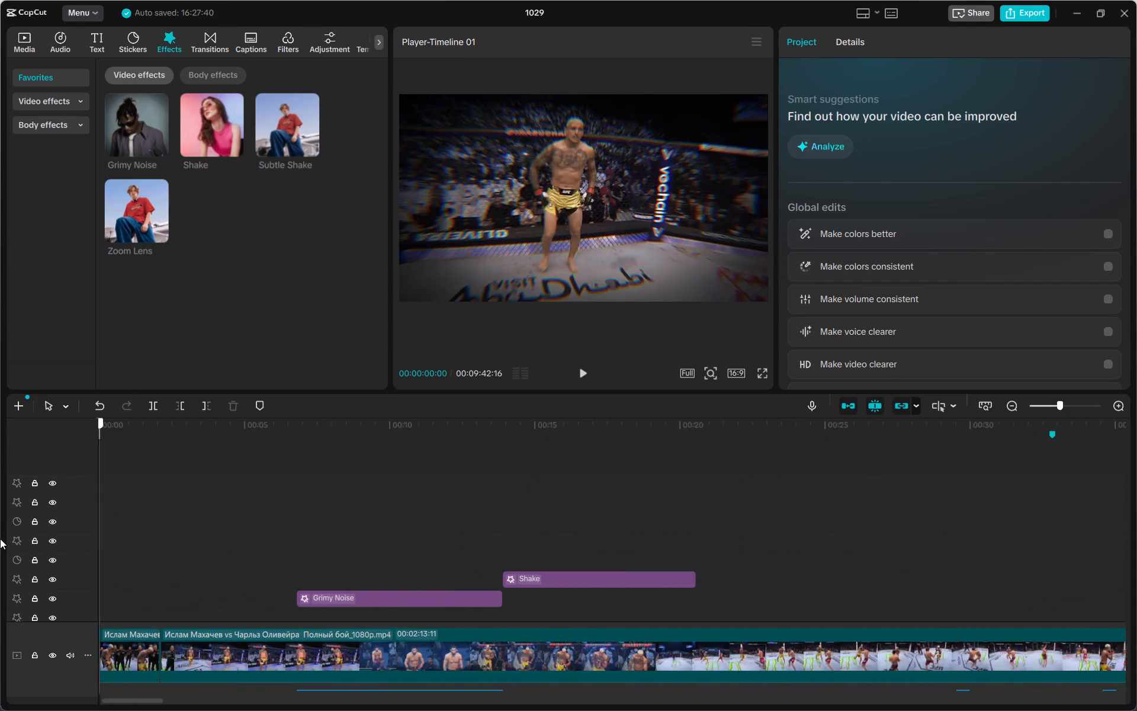
{"action": "left_click_drag", "start_coordinate": [0, 539], "coordinate": [638, 456]}
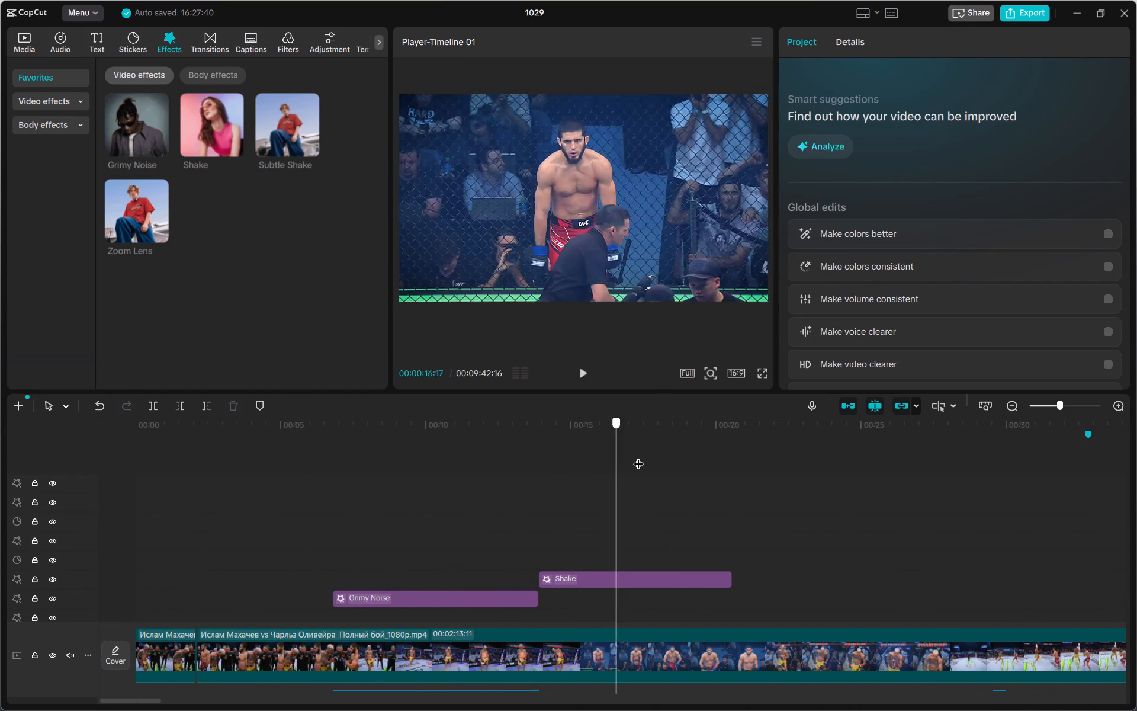
{"action": "left_click_drag", "start_coordinate": [638, 456], "coordinate": [638, 454]}
{"action": "left_click", "coordinate": [576, 372]}
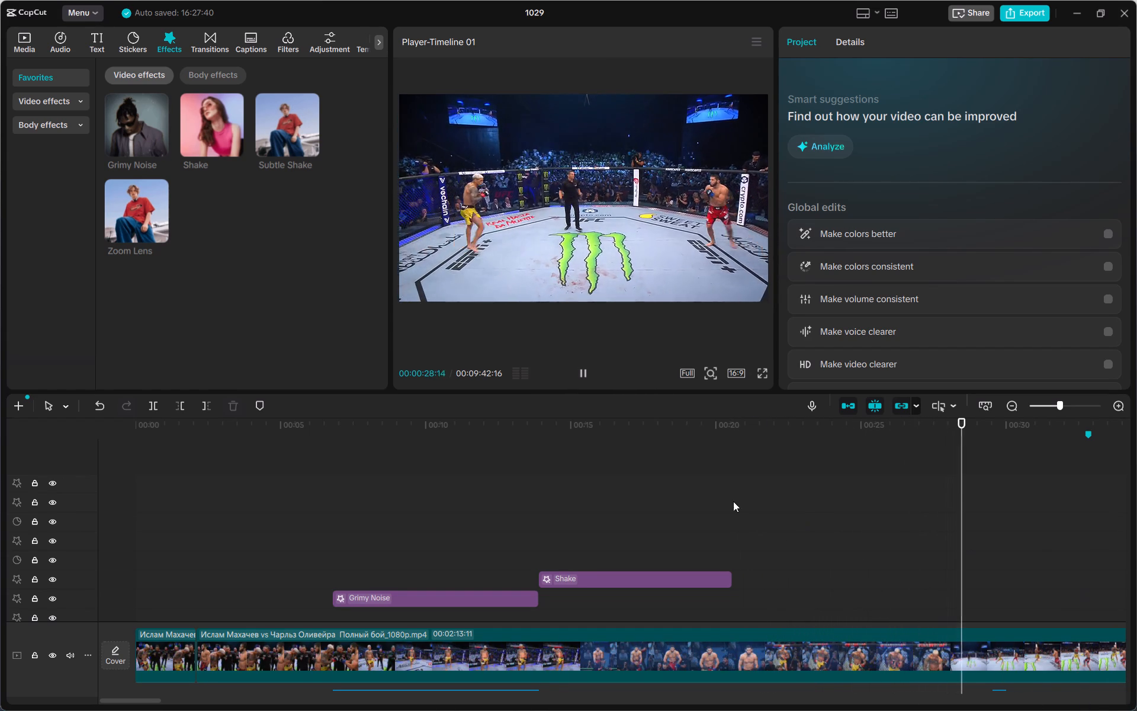
{"action": "left_click_drag", "start_coordinate": [117, 212], "coordinate": [515, 348]}
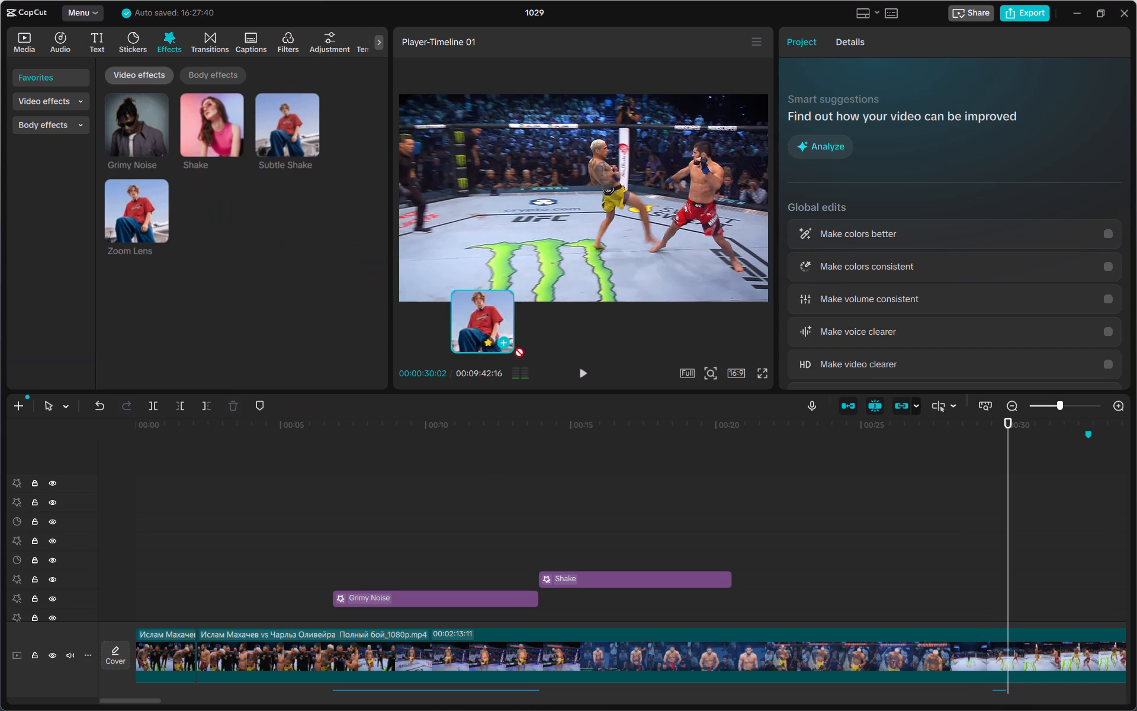
{"action": "left_click_drag", "start_coordinate": [515, 348], "coordinate": [868, 571]}
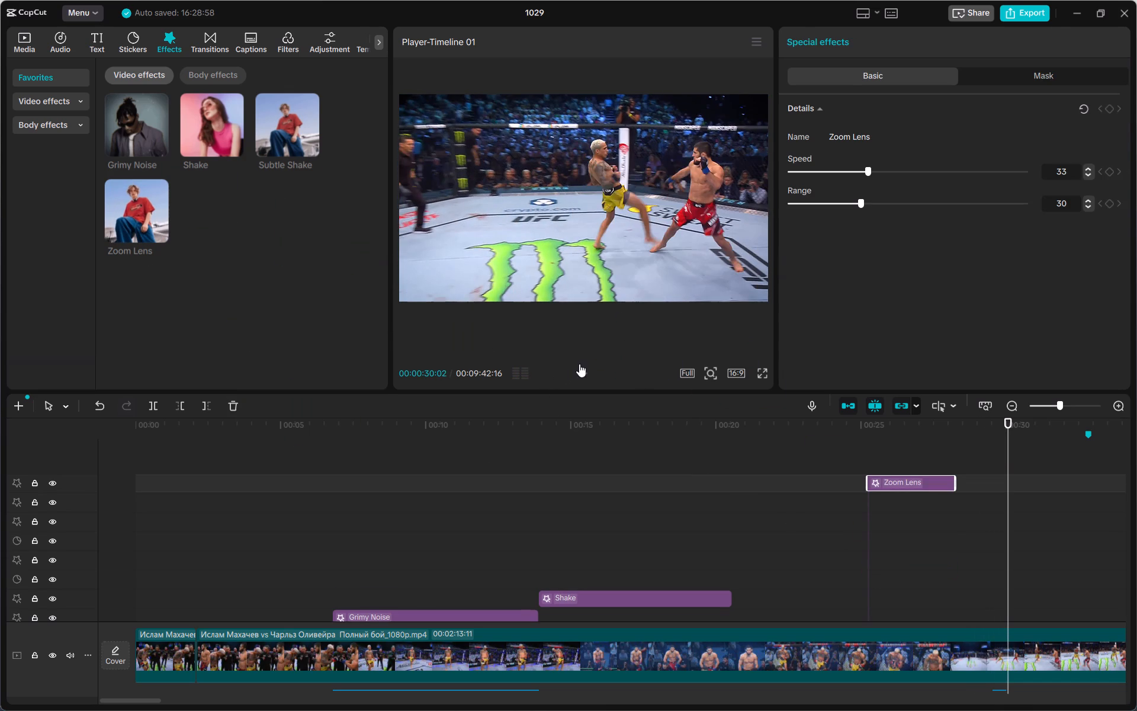
Play on from about 00:00:30 and add the favourite Zoom Lens effect starting at about 00:01:15.
{"action": "left_click", "coordinate": [583, 369]}
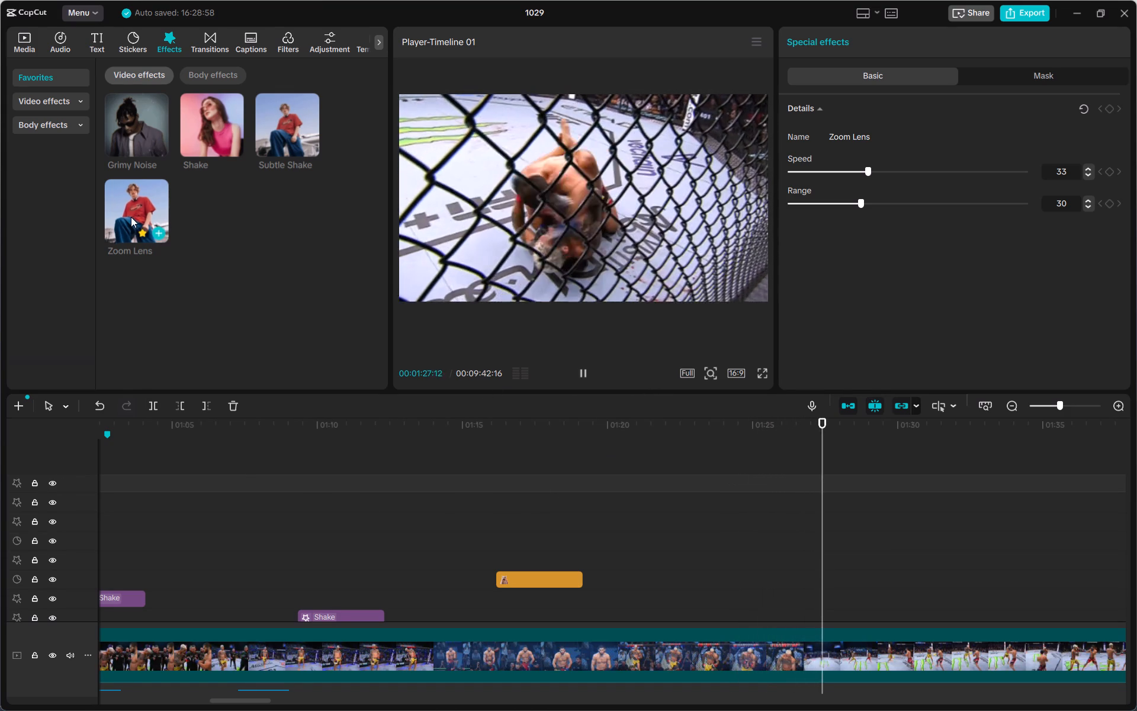
{"action": "left_click_drag", "start_coordinate": [132, 216], "coordinate": [475, 612]}
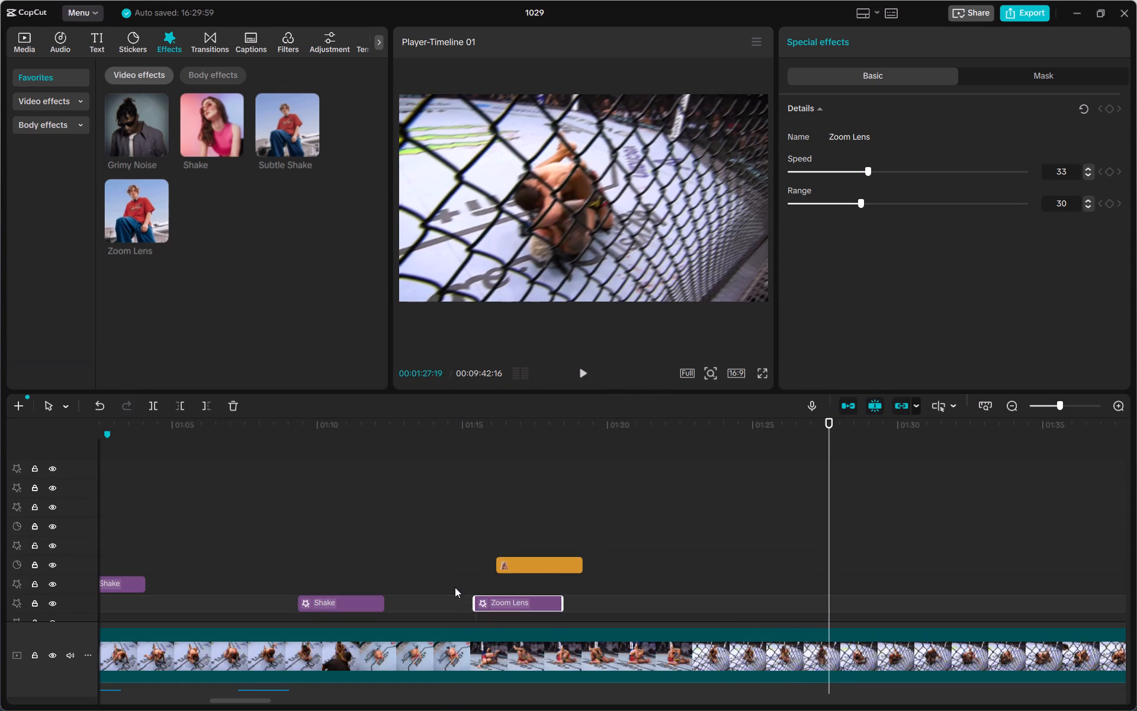
Play the ground fighting from about 00:01:14 and add the favourite Zoom Lens effect starting at about 00:01:43.
{"action": "left_click", "coordinate": [445, 575]}
{"action": "left_click", "coordinate": [580, 375]}
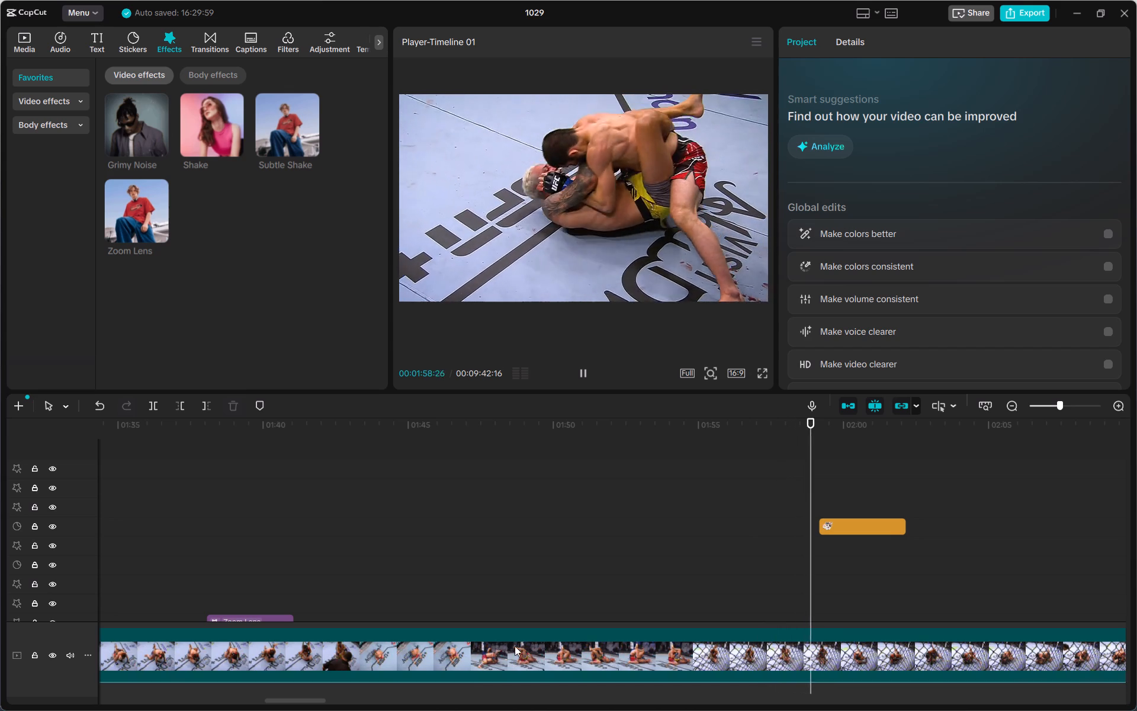
{"action": "left_click", "coordinate": [327, 537]}
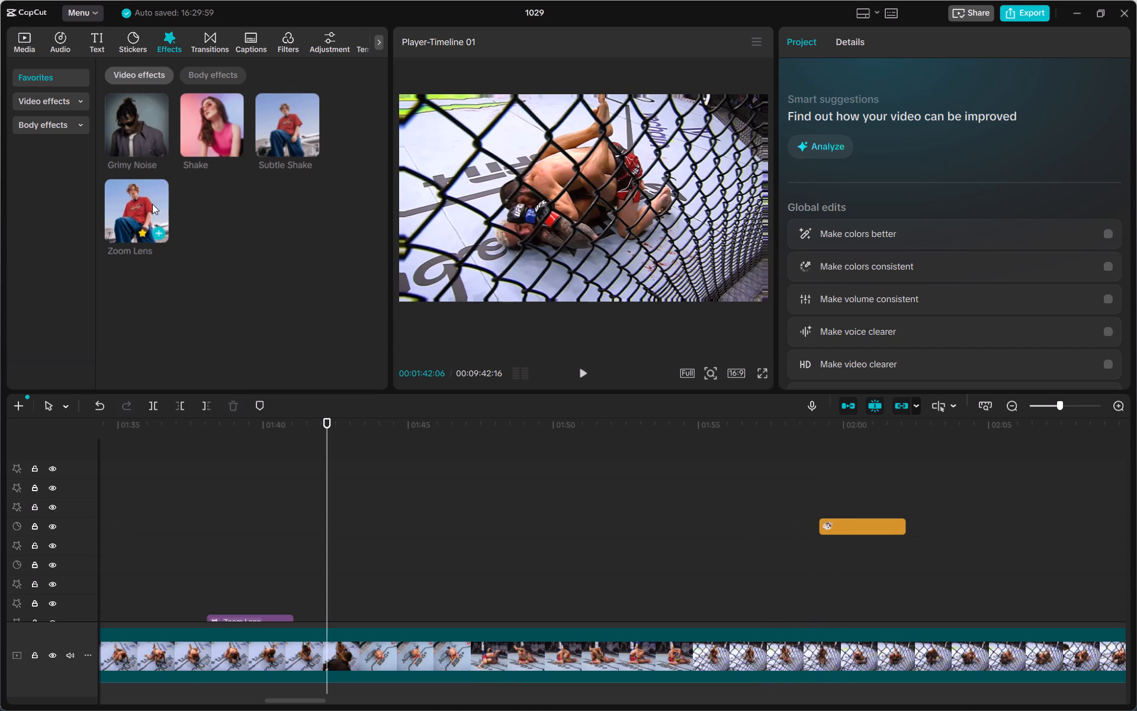
{"action": "left_click_drag", "start_coordinate": [152, 204], "coordinate": [349, 681]}
Play from about 00:01:42 to review the newly added Zoom Lens effect and the fight footage that follows.
{"action": "left_click", "coordinate": [341, 523]}
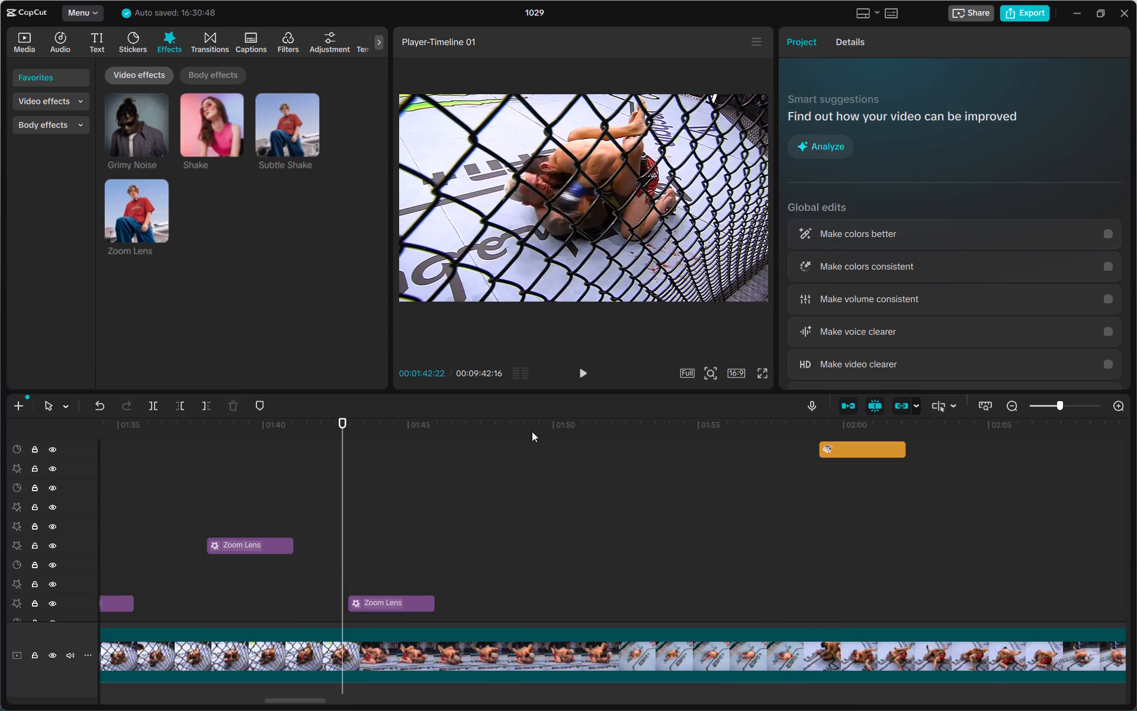
{"action": "left_click", "coordinate": [570, 373]}
{"action": "left_click", "coordinate": [586, 367]}
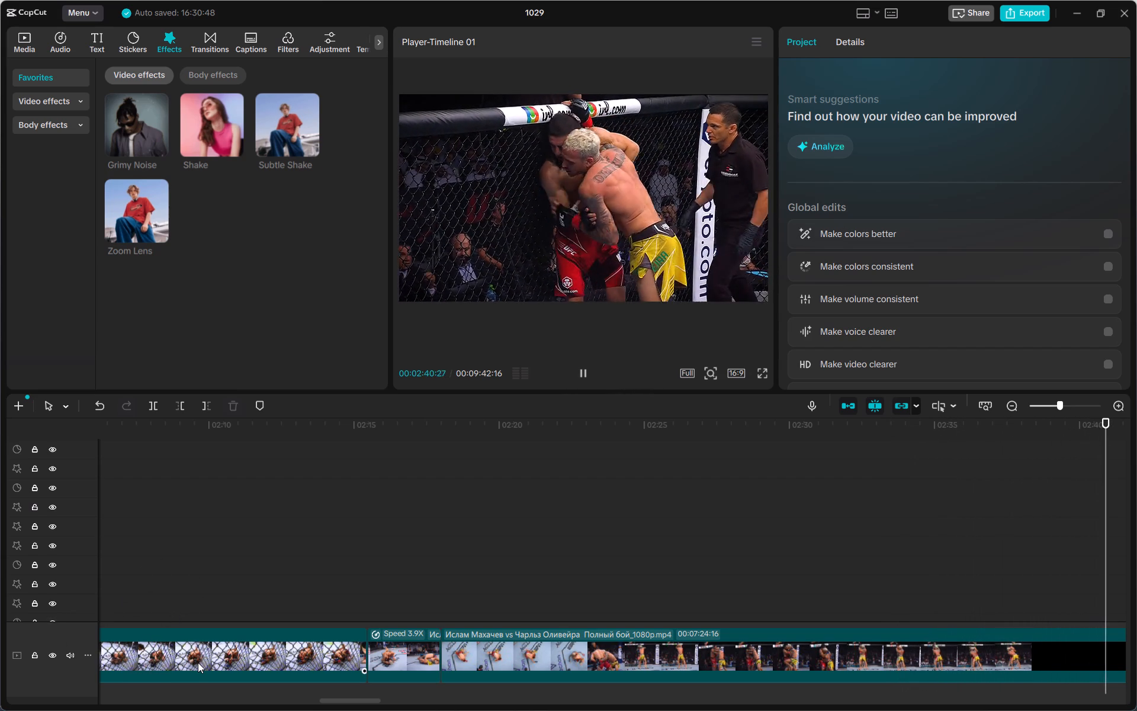
{"action": "scroll", "coordinate": [198, 662], "scroll_direction": "down", "scroll_amount": 2}
{"action": "scroll", "coordinate": [198, 662], "scroll_direction": "up", "scroll_amount": 1}
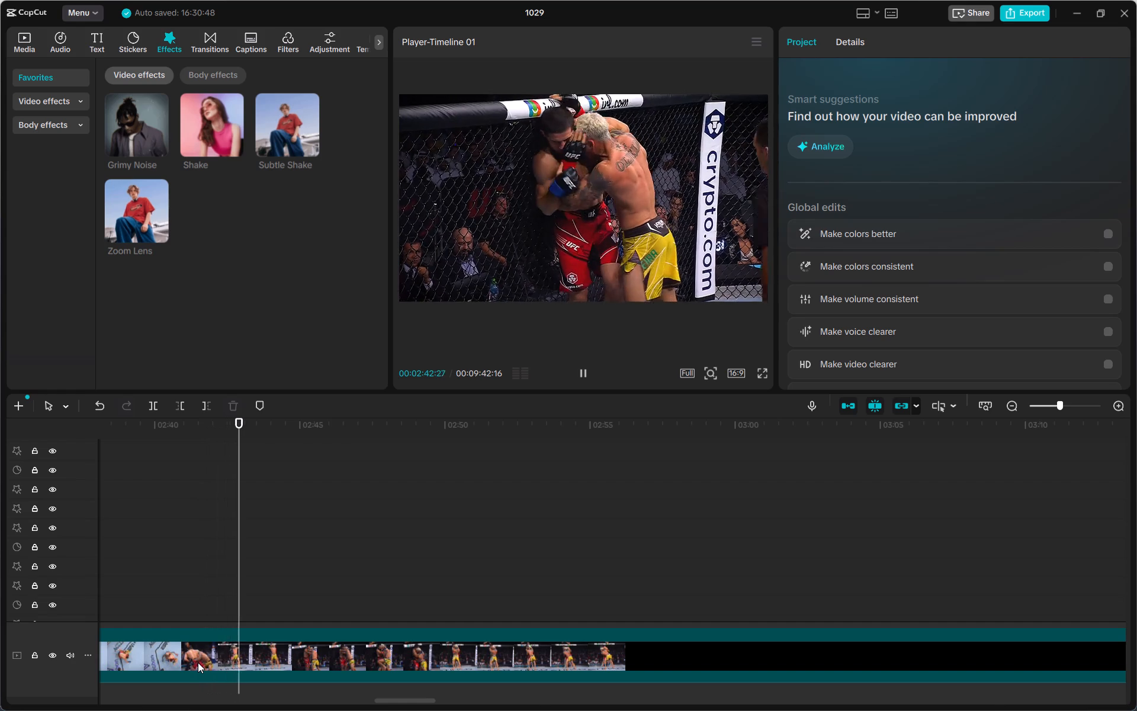
{"action": "scroll", "coordinate": [198, 662], "scroll_direction": "up", "scroll_amount": 2}
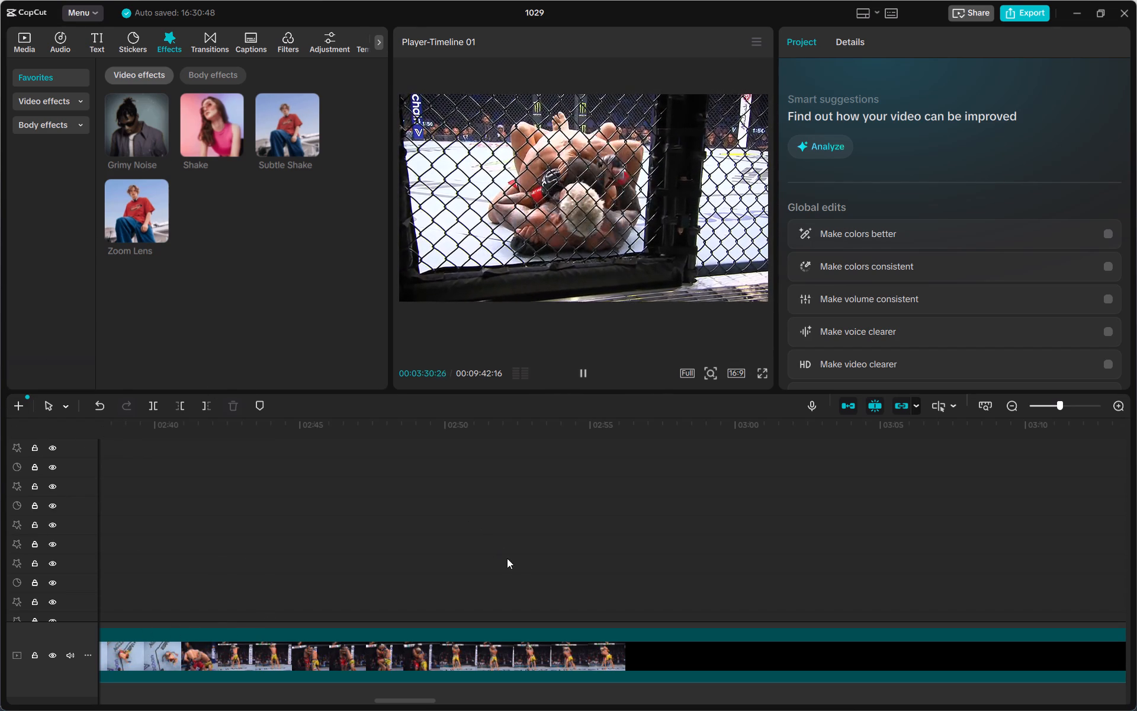
Go back to about 00:01:29 and replay the ground fighting to review its Zoom Lens effects, up to about 00:01:52.
{"action": "left_click", "coordinate": [390, 565]}
{"action": "left_click_drag", "start_coordinate": [390, 565], "coordinate": [33, 520]}
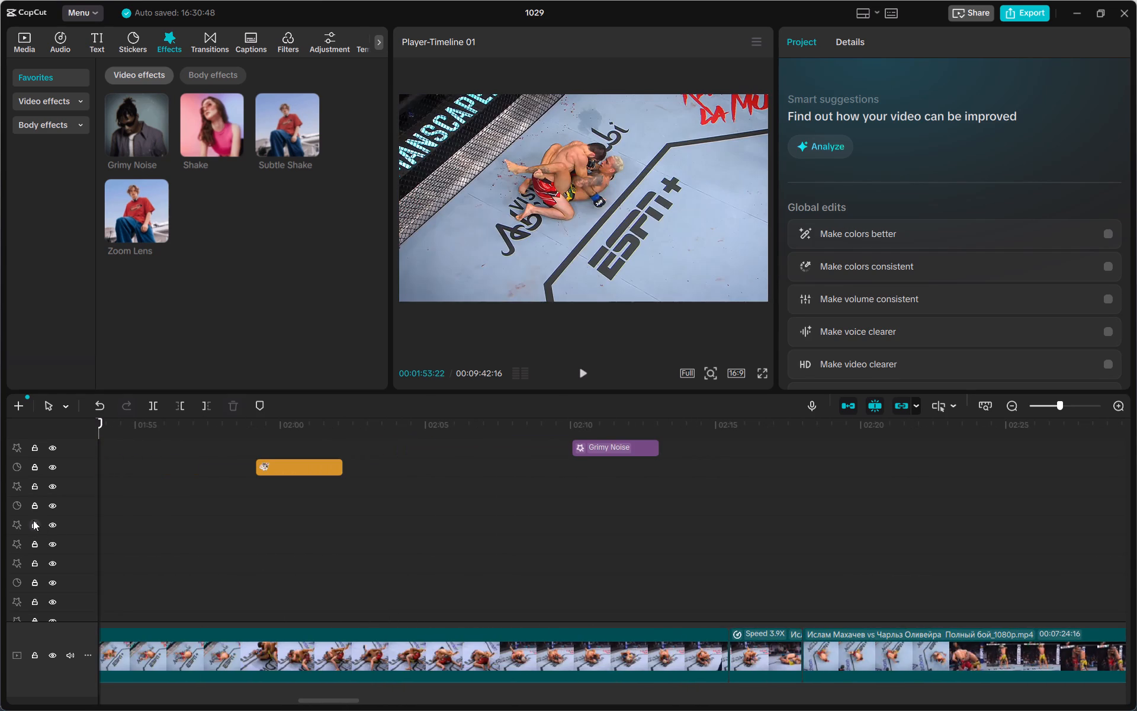
{"action": "left_click_drag", "start_coordinate": [33, 520], "coordinate": [306, 584]}
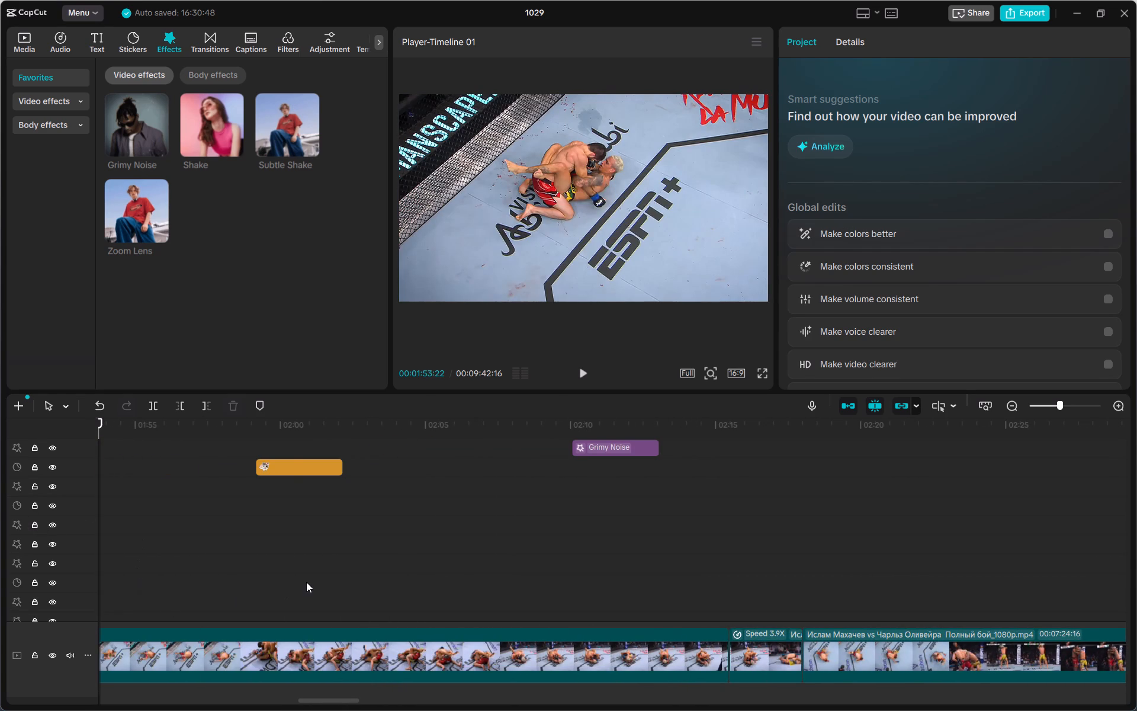
{"action": "left_click", "coordinate": [306, 581]}
{"action": "left_click", "coordinate": [306, 577]}
{"action": "left_click_drag", "start_coordinate": [302, 575], "coordinate": [347, 540]}
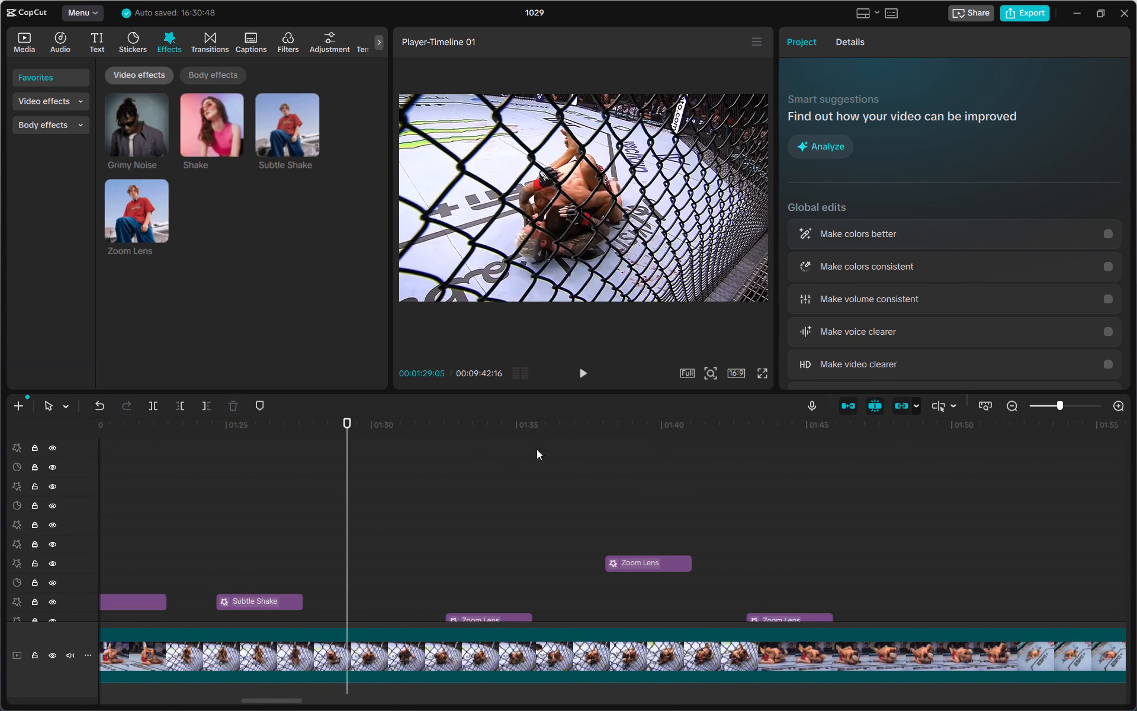
{"action": "left_click", "coordinate": [586, 379]}
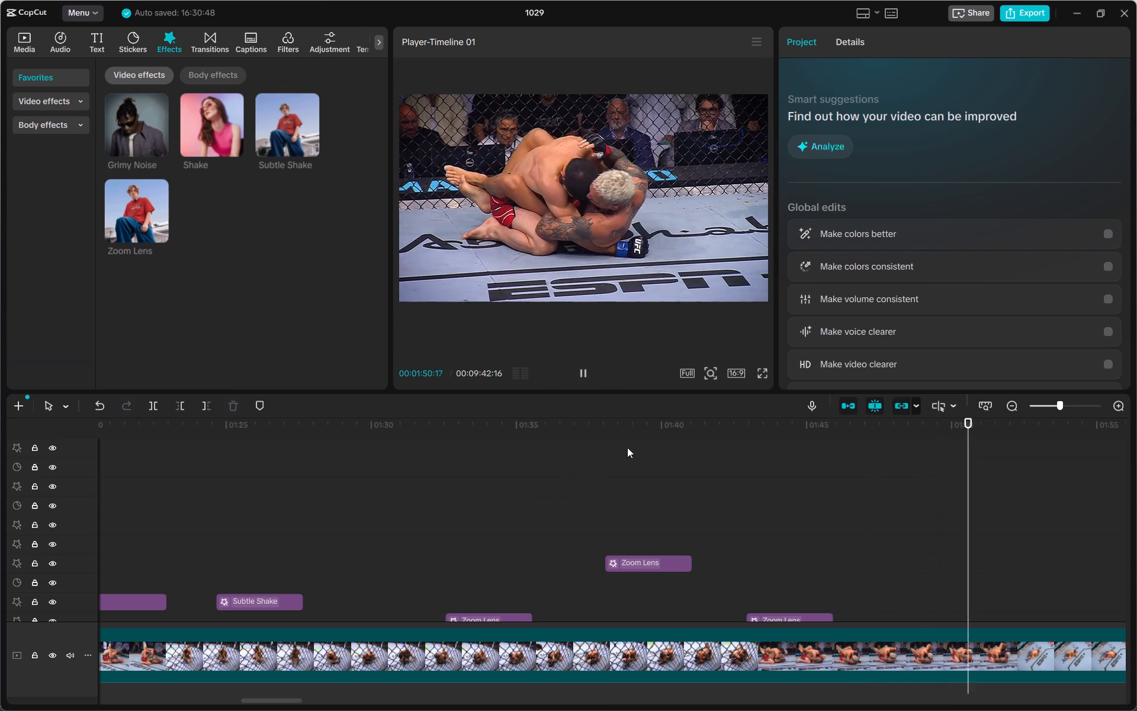
Minimize the CapCut project window.
{"action": "left_click", "coordinate": [1076, 17]}
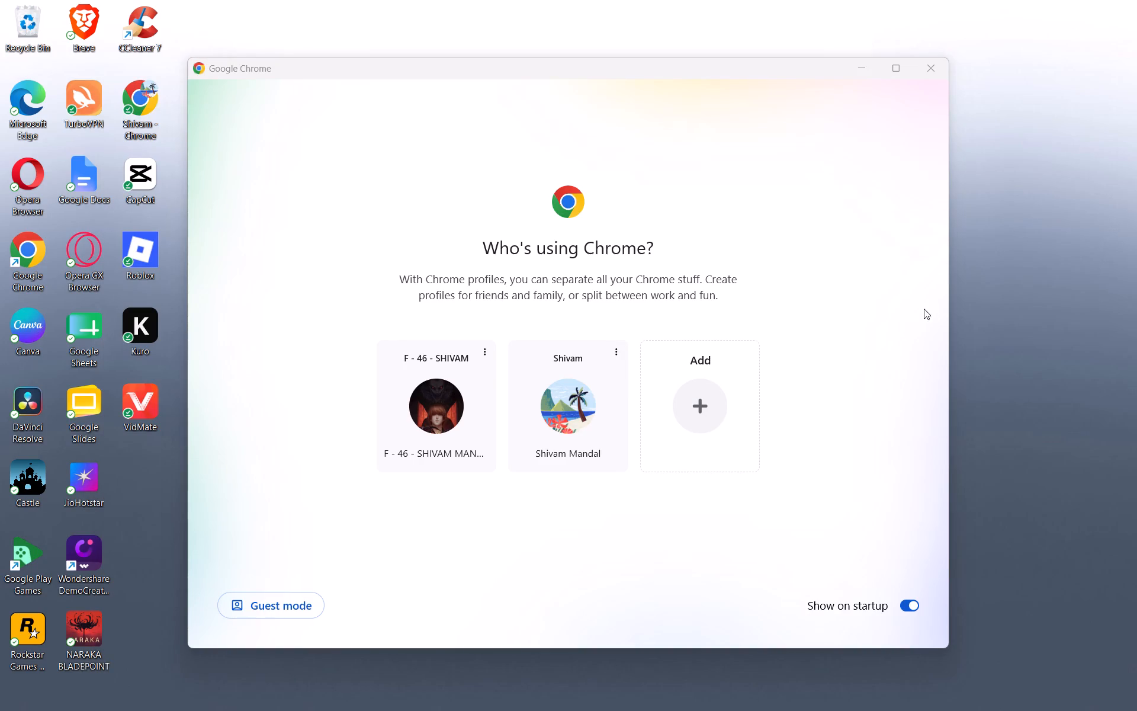